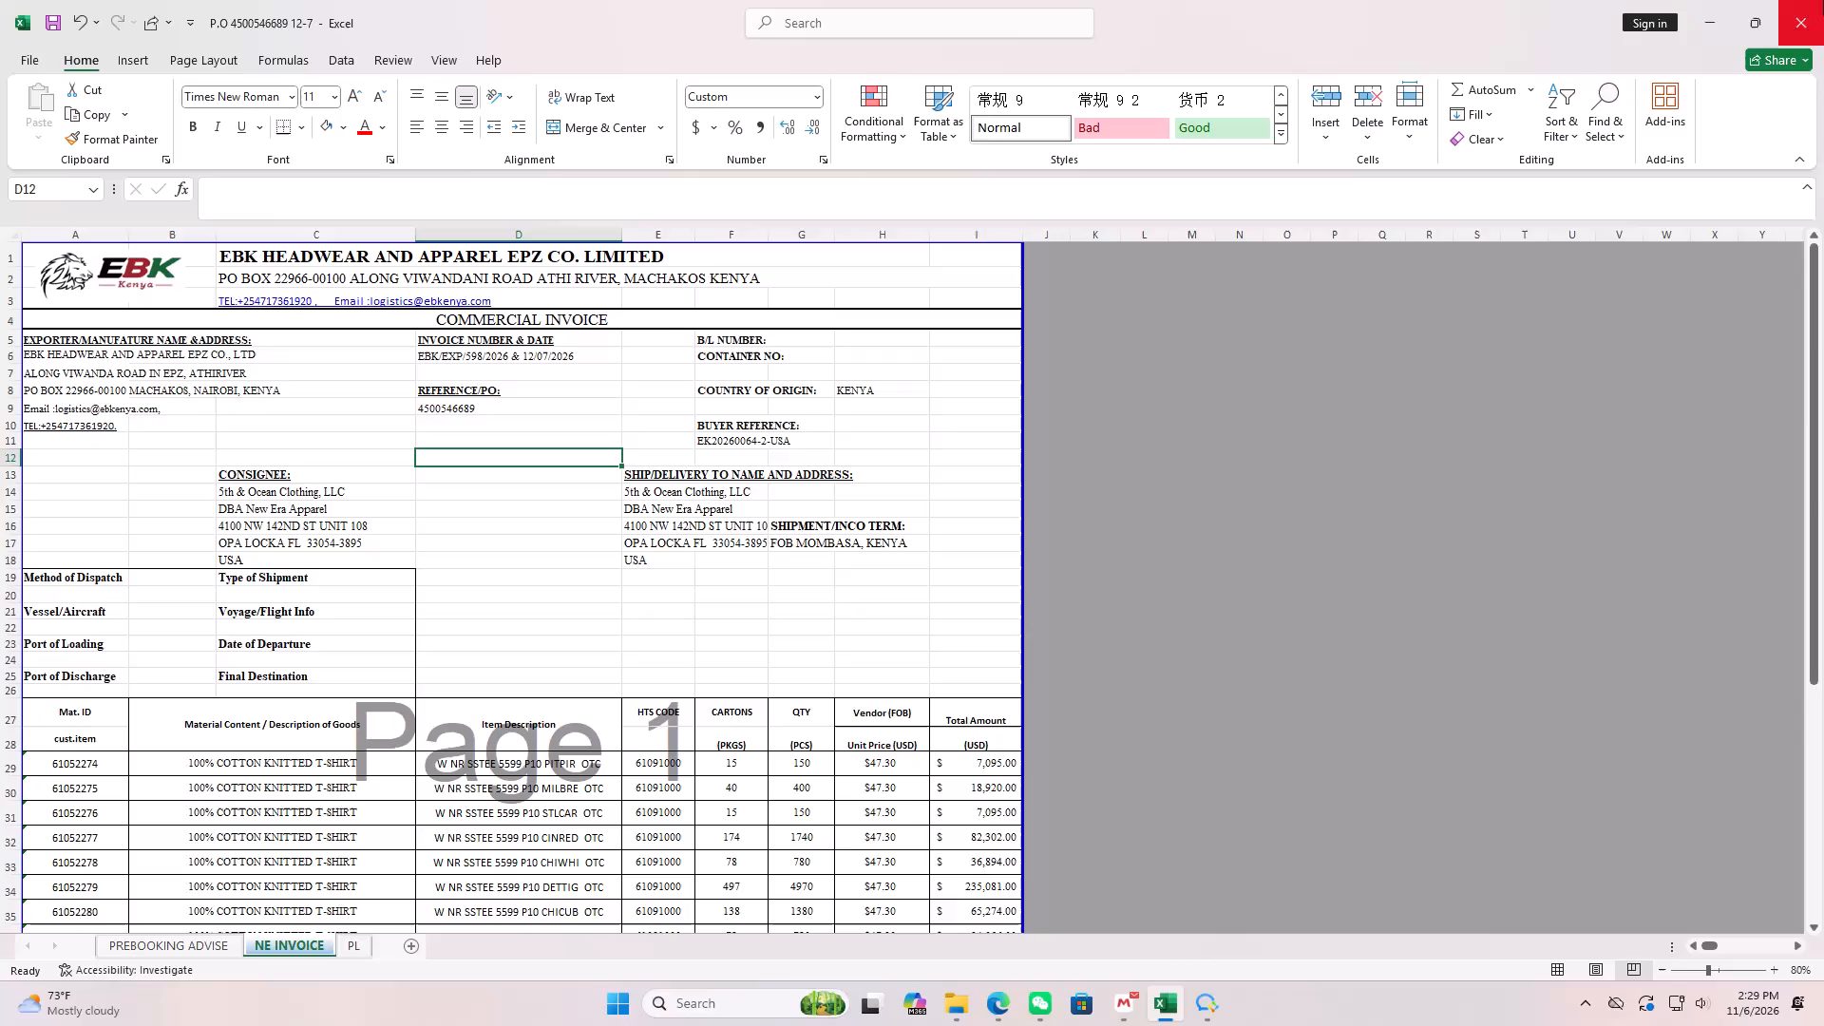
Clear all Total Amount (USD) cells on the NE INVOICE sheet, from row 29 through the grand total in row 47.
scroll(880, 343, down, 3)
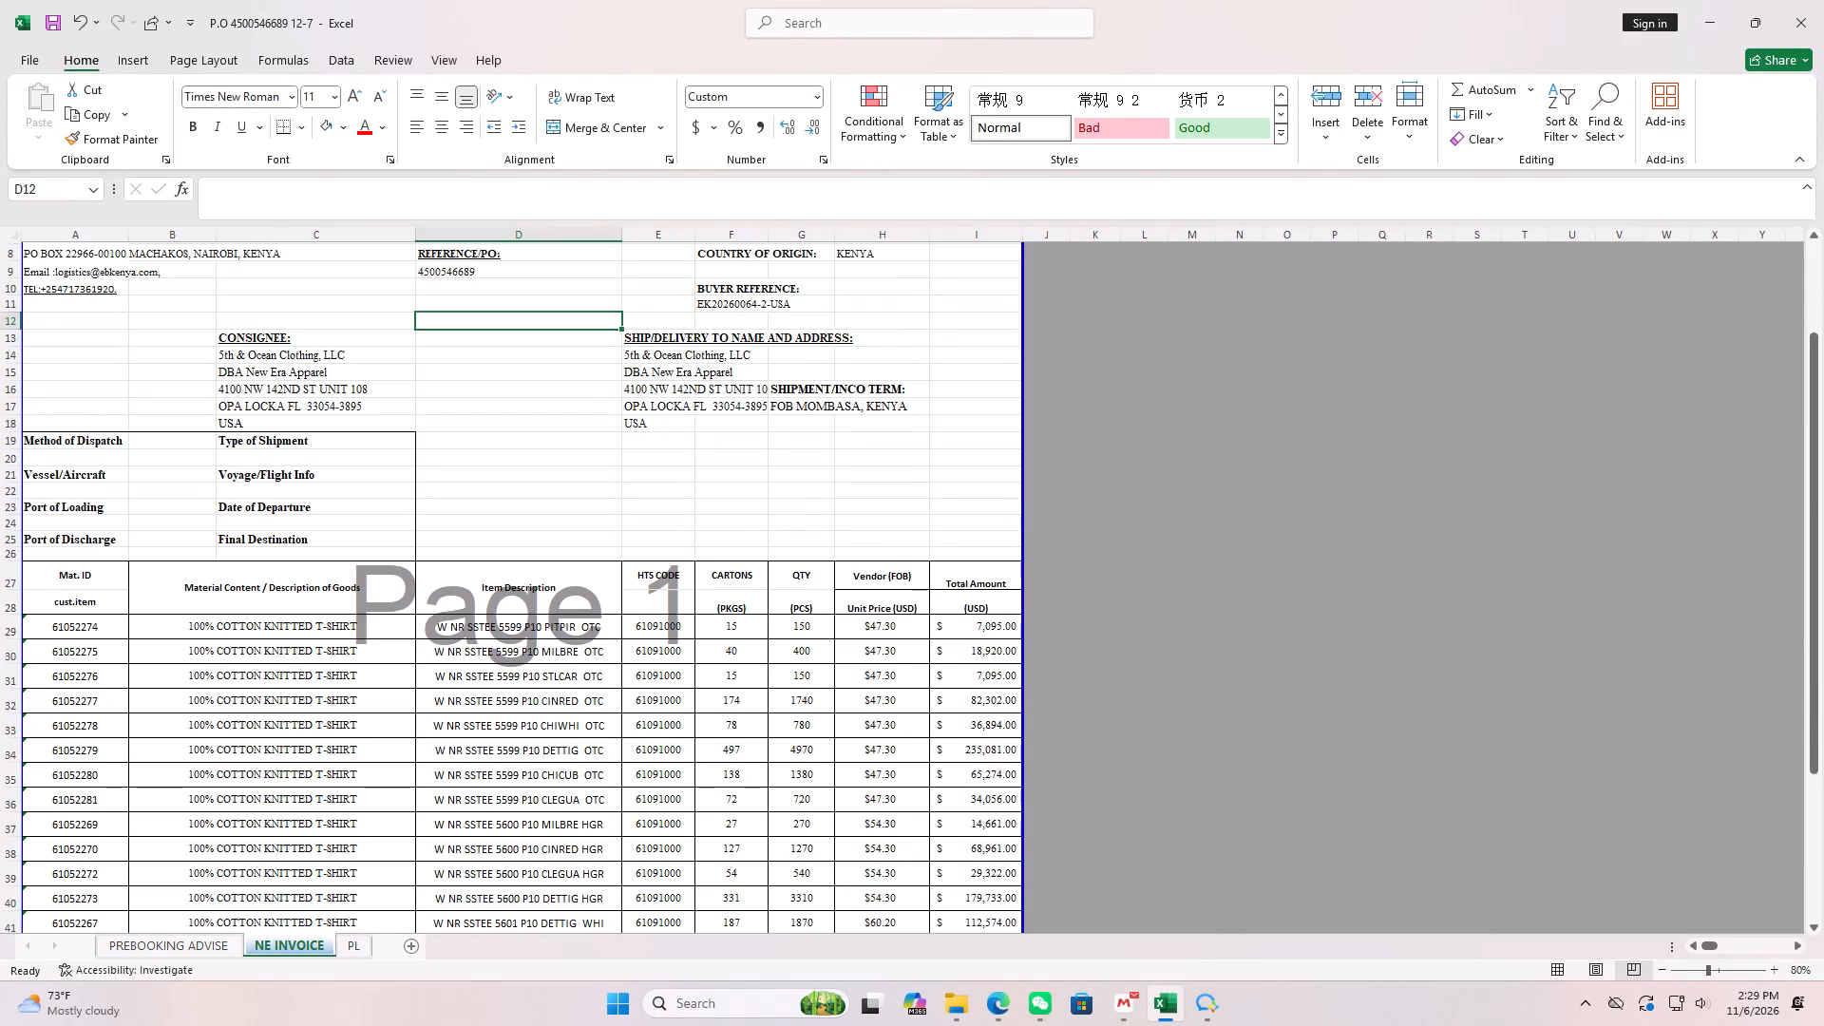
drag(955, 622, 976, 959)
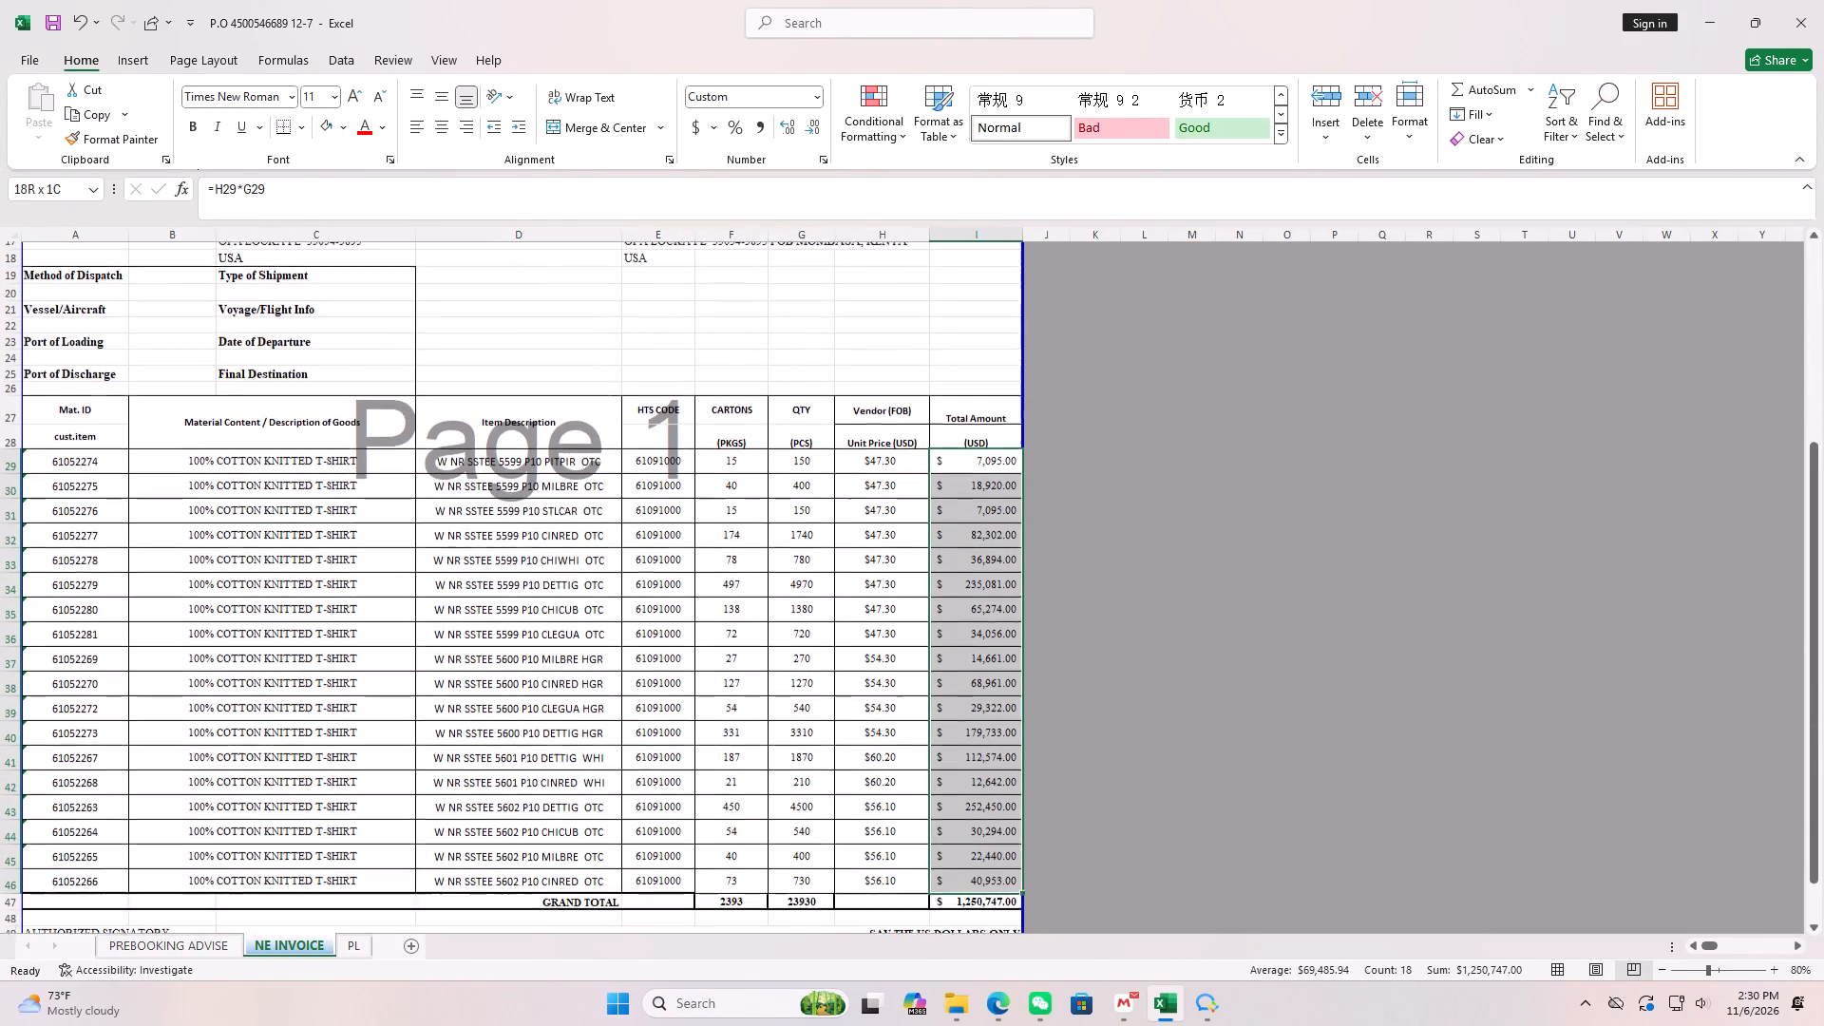
drag(976, 959, 1000, 898)
key(Delete)
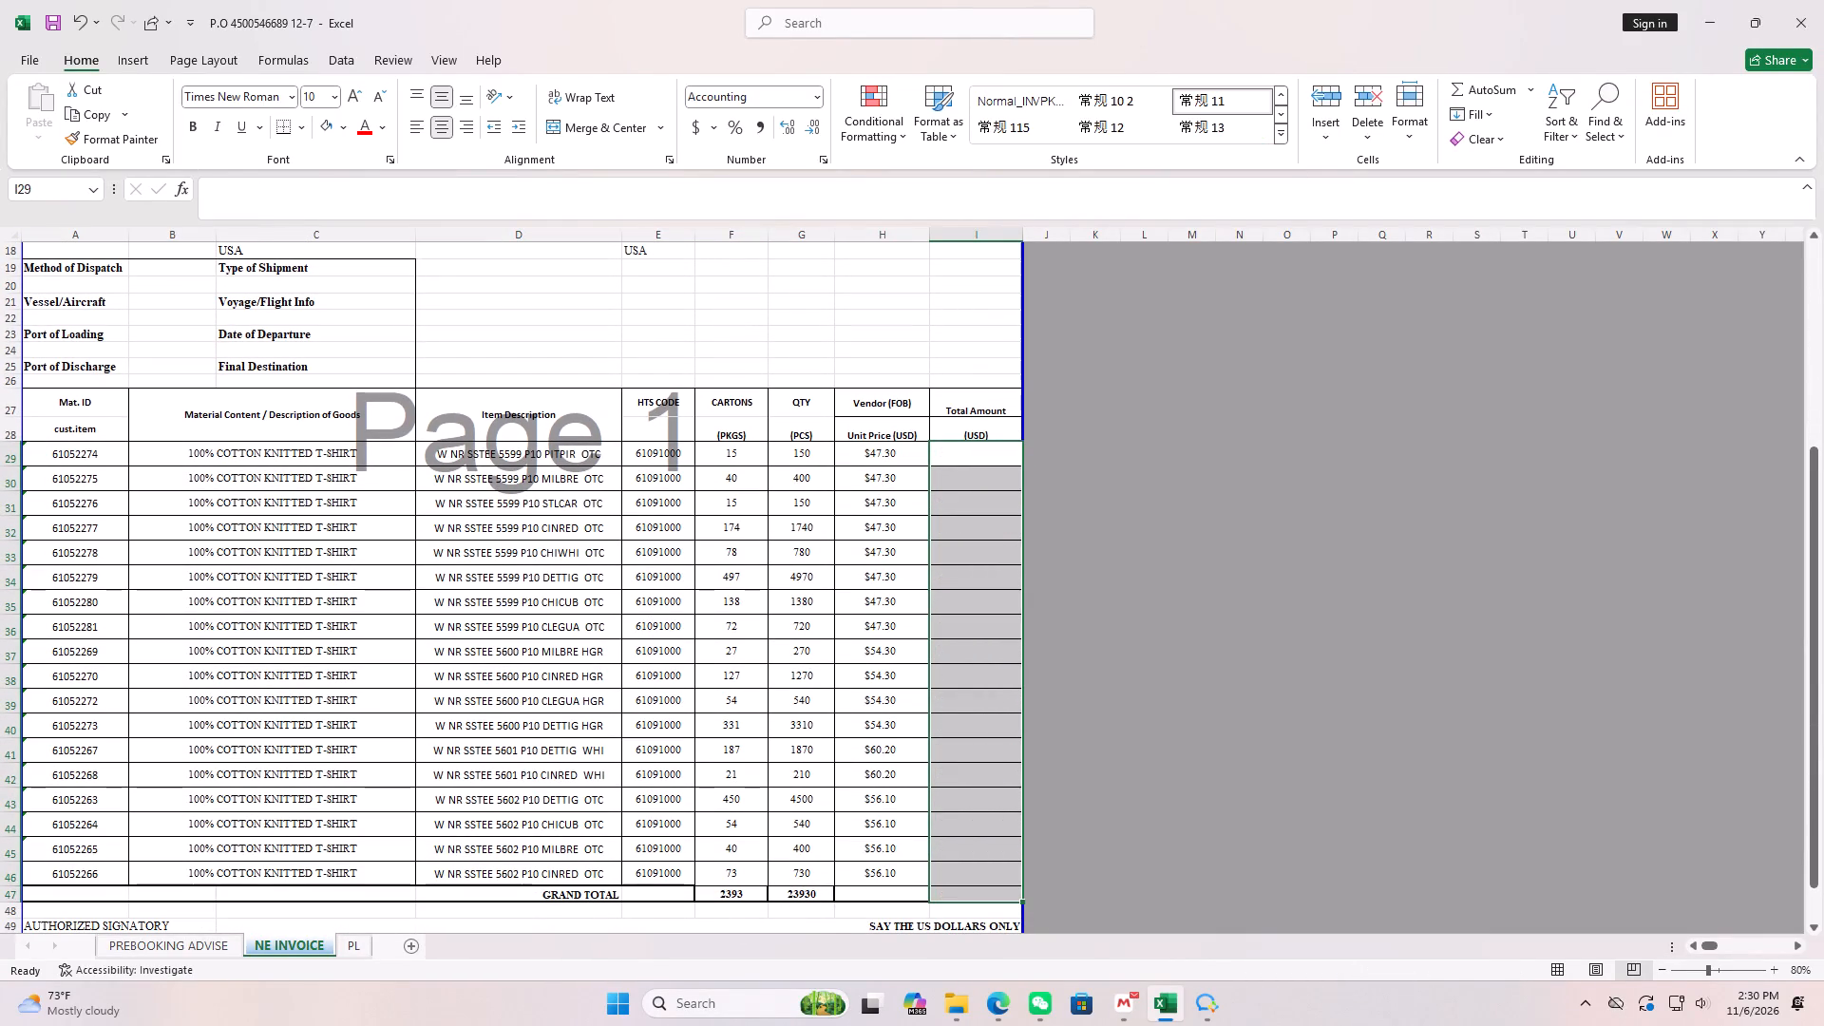
Enter =F29*H29 (cartons times unit price) in cell I29 and fill it down the Total Amount column to row 46.
click(973, 452)
key(equal)
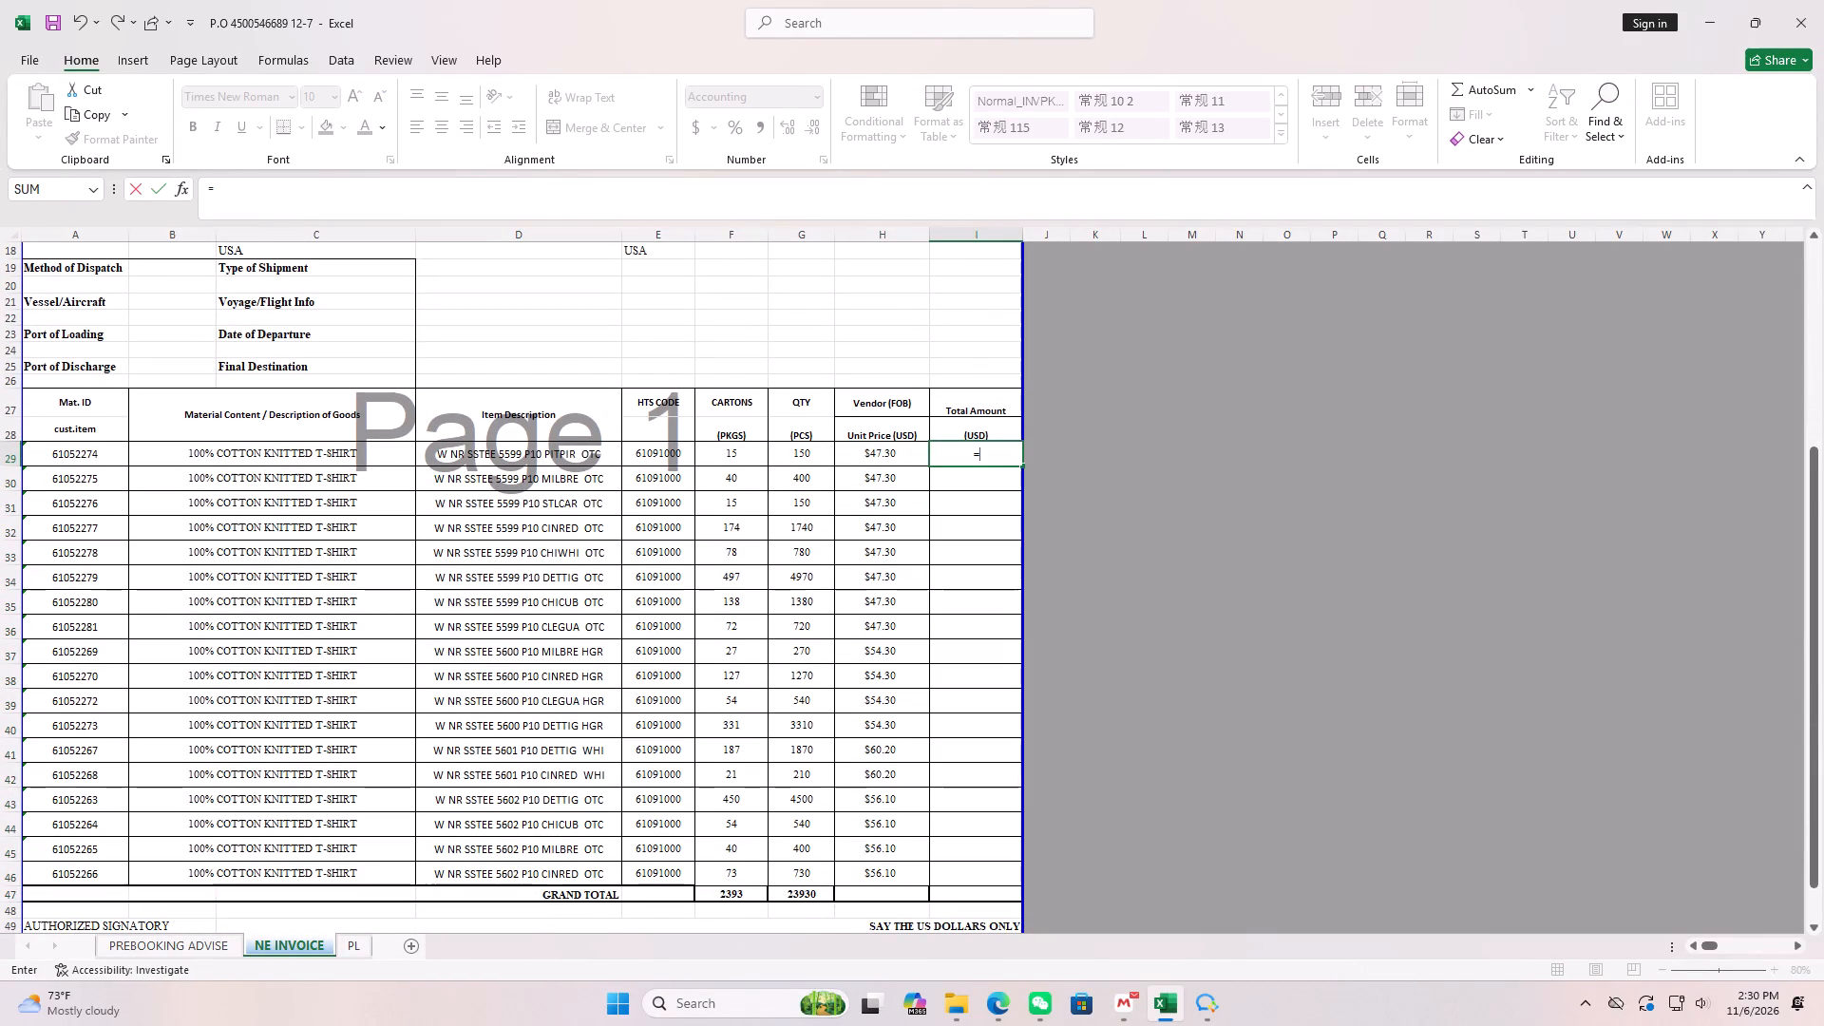
click(747, 452)
key(asterisk)
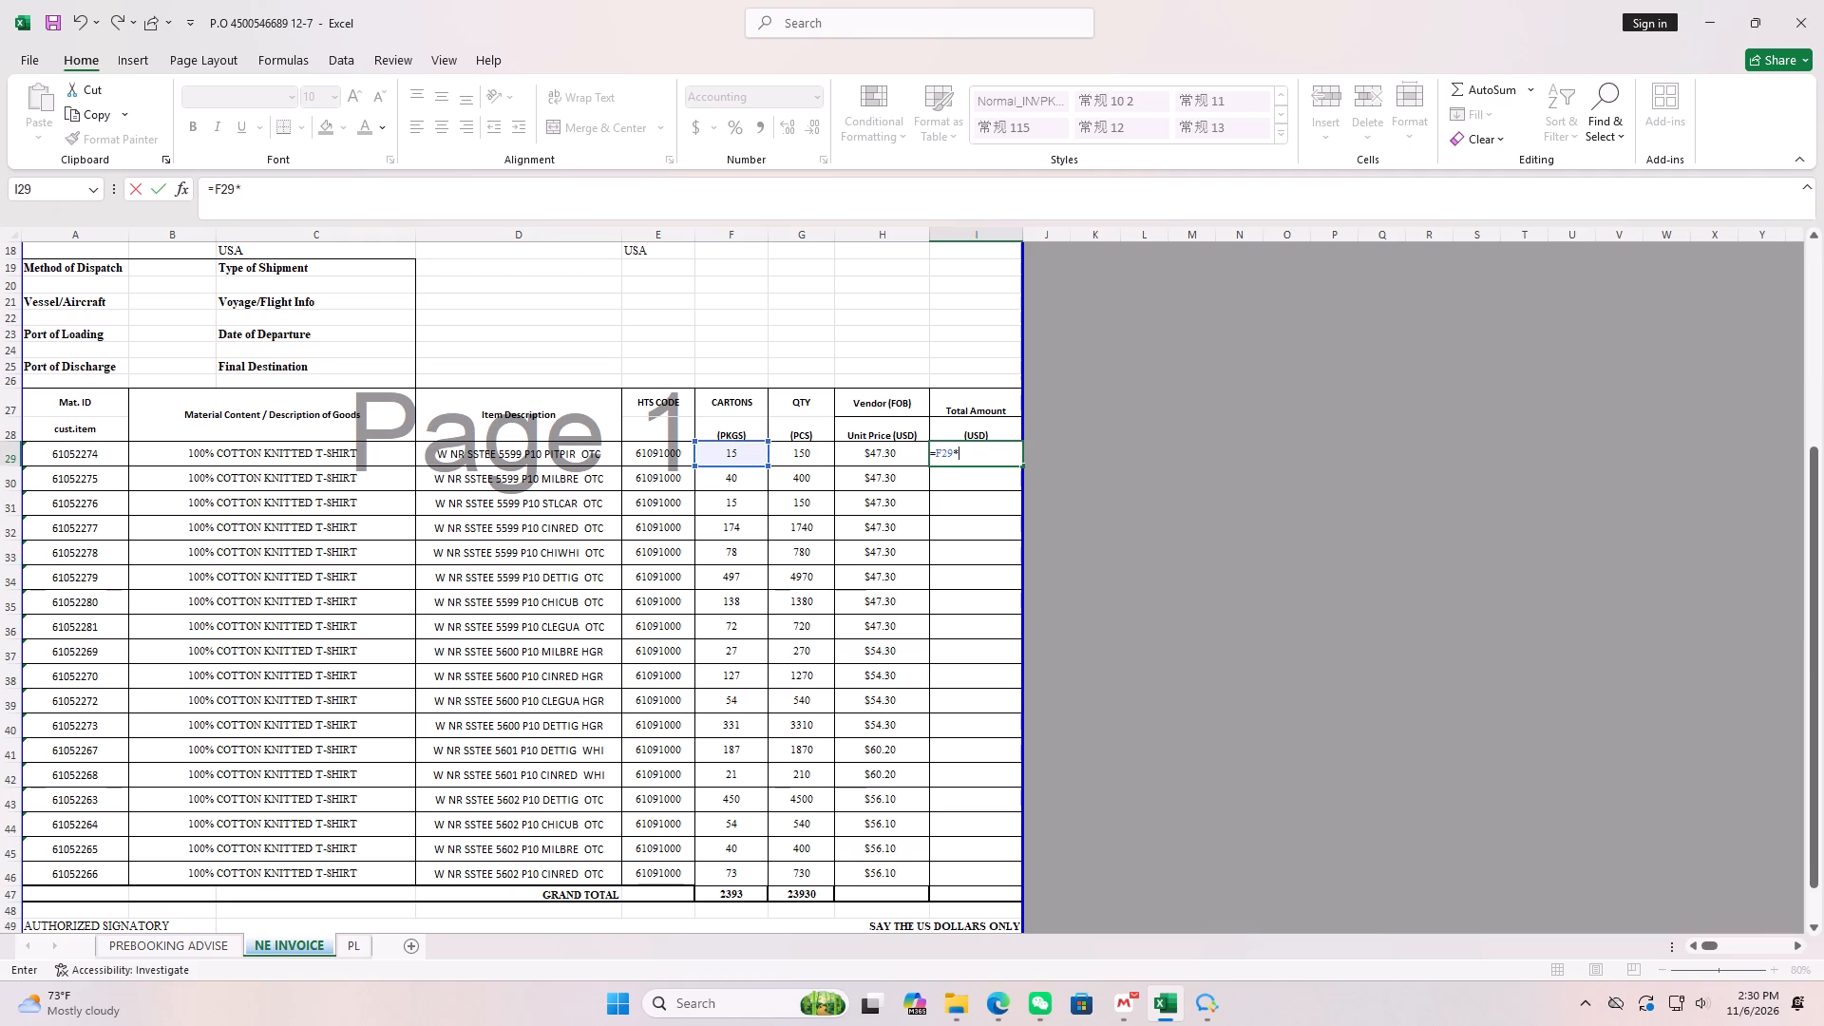
click(889, 448)
key(Return)
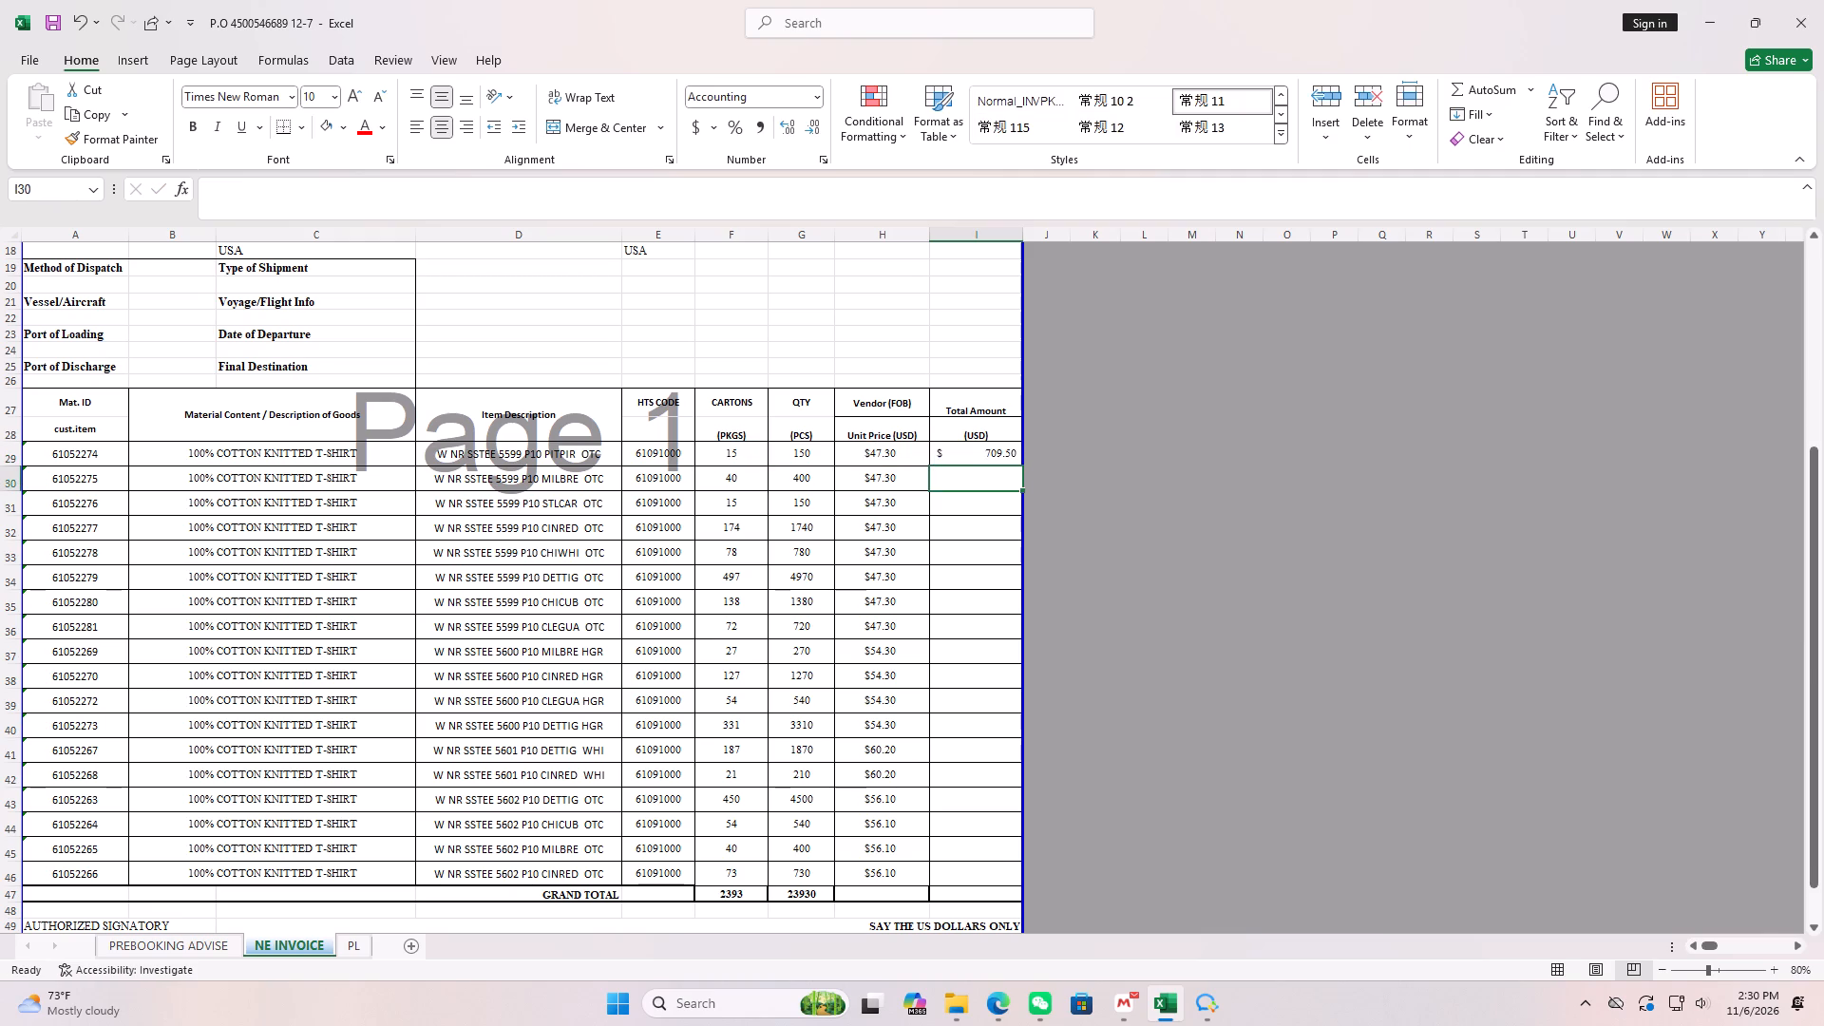
click(956, 458)
drag(1021, 466, 973, 707)
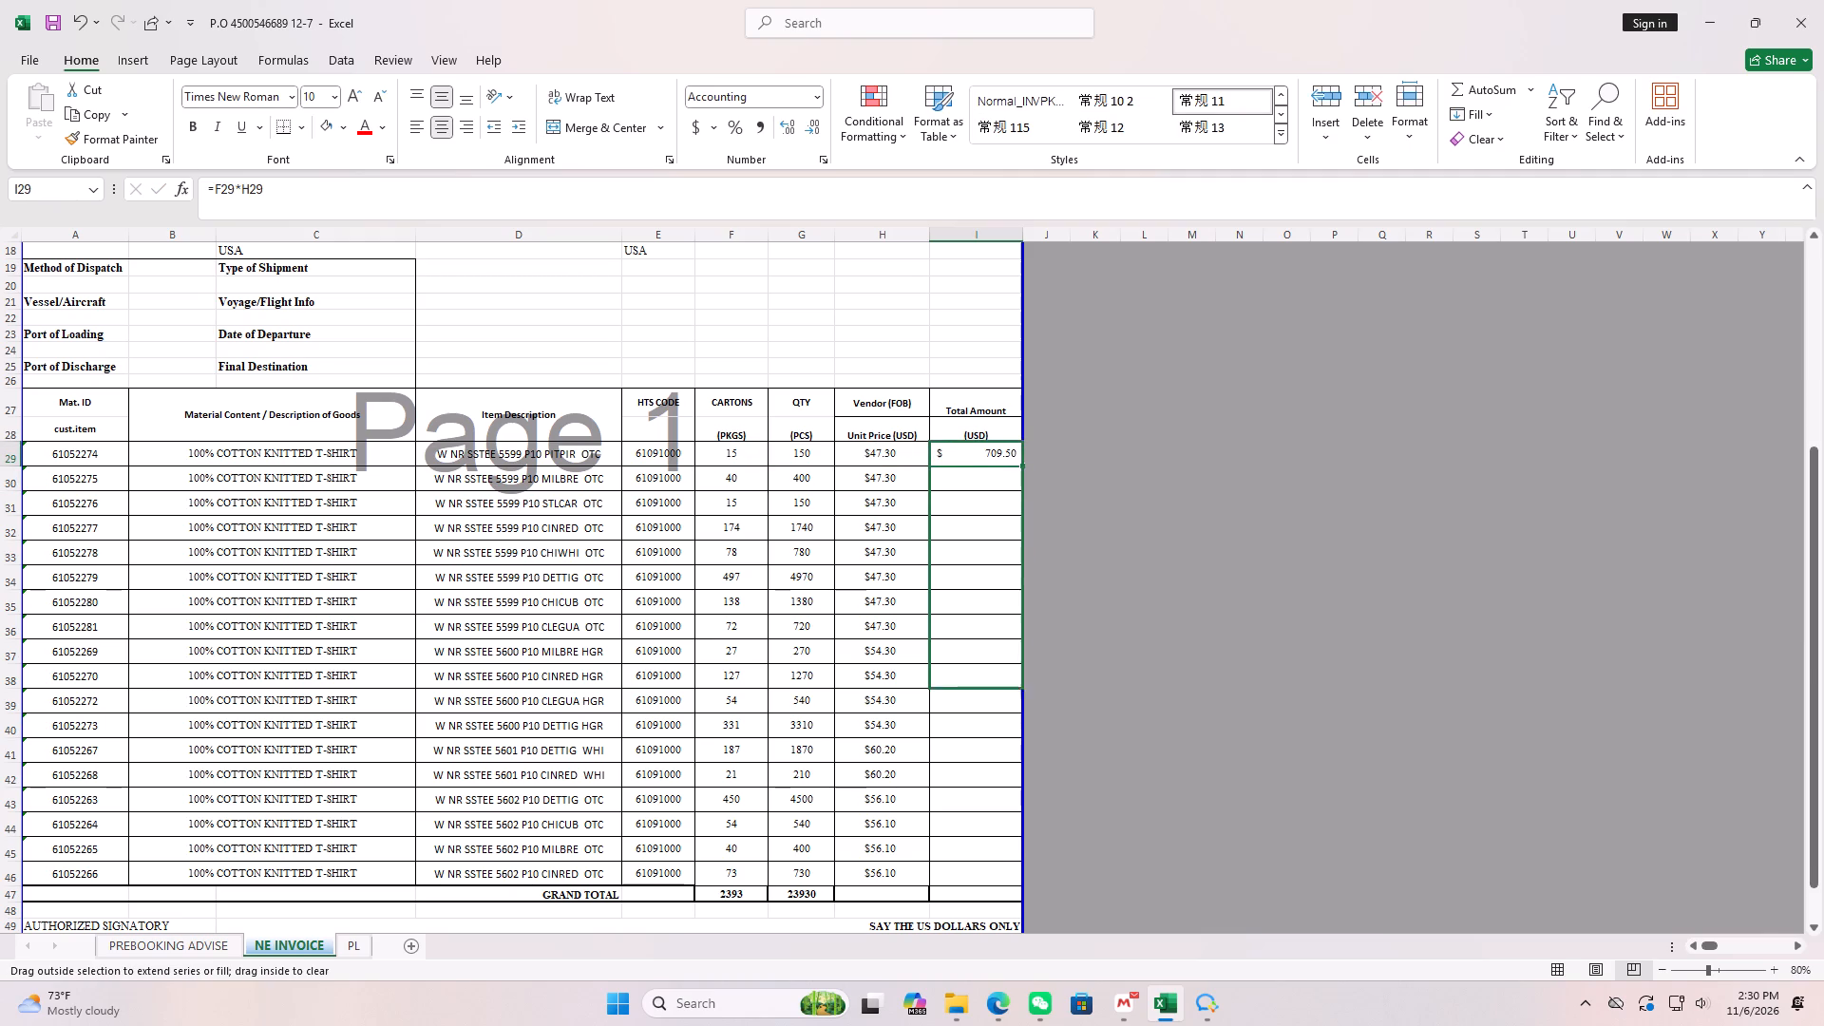
drag(973, 707, 961, 878)
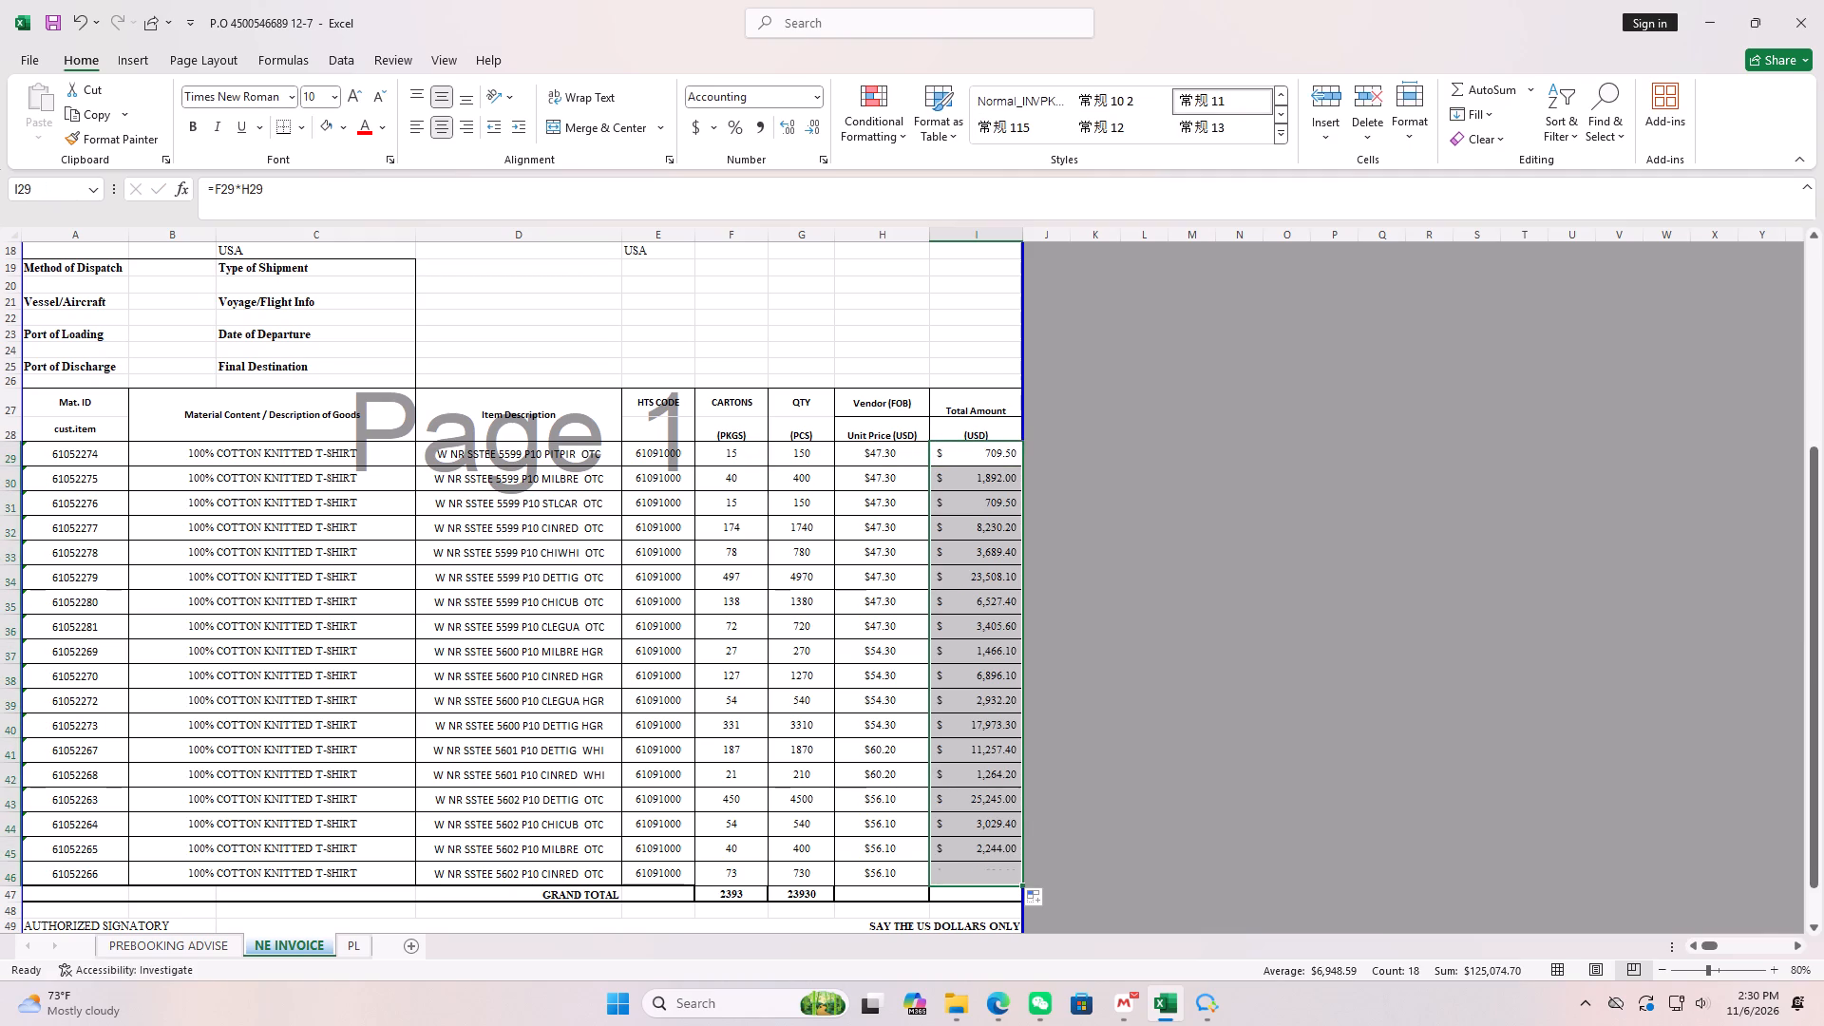
Enter a SUM formula over I29:I46 in the grand total cell of the Total Amount column.
click(979, 894)
text(=SUM()
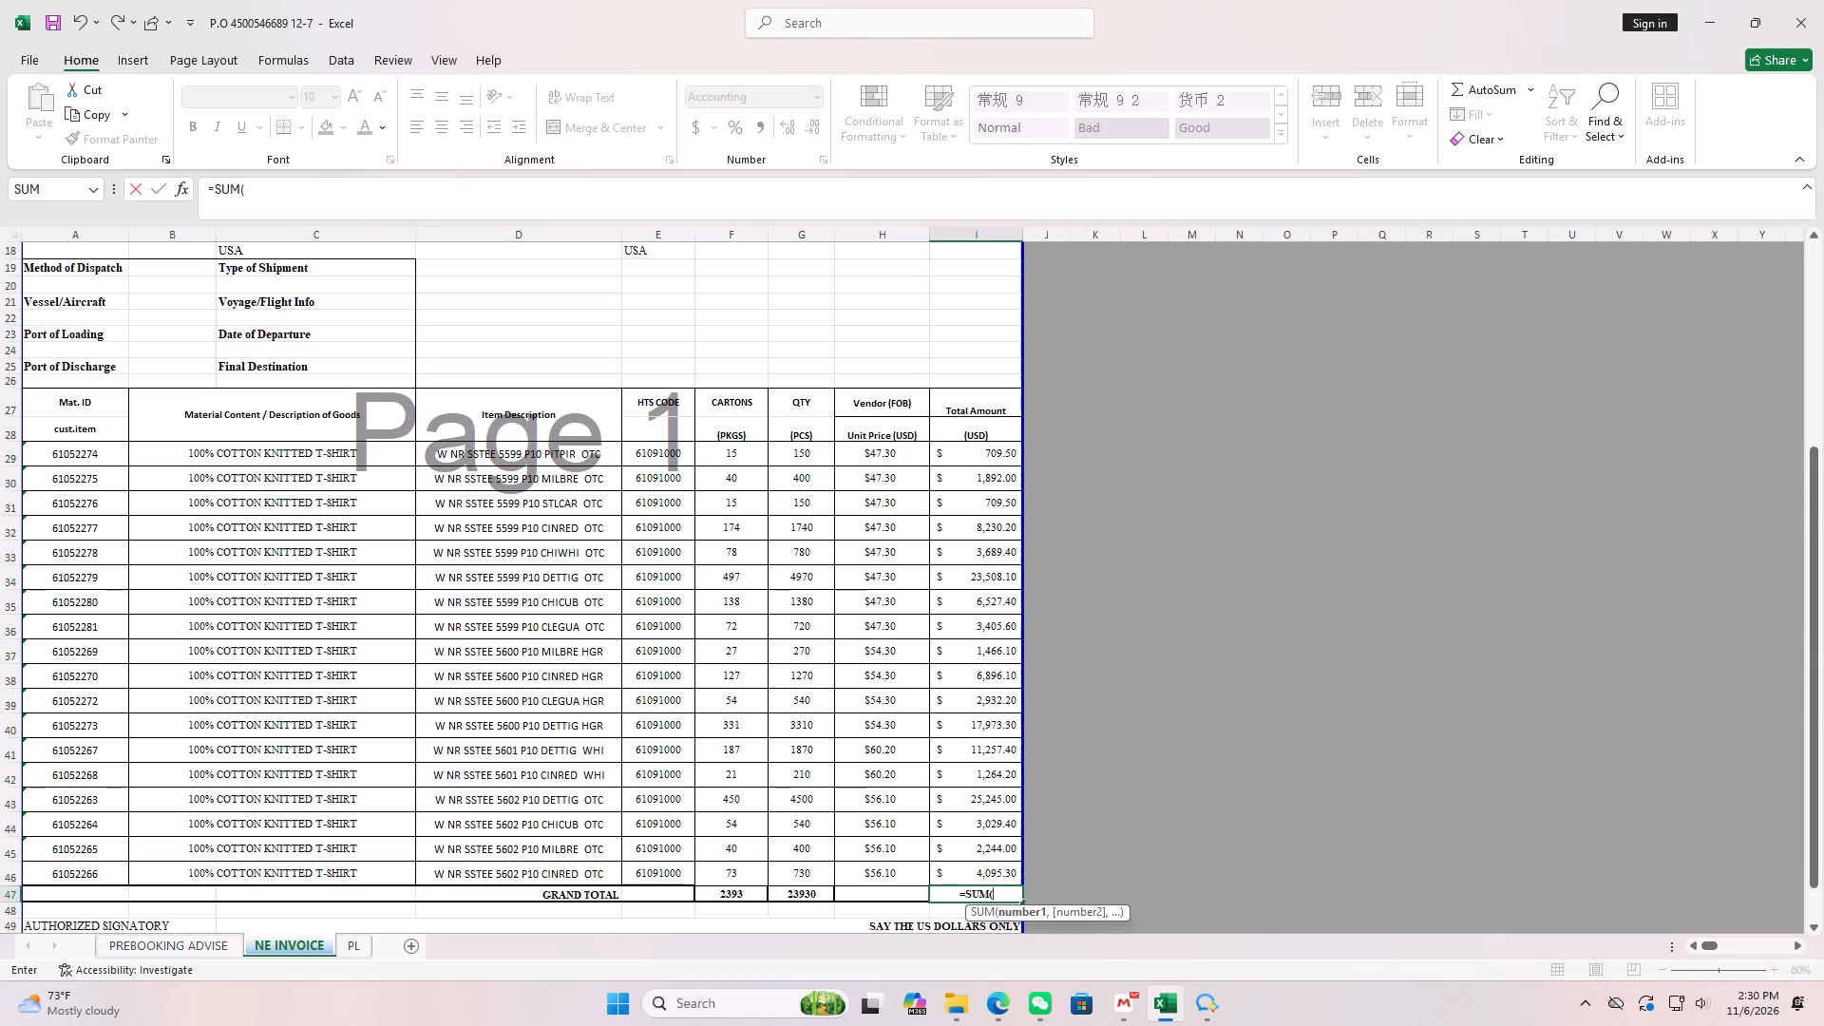
drag(982, 449, 980, 870)
key(Return)
double_click(978, 781)
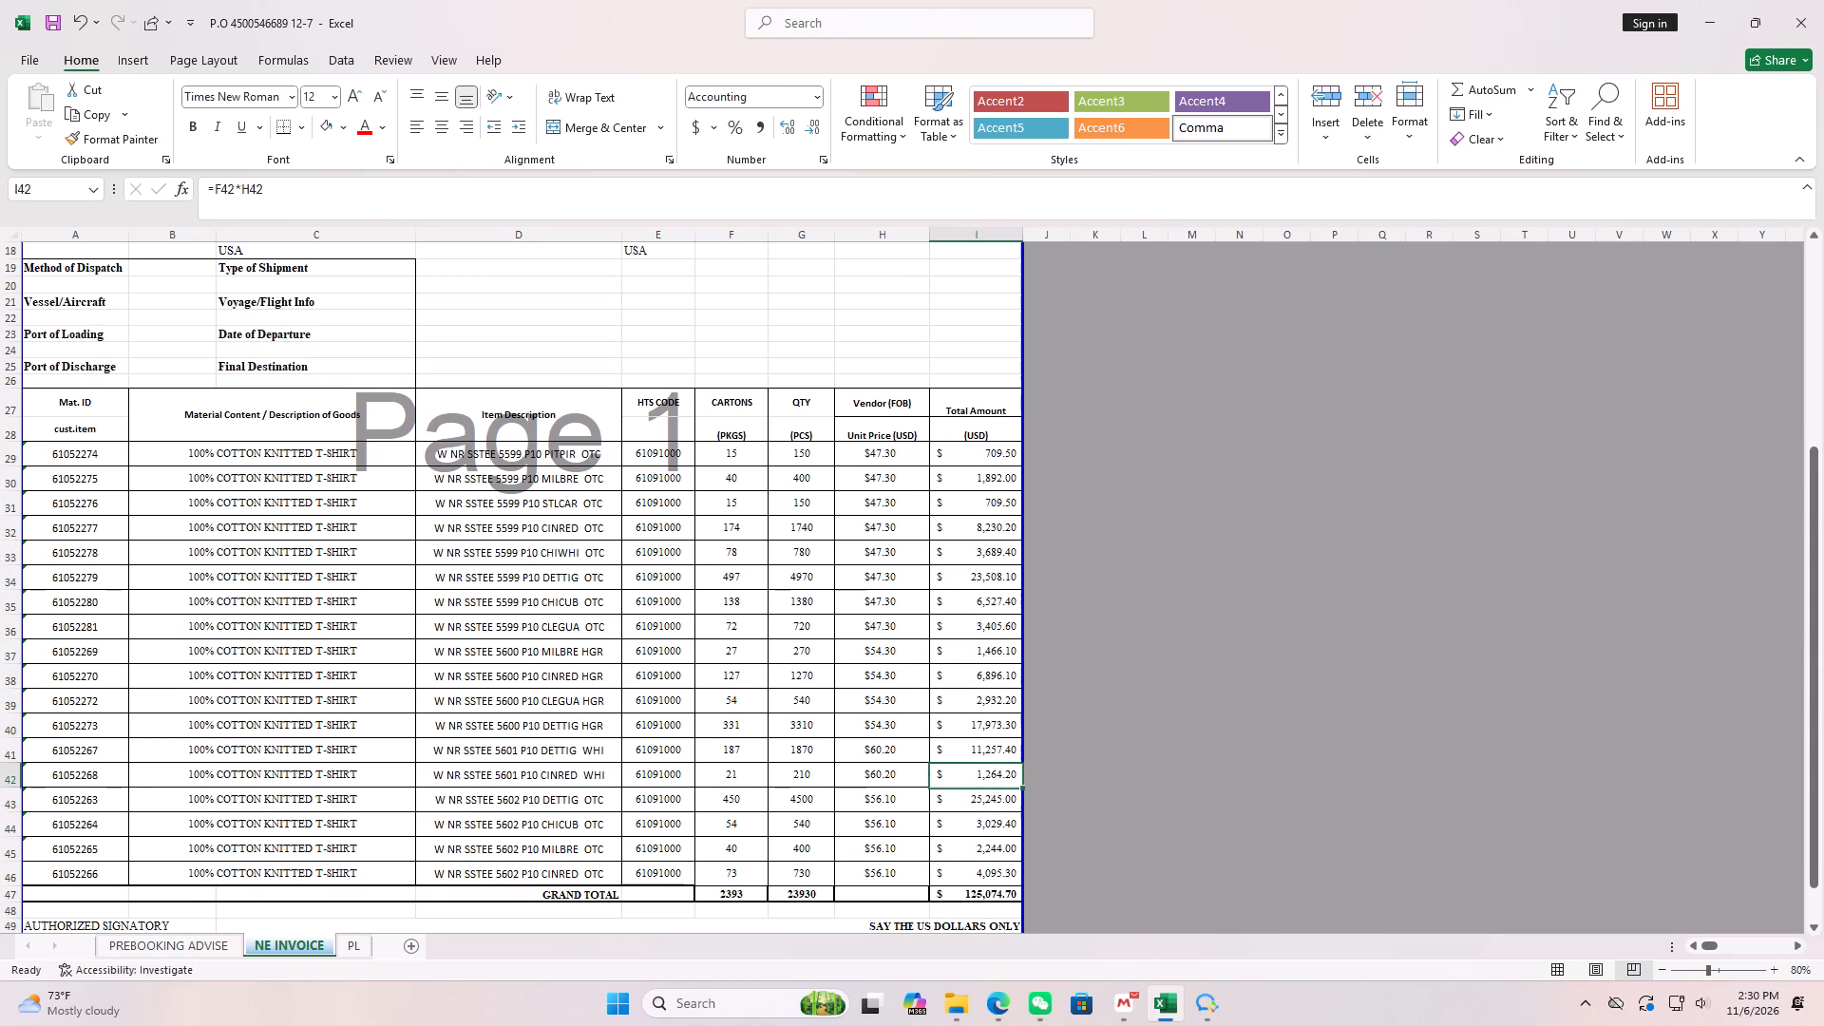
key(Return)
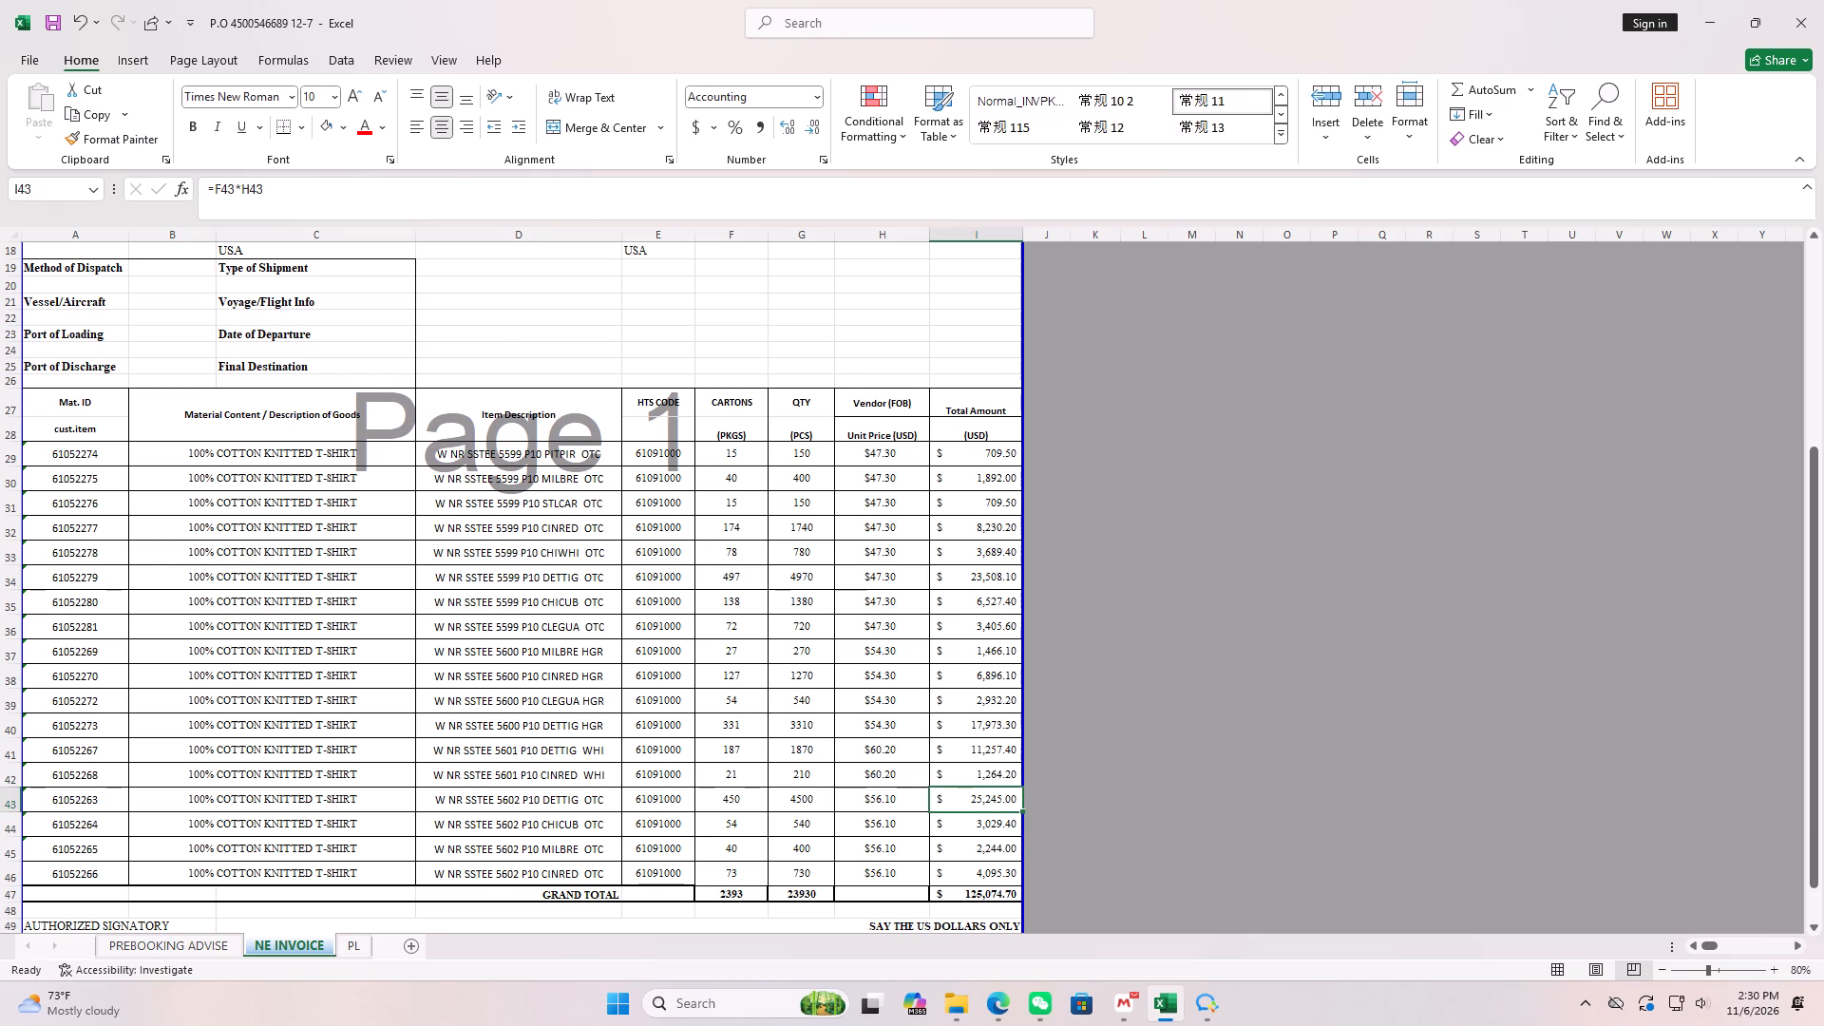
Insert "ONE HUNDRED TWENTY FIVE THOUSAND AND SEVENTY FOUR CENTS SEVENTY" before ONLY in the US dollars amount-in-words line.
scroll(767, 767, down, 3)
double_click(908, 788)
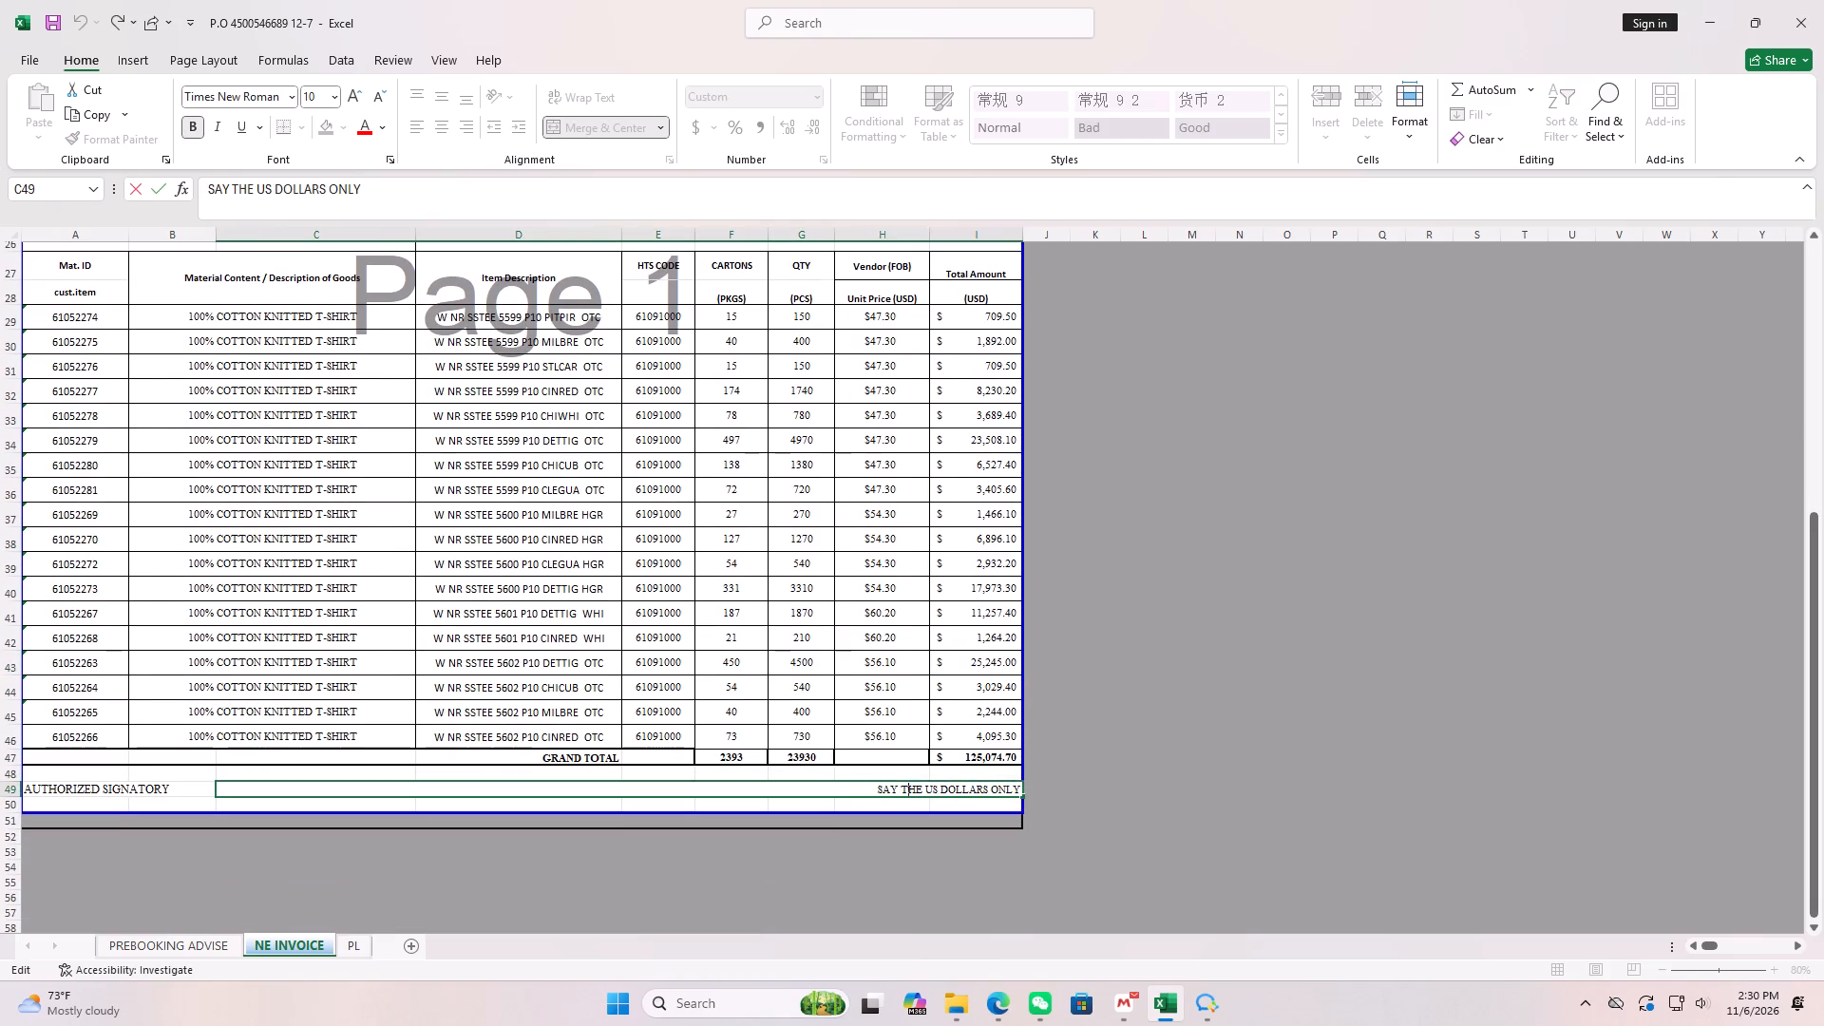
click(991, 791)
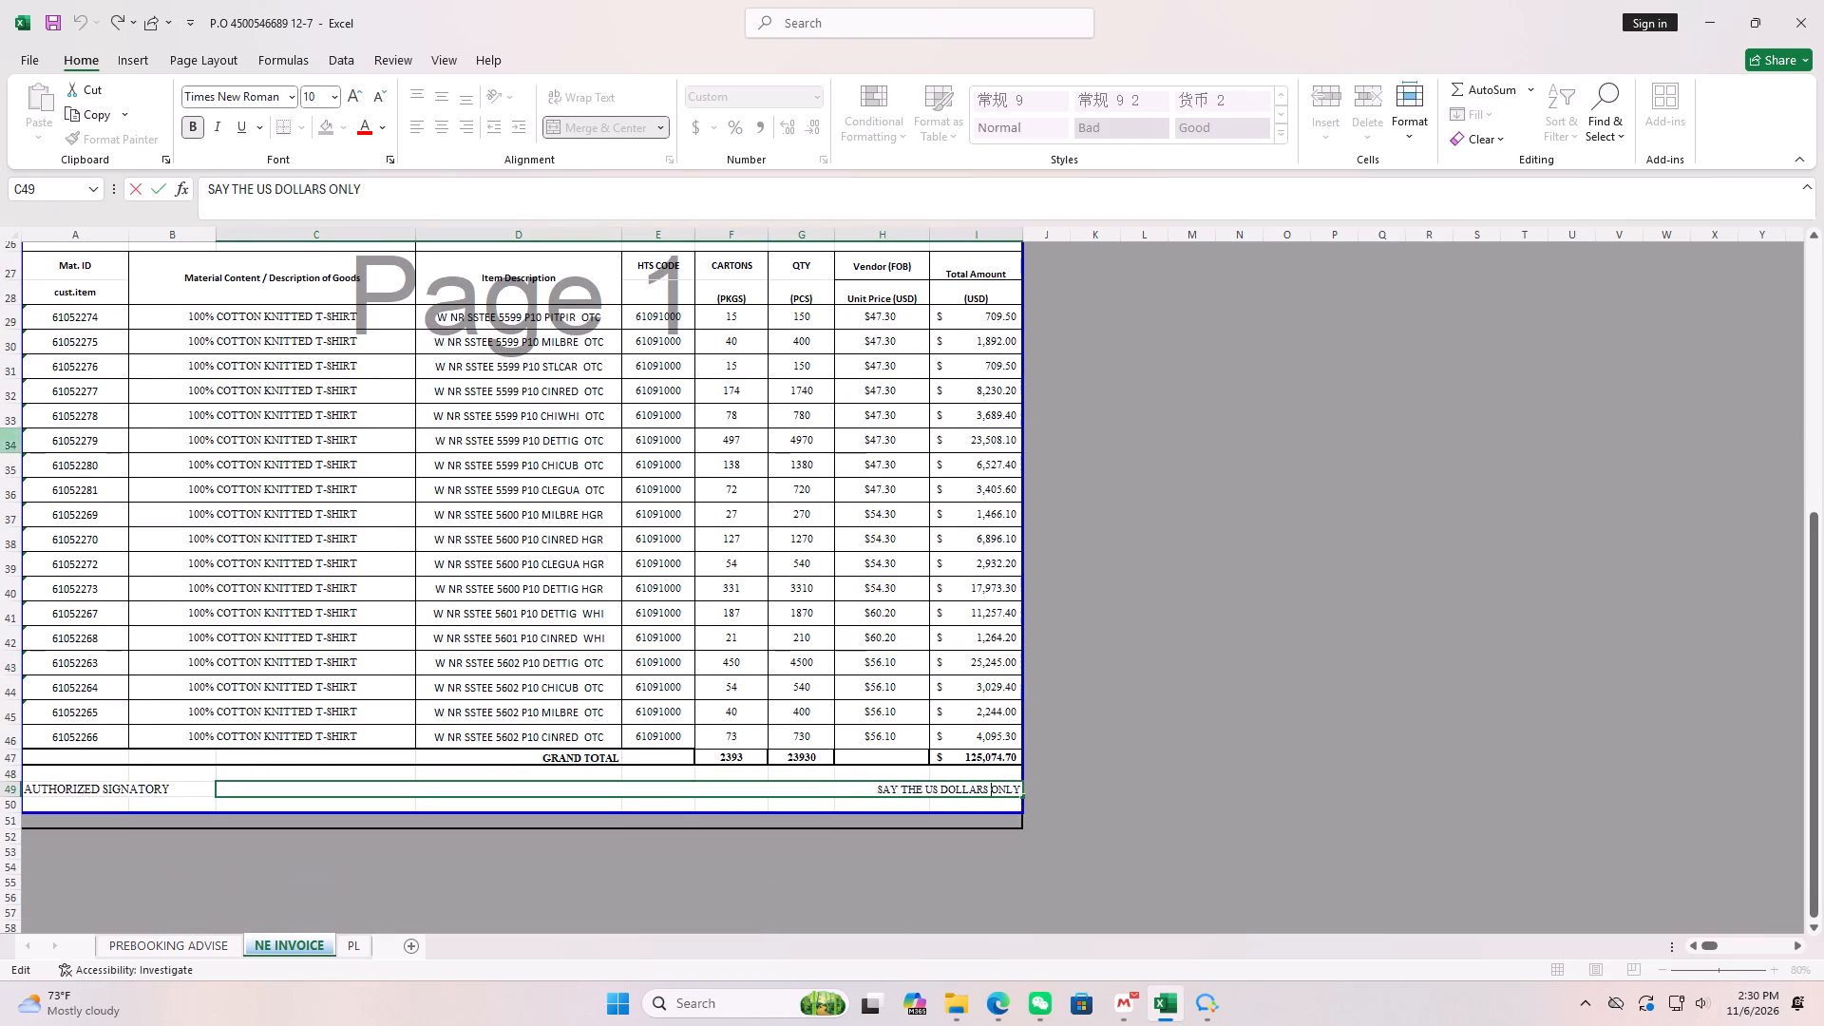
text(ONE HUNDRED)
key(space)
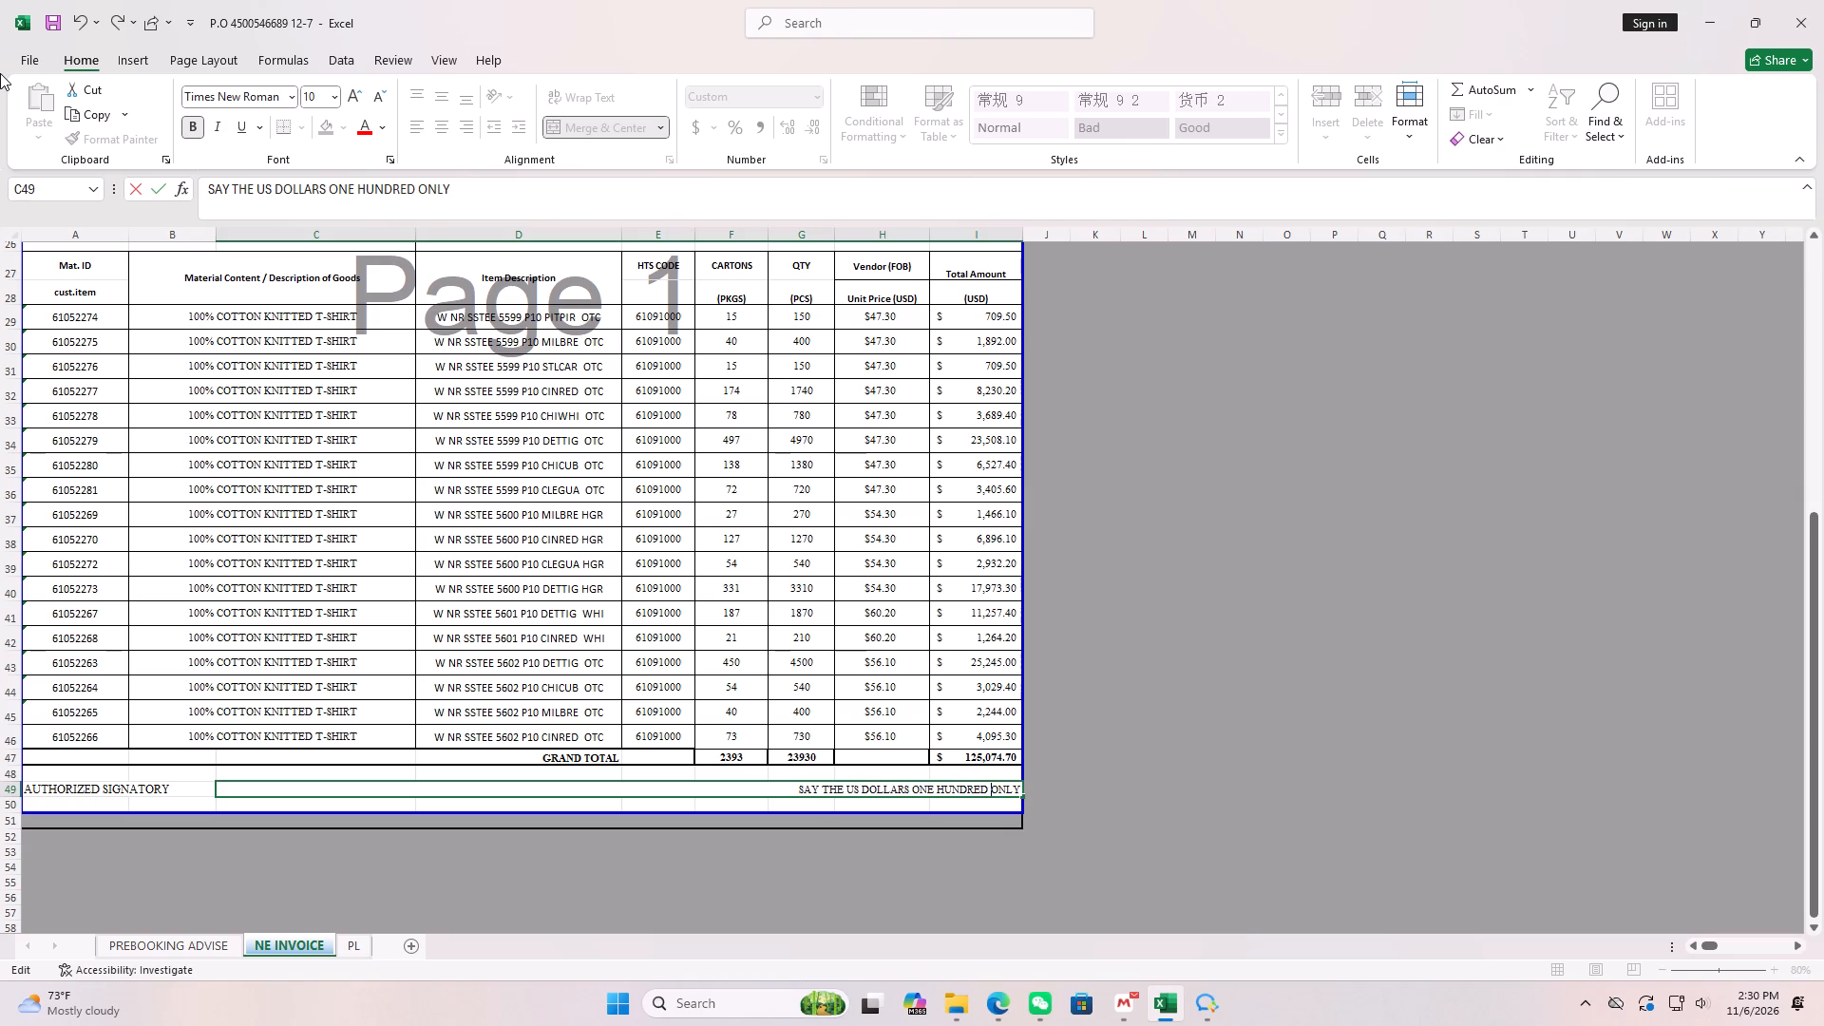
text(TE)
key(BackSpace)
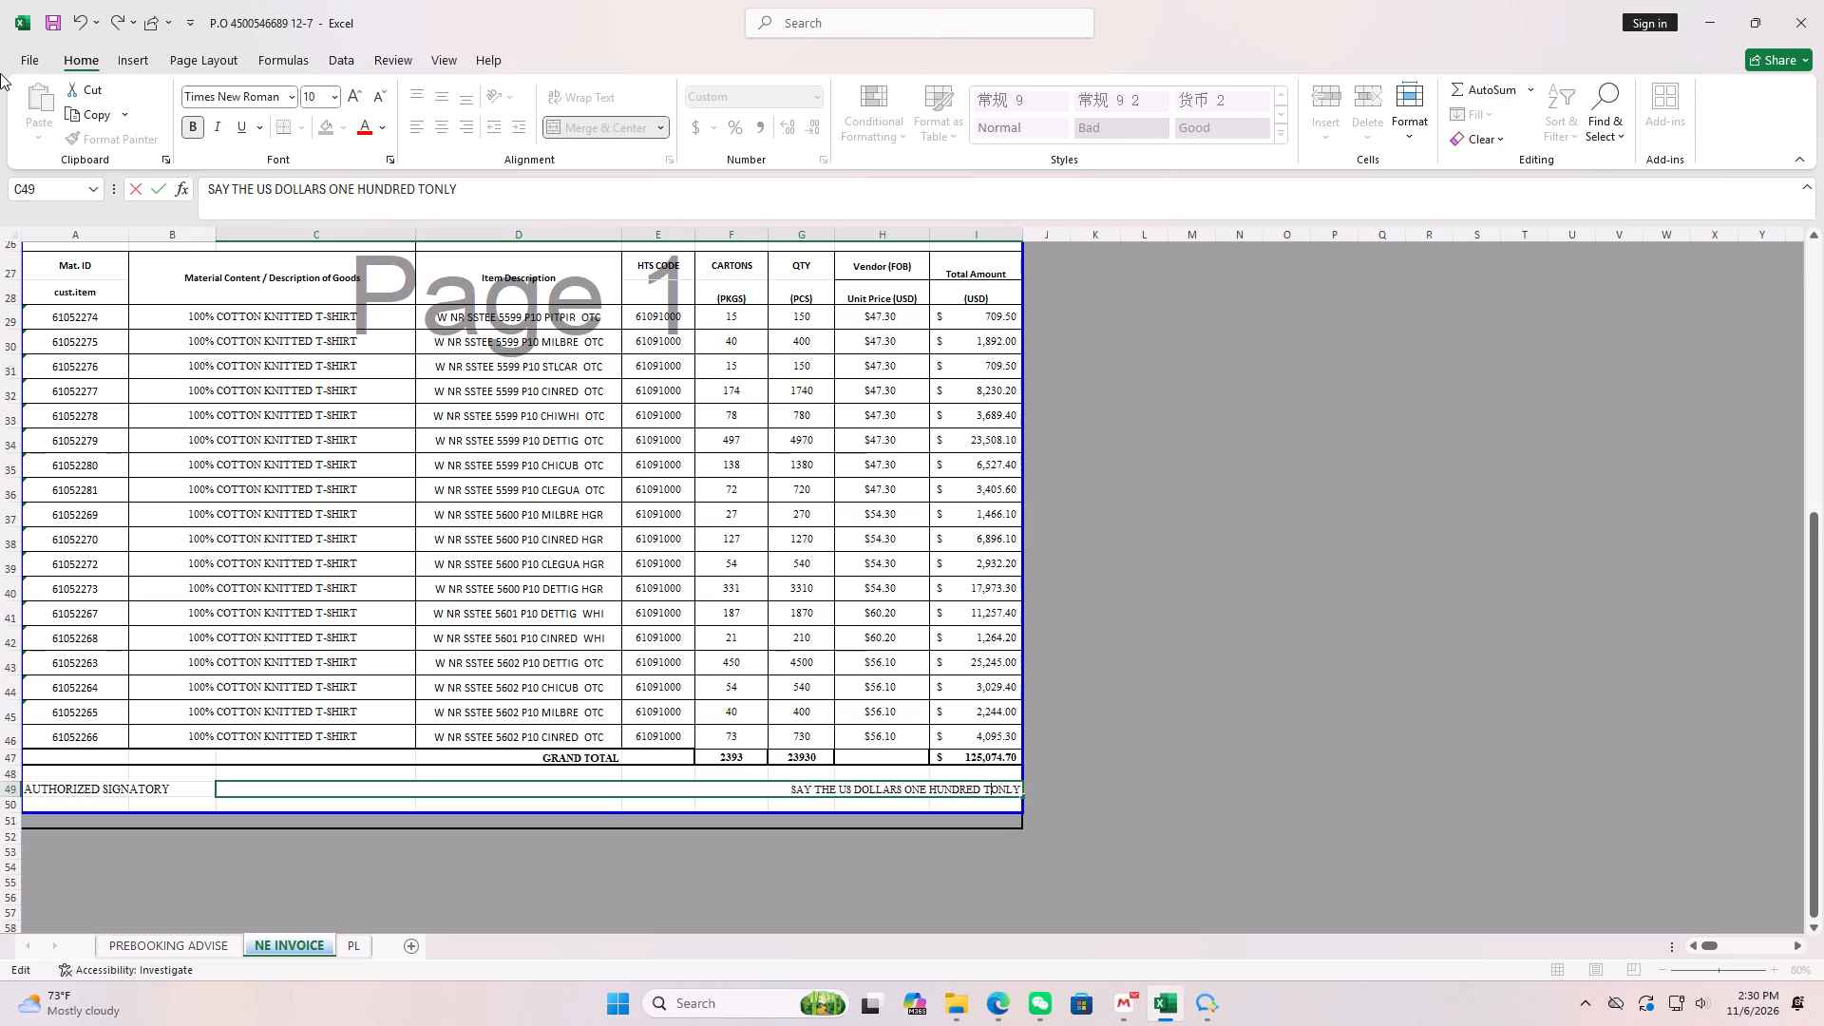
text(WEN)
text(TY FIVE THOUSAND)
key(space)
text(AND SEVENTY FOUR CENTS)
key(space)
text(SEVENTY)
key(space)
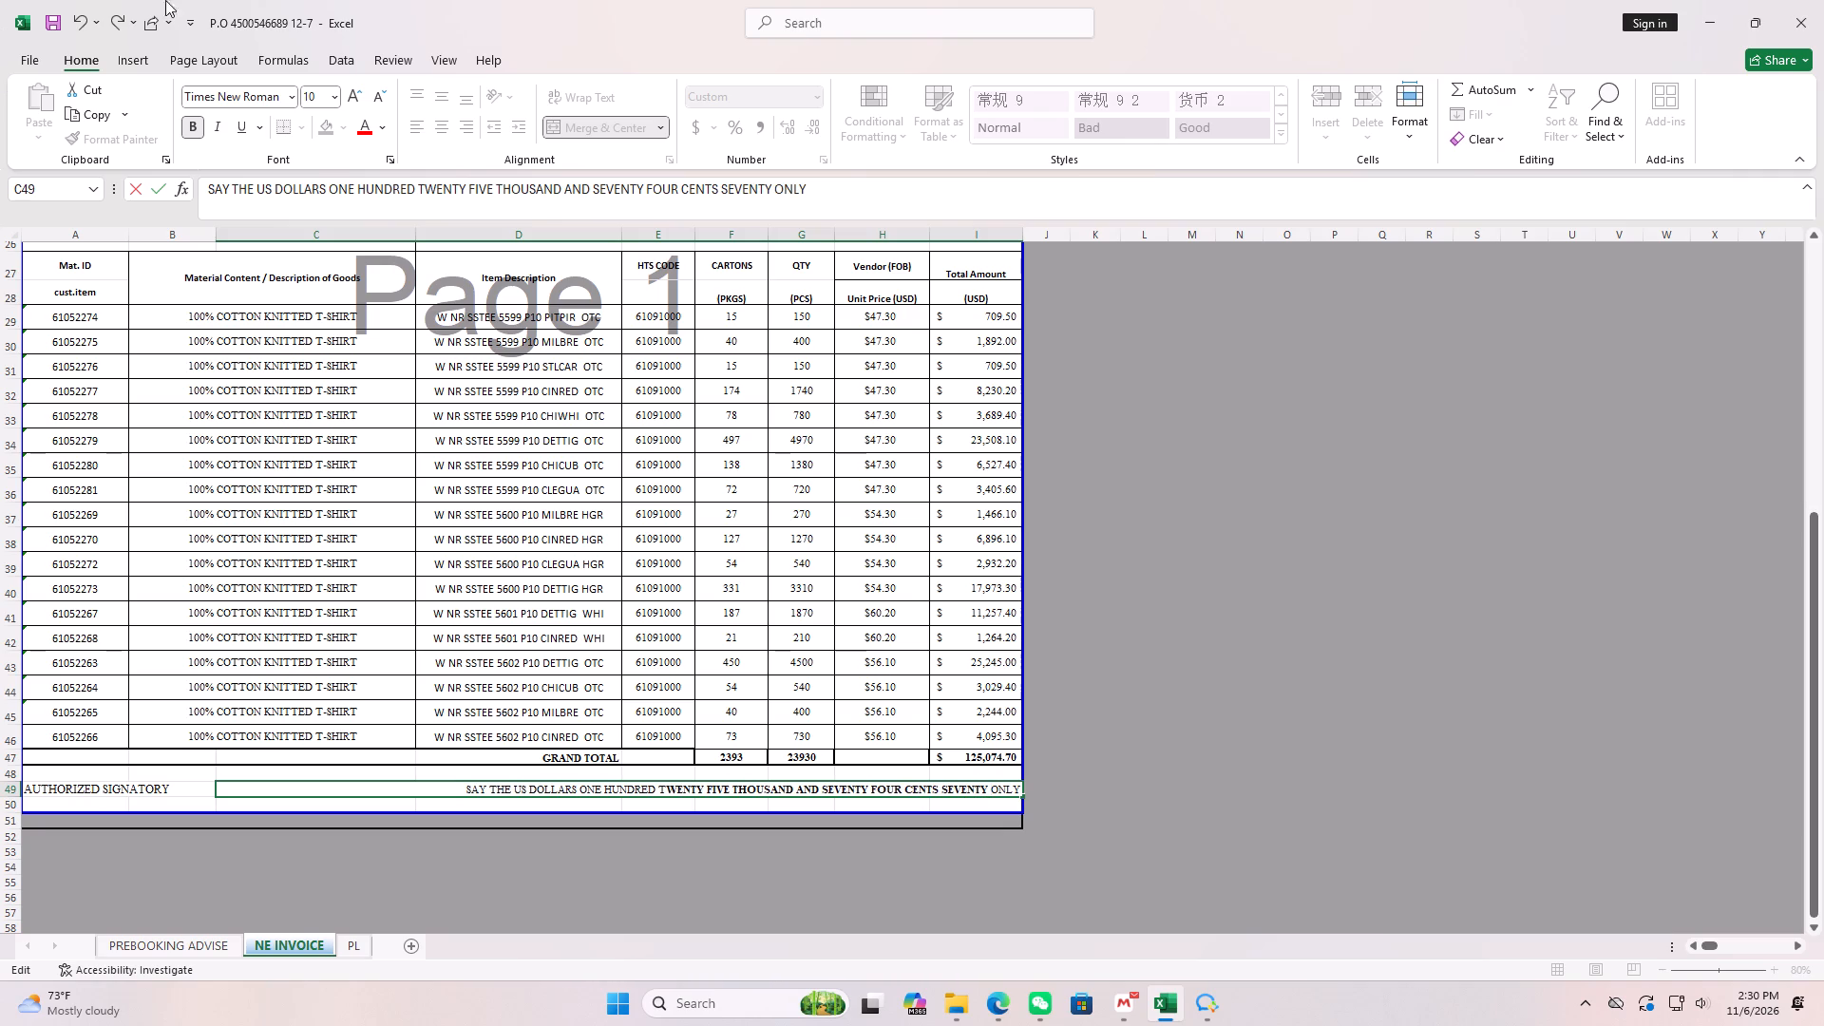
click(537, 529)
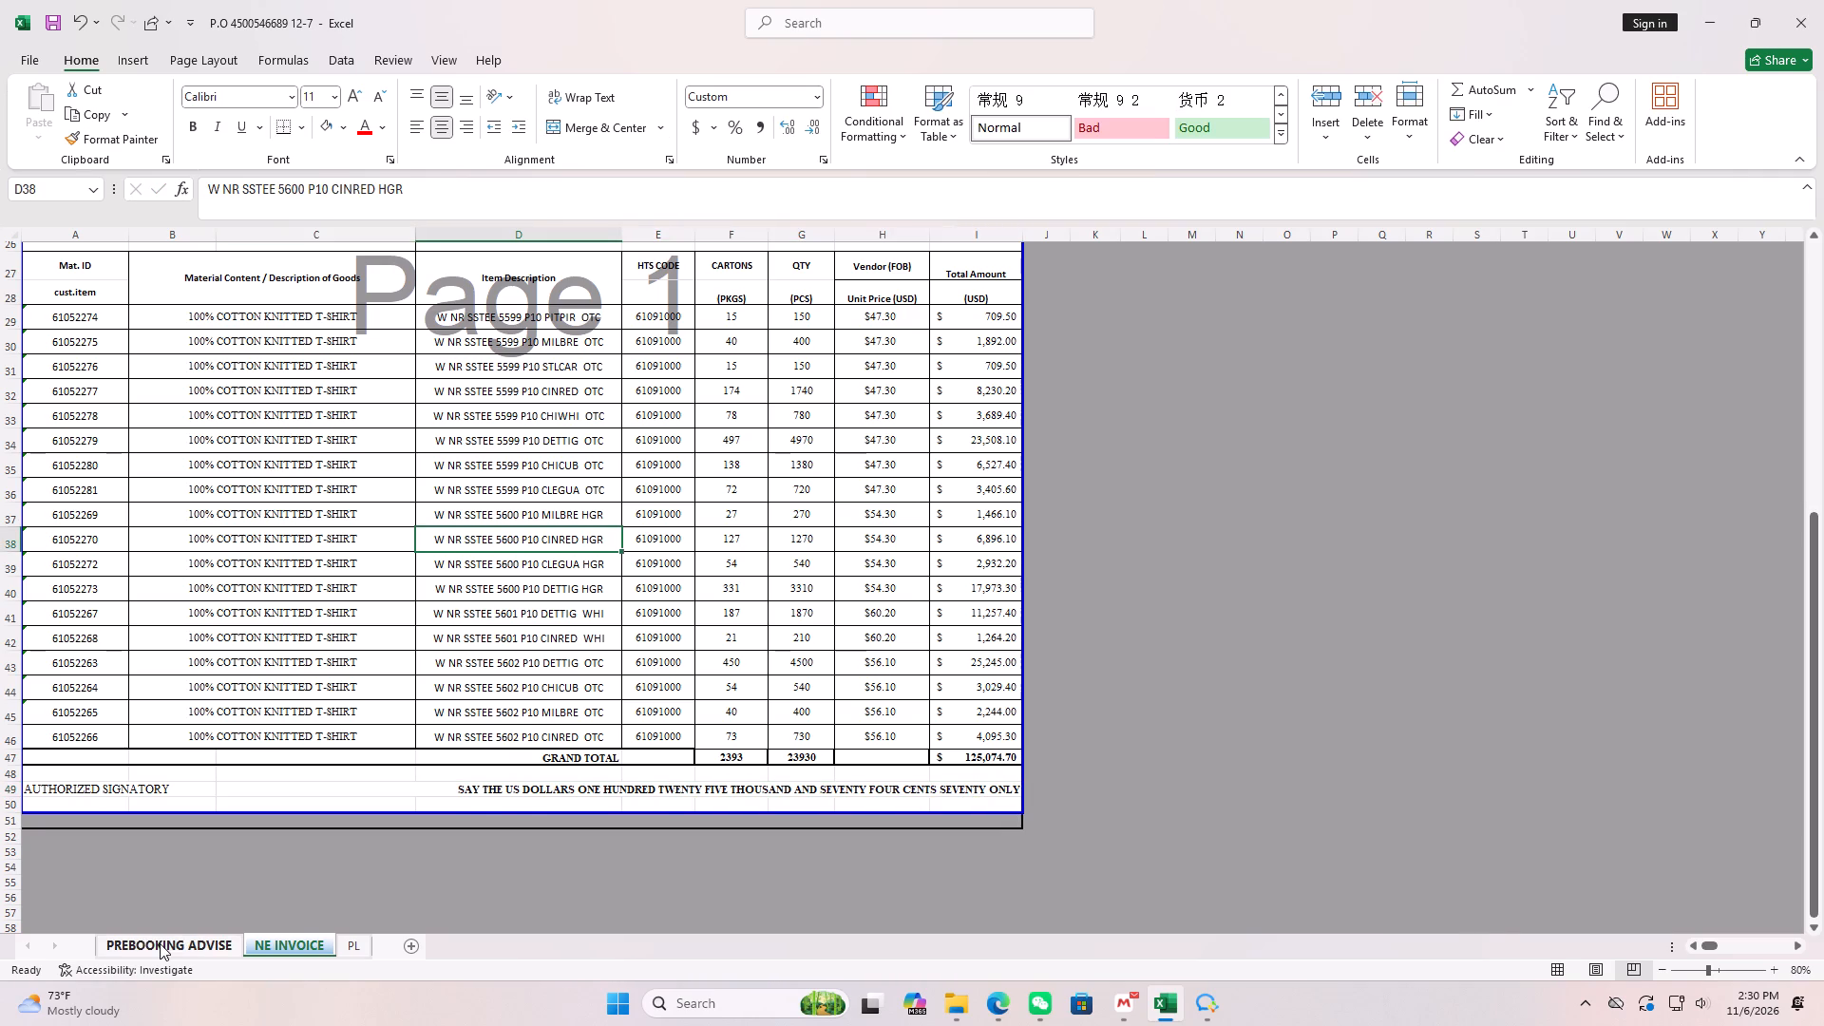
click(160, 943)
click(959, 517)
text(125074.7)
click(1112, 796)
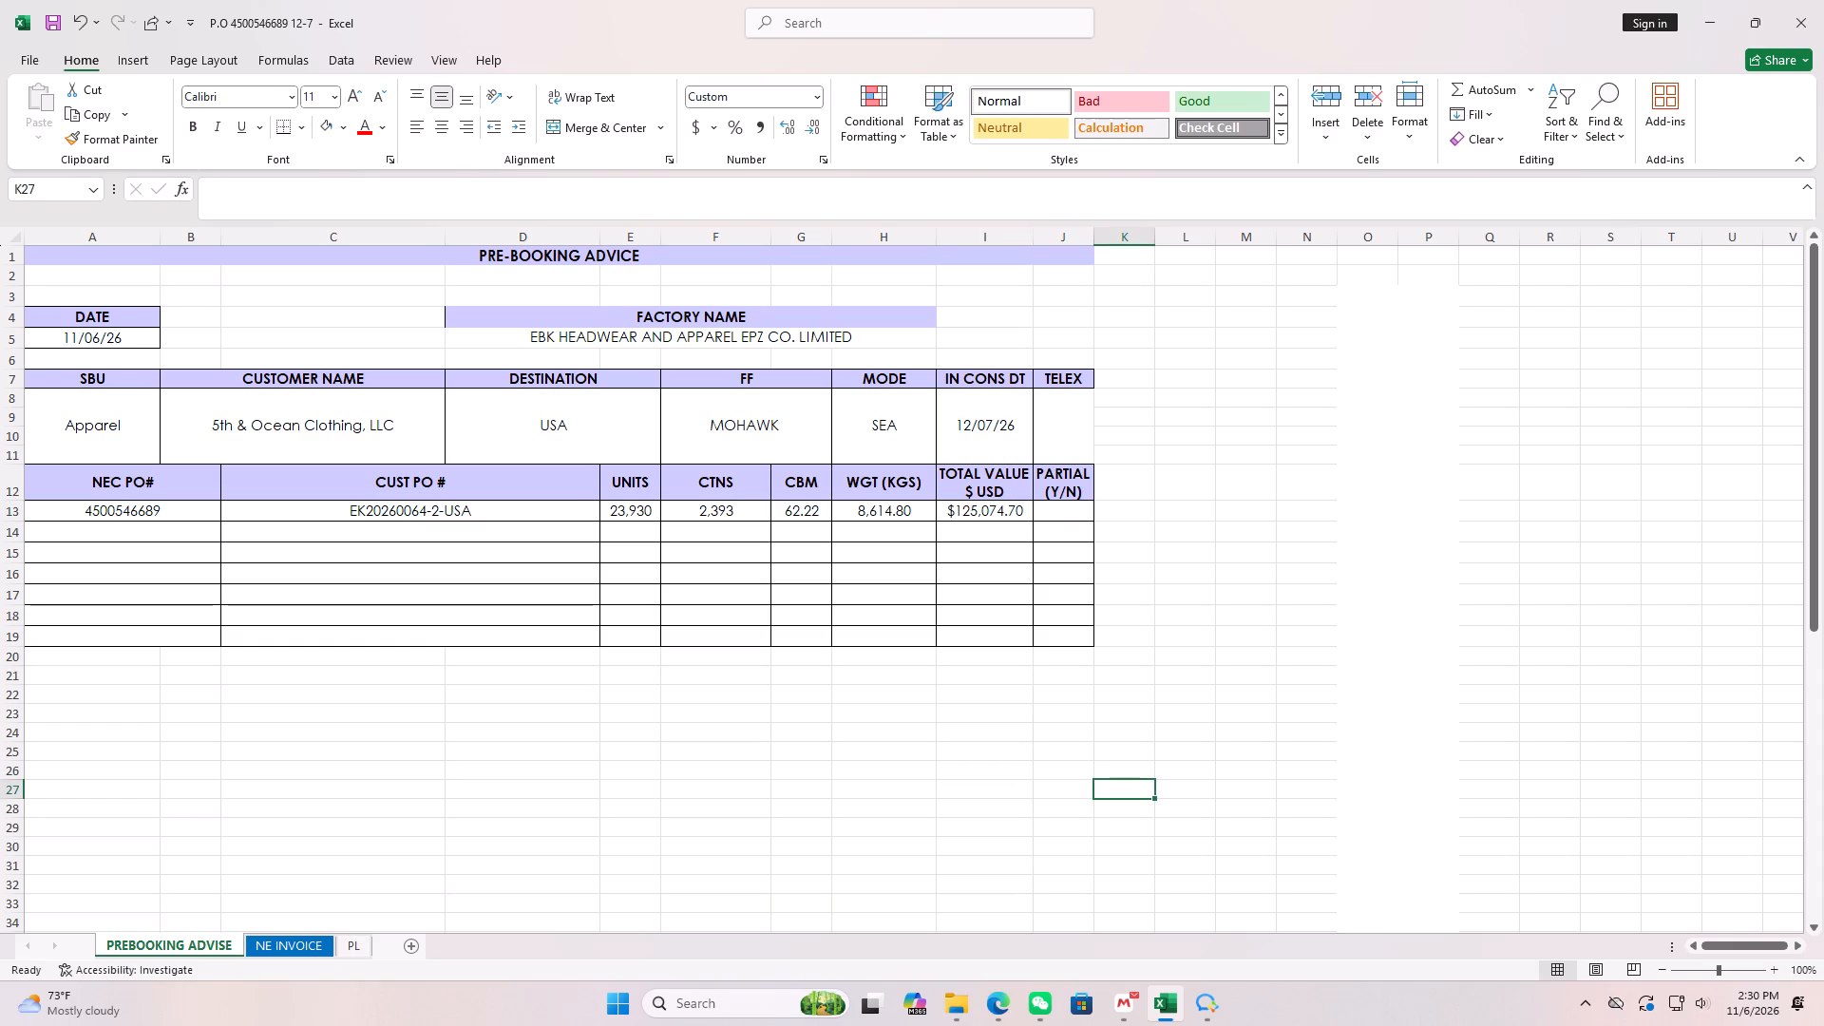
click(282, 944)
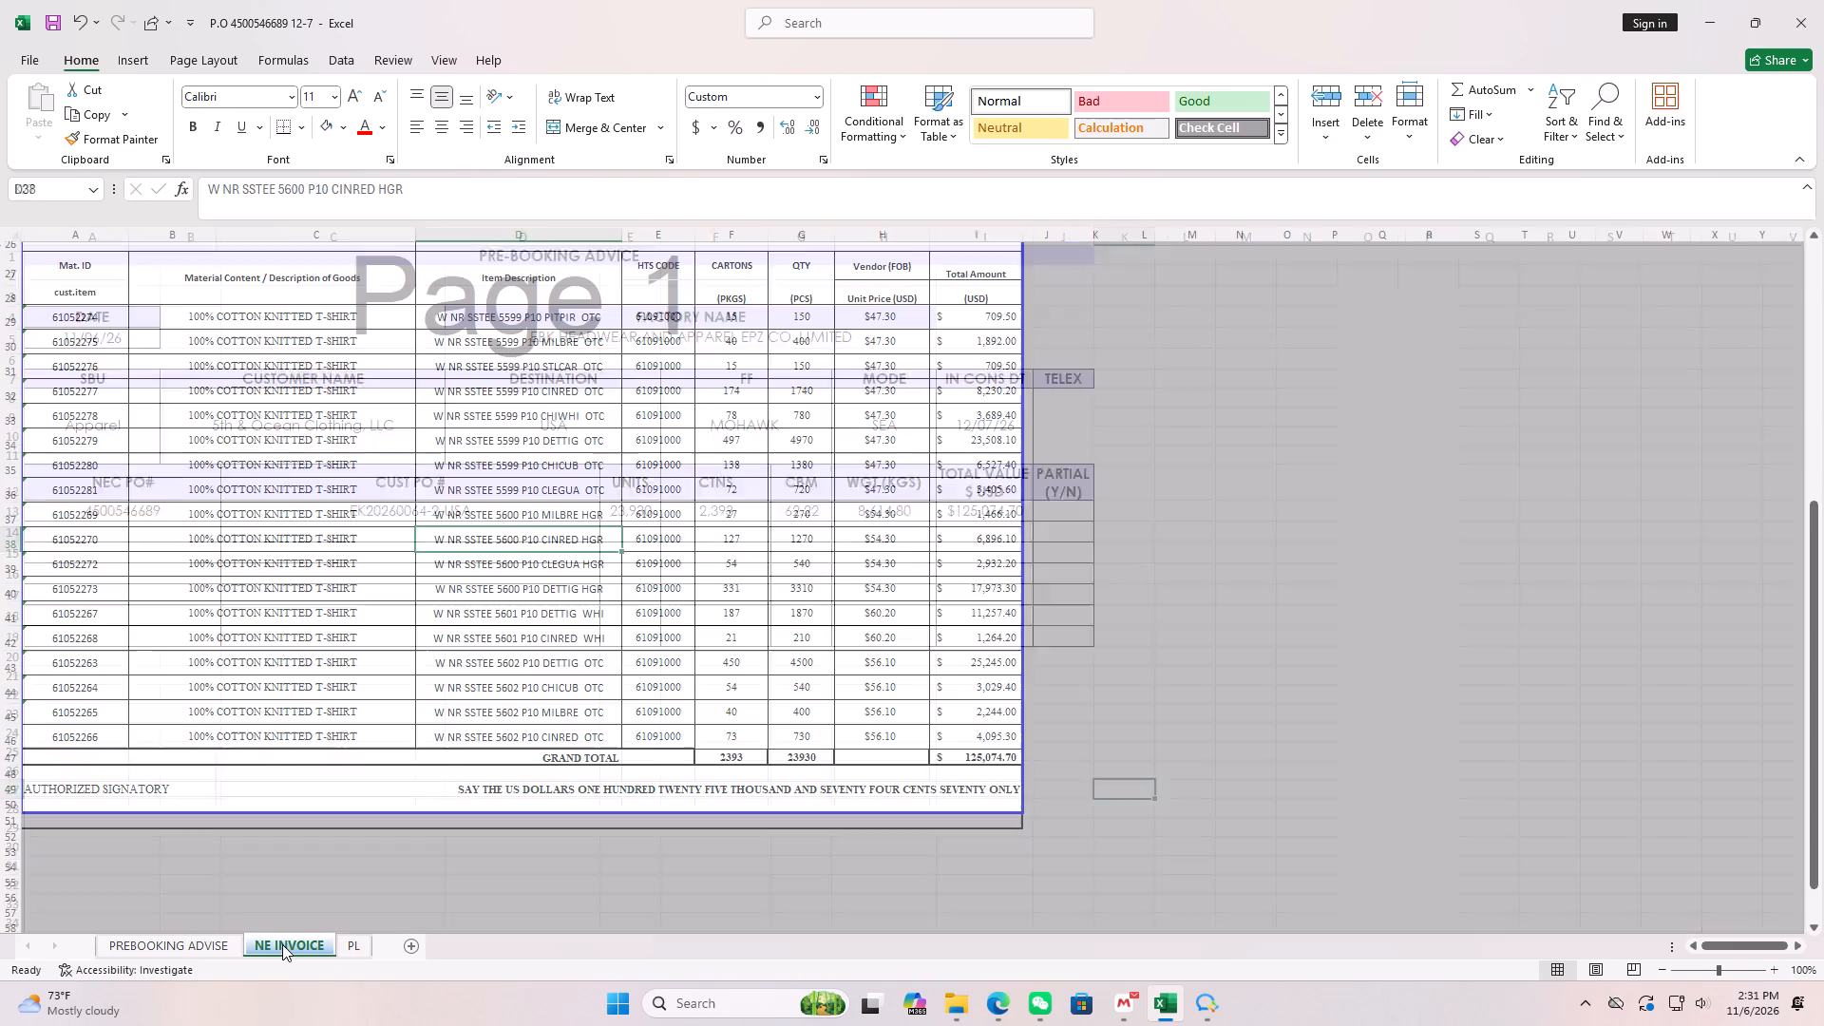
scroll(429, 773, up, 5)
scroll(429, 773, down, 3)
scroll(429, 773, up, 11)
click(353, 958)
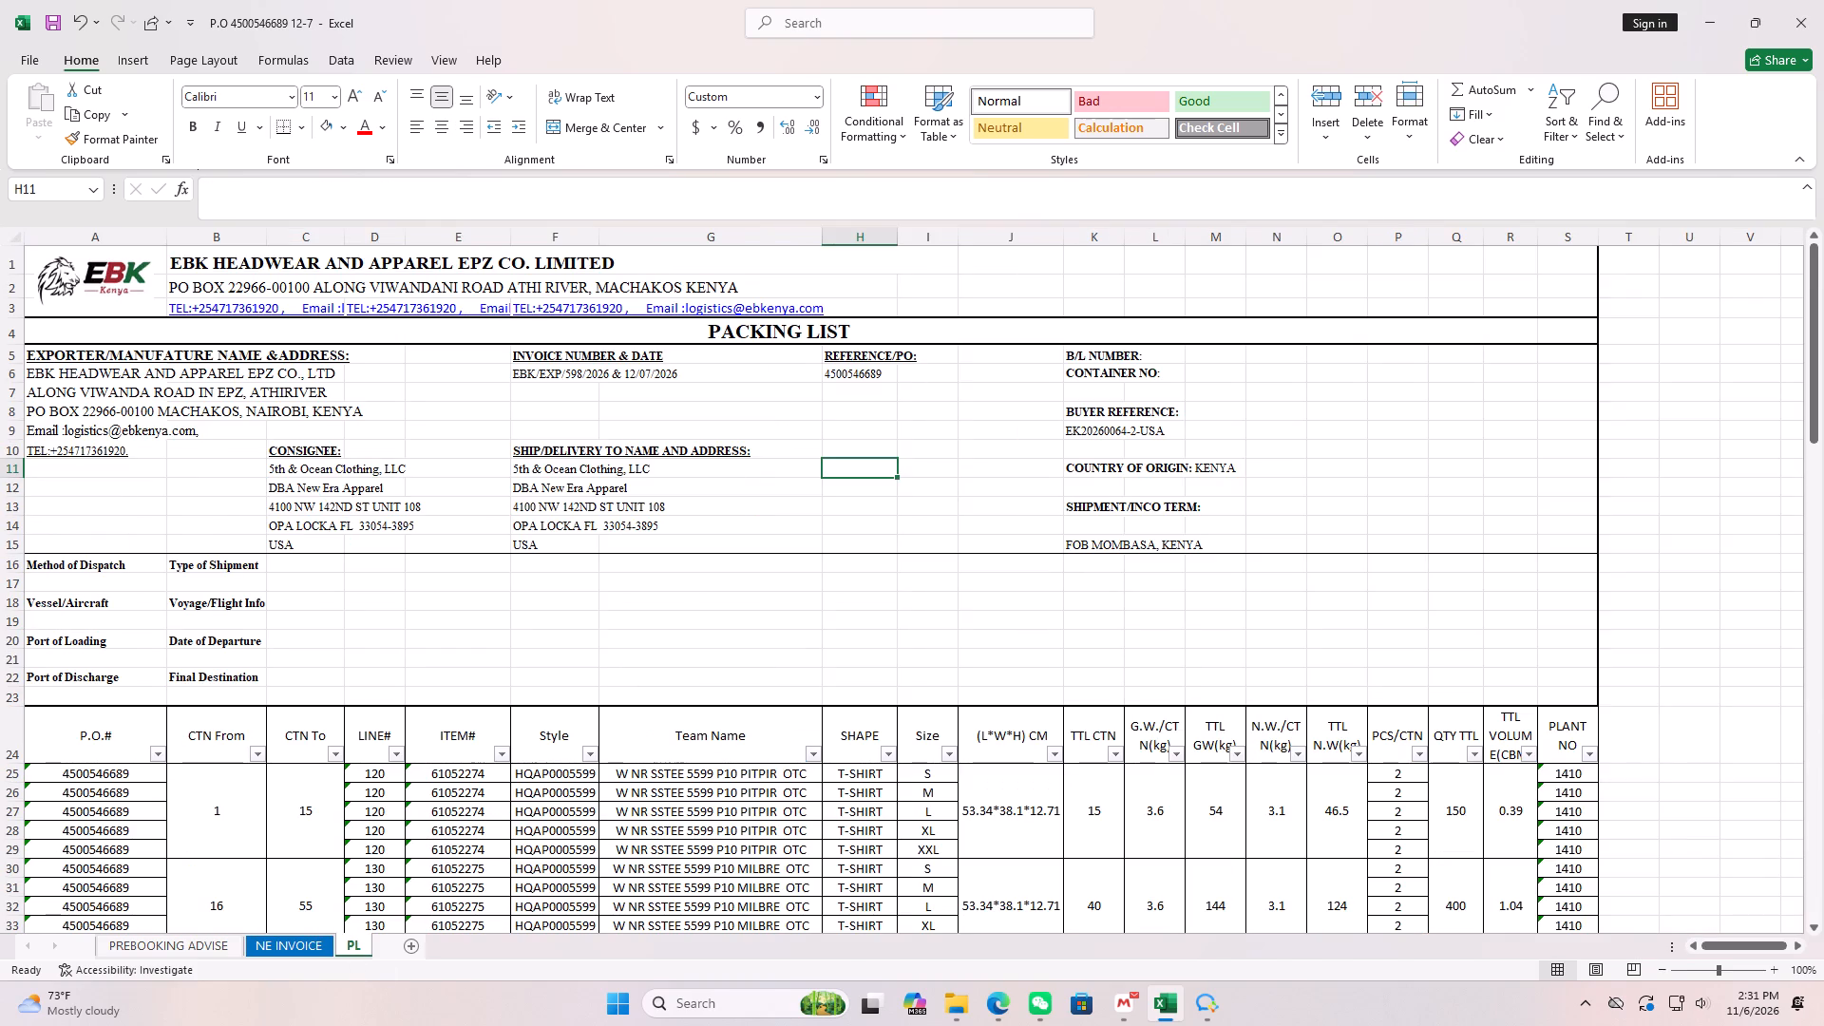
double_click(45, 11)
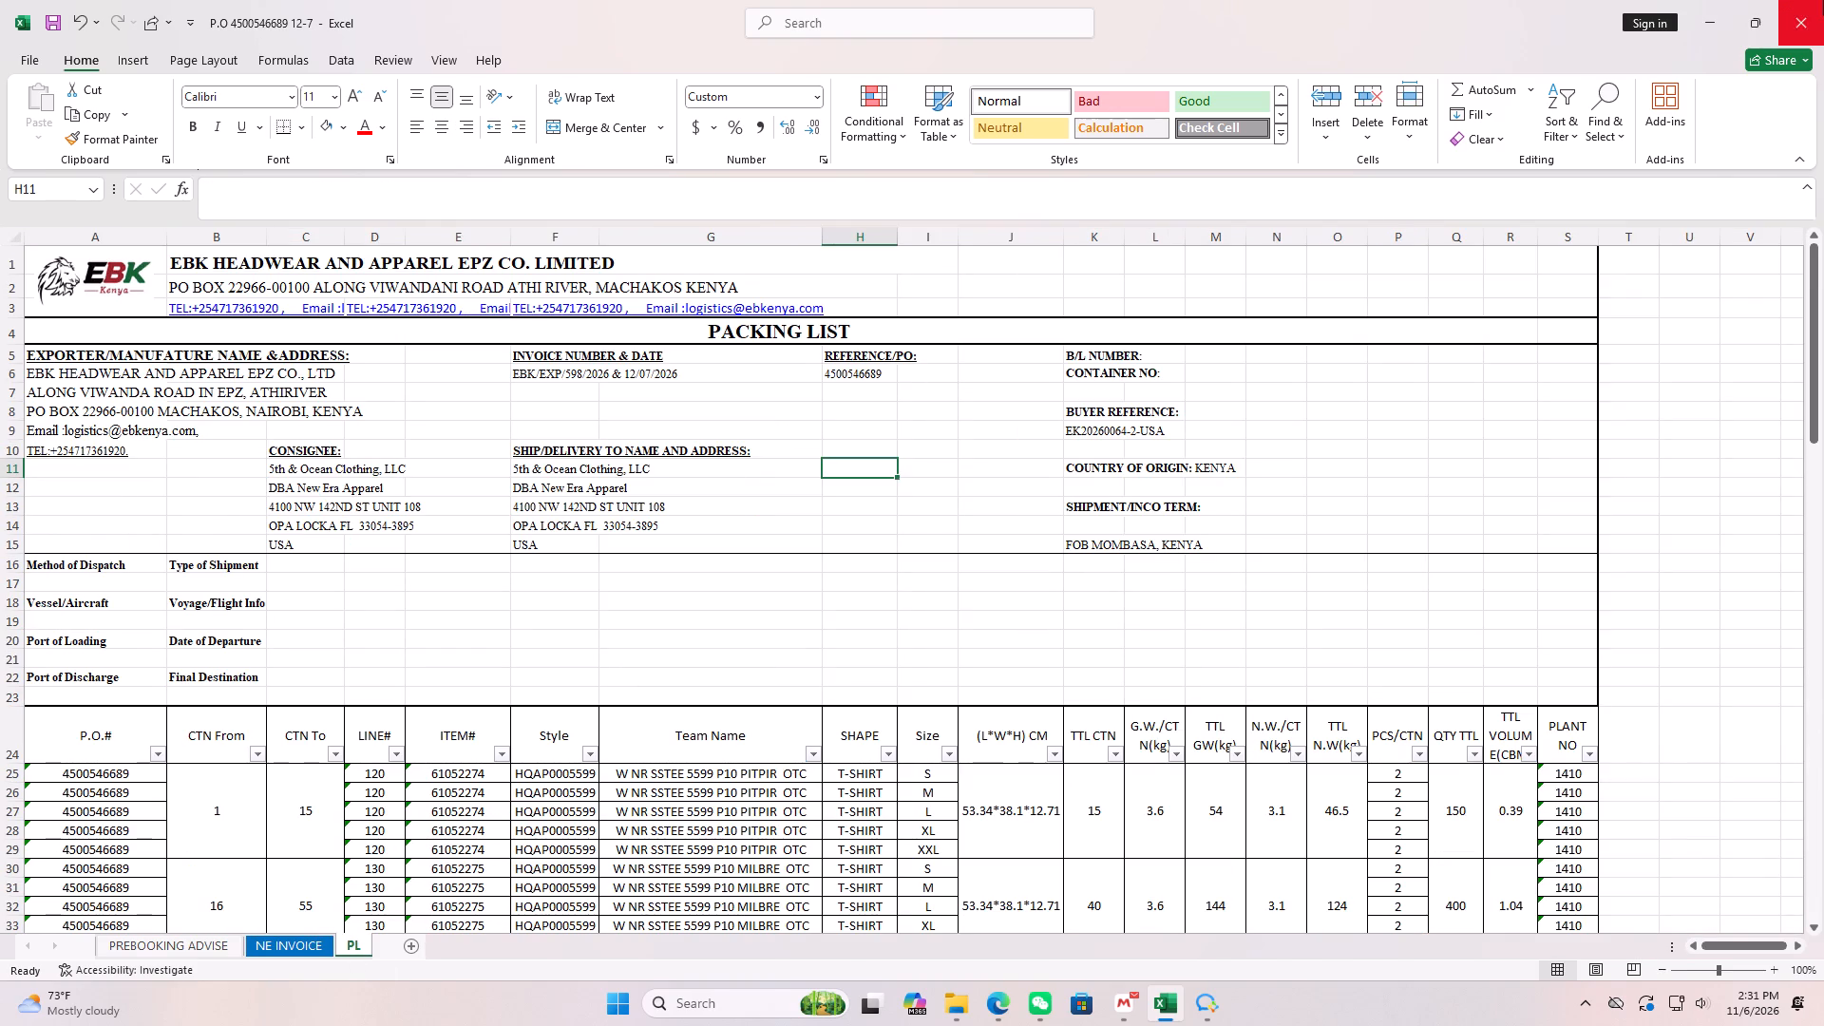
click(1823, 0)
Clear the desktop by closing the Edge and file folder windows and minimizing the chat window.
click(1823, 5)
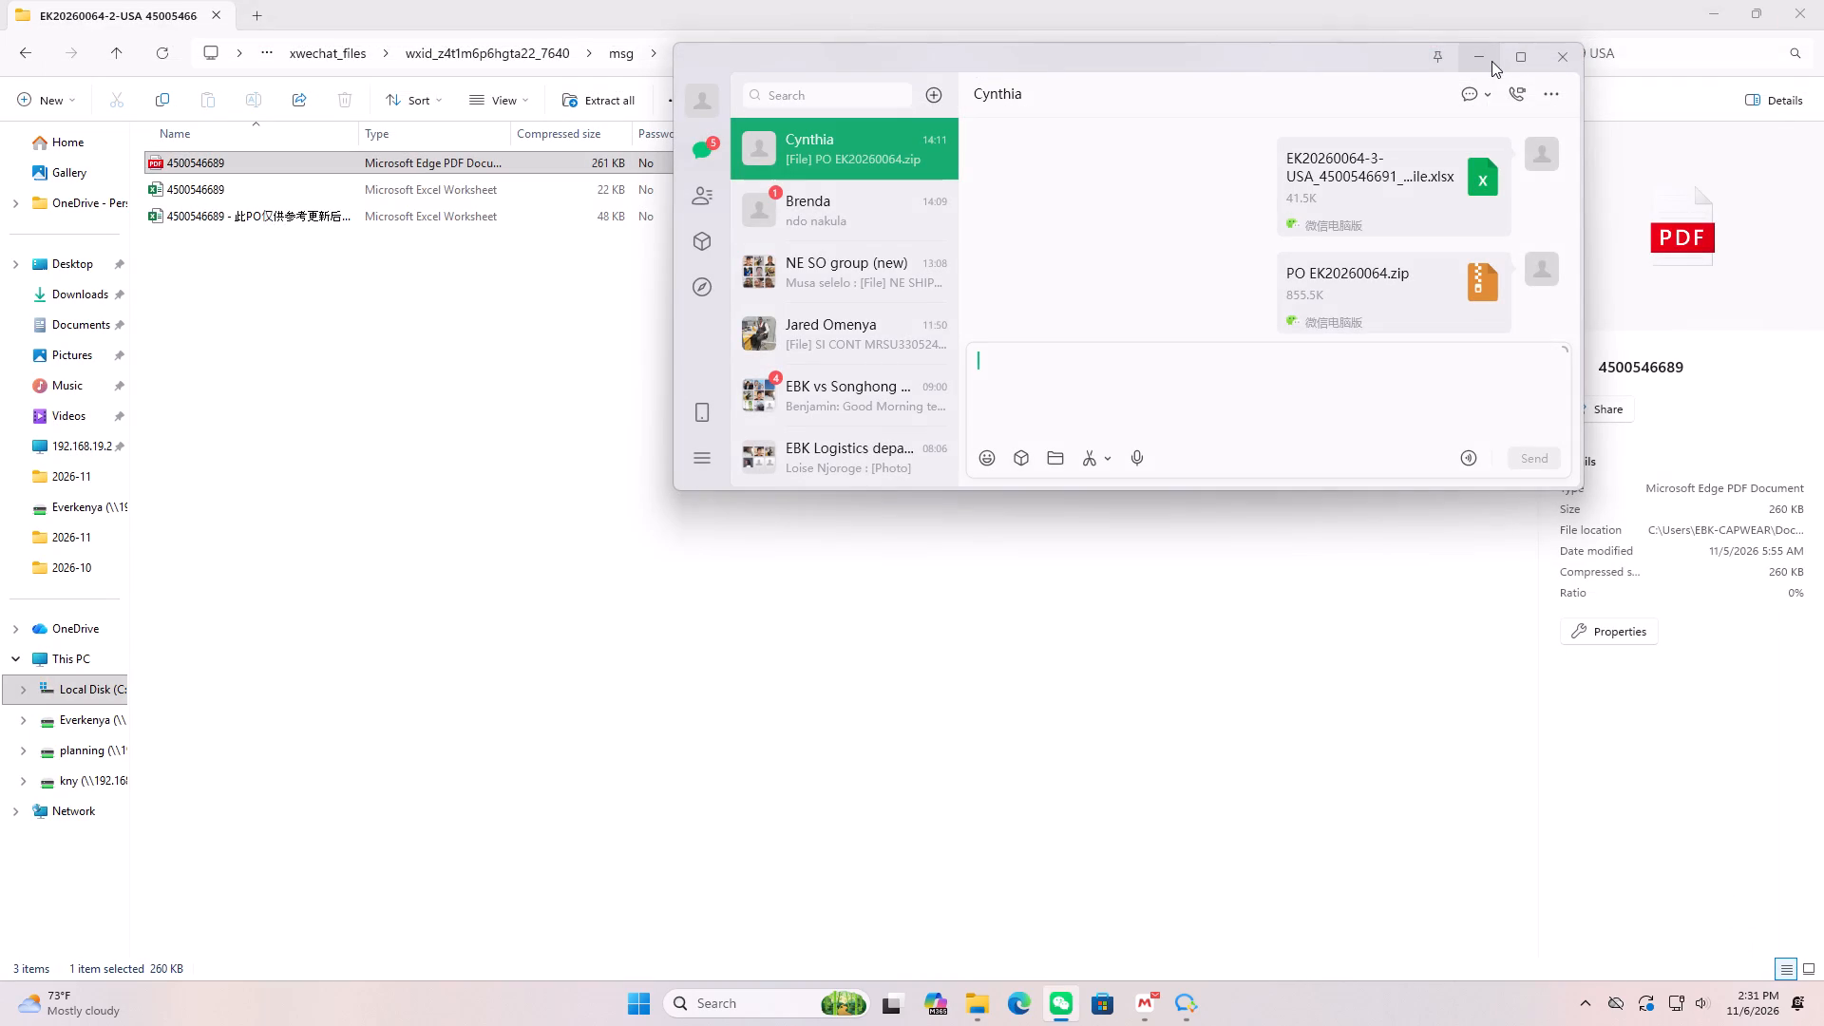
click(1491, 61)
click(1823, 3)
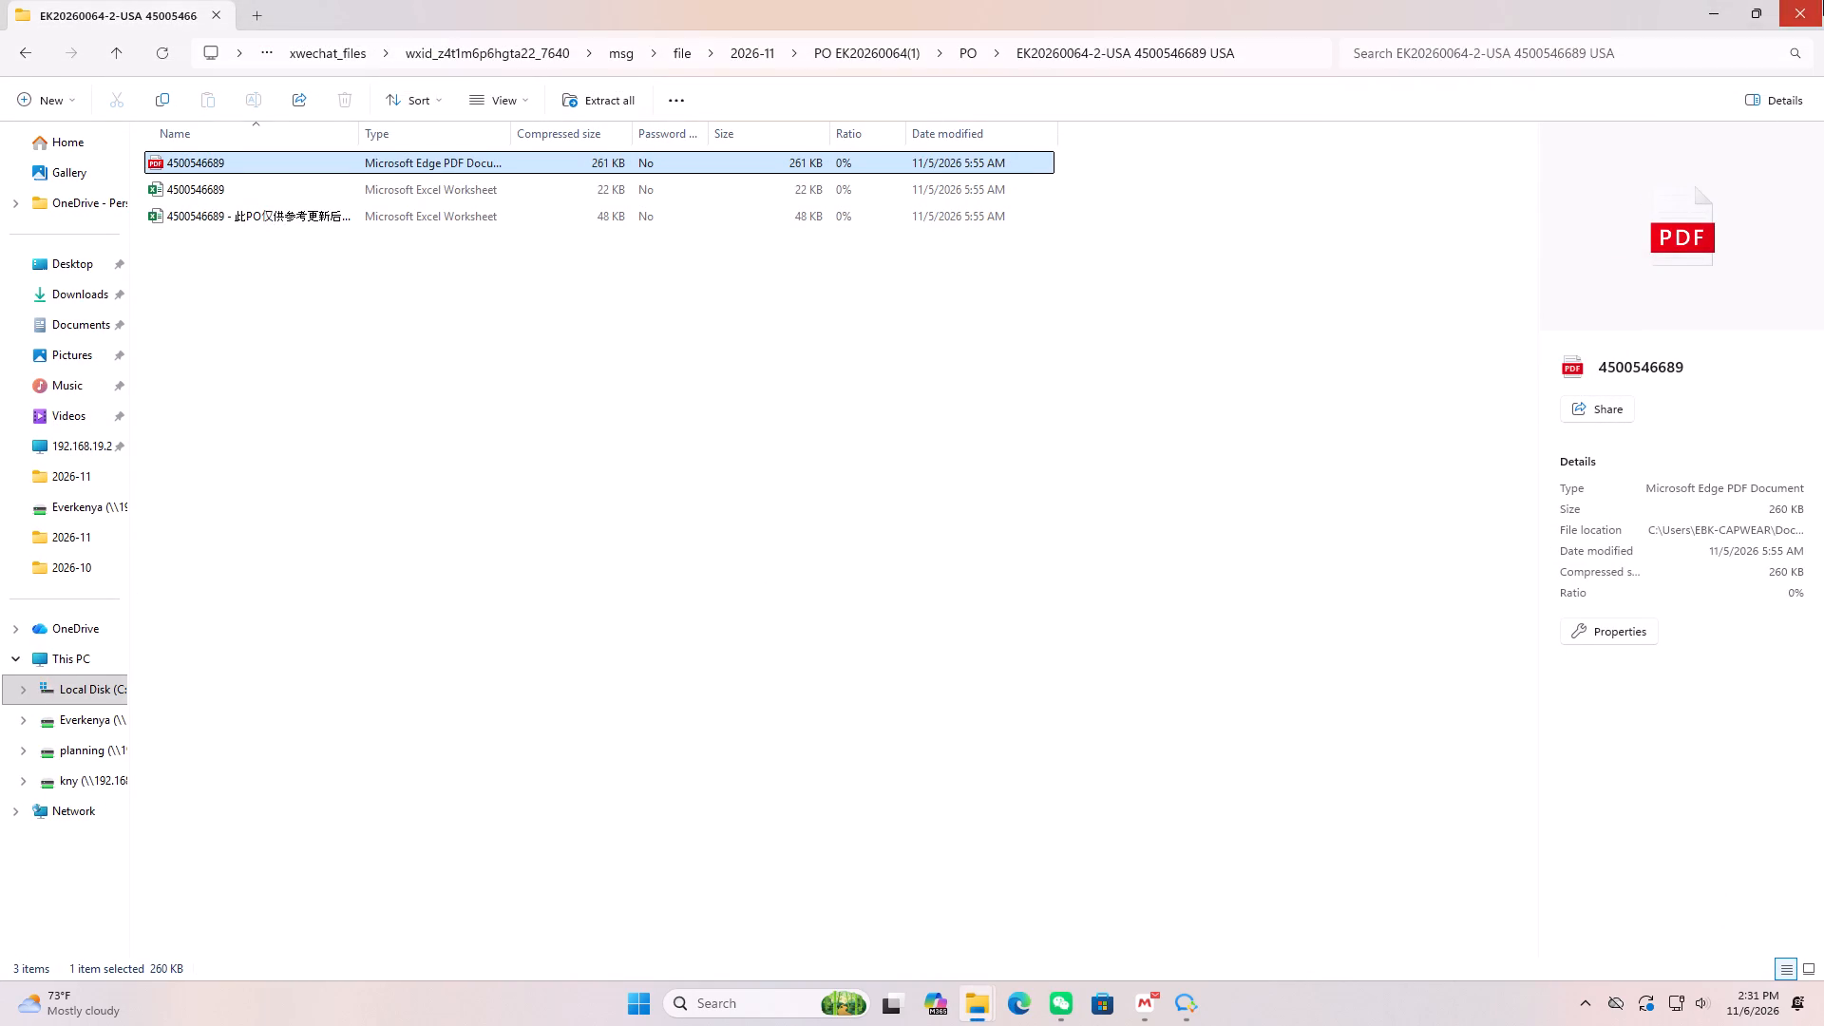
click(1823, 0)
Delete the EK20260064 packing workbook from the desktop.
right_click(608, 591)
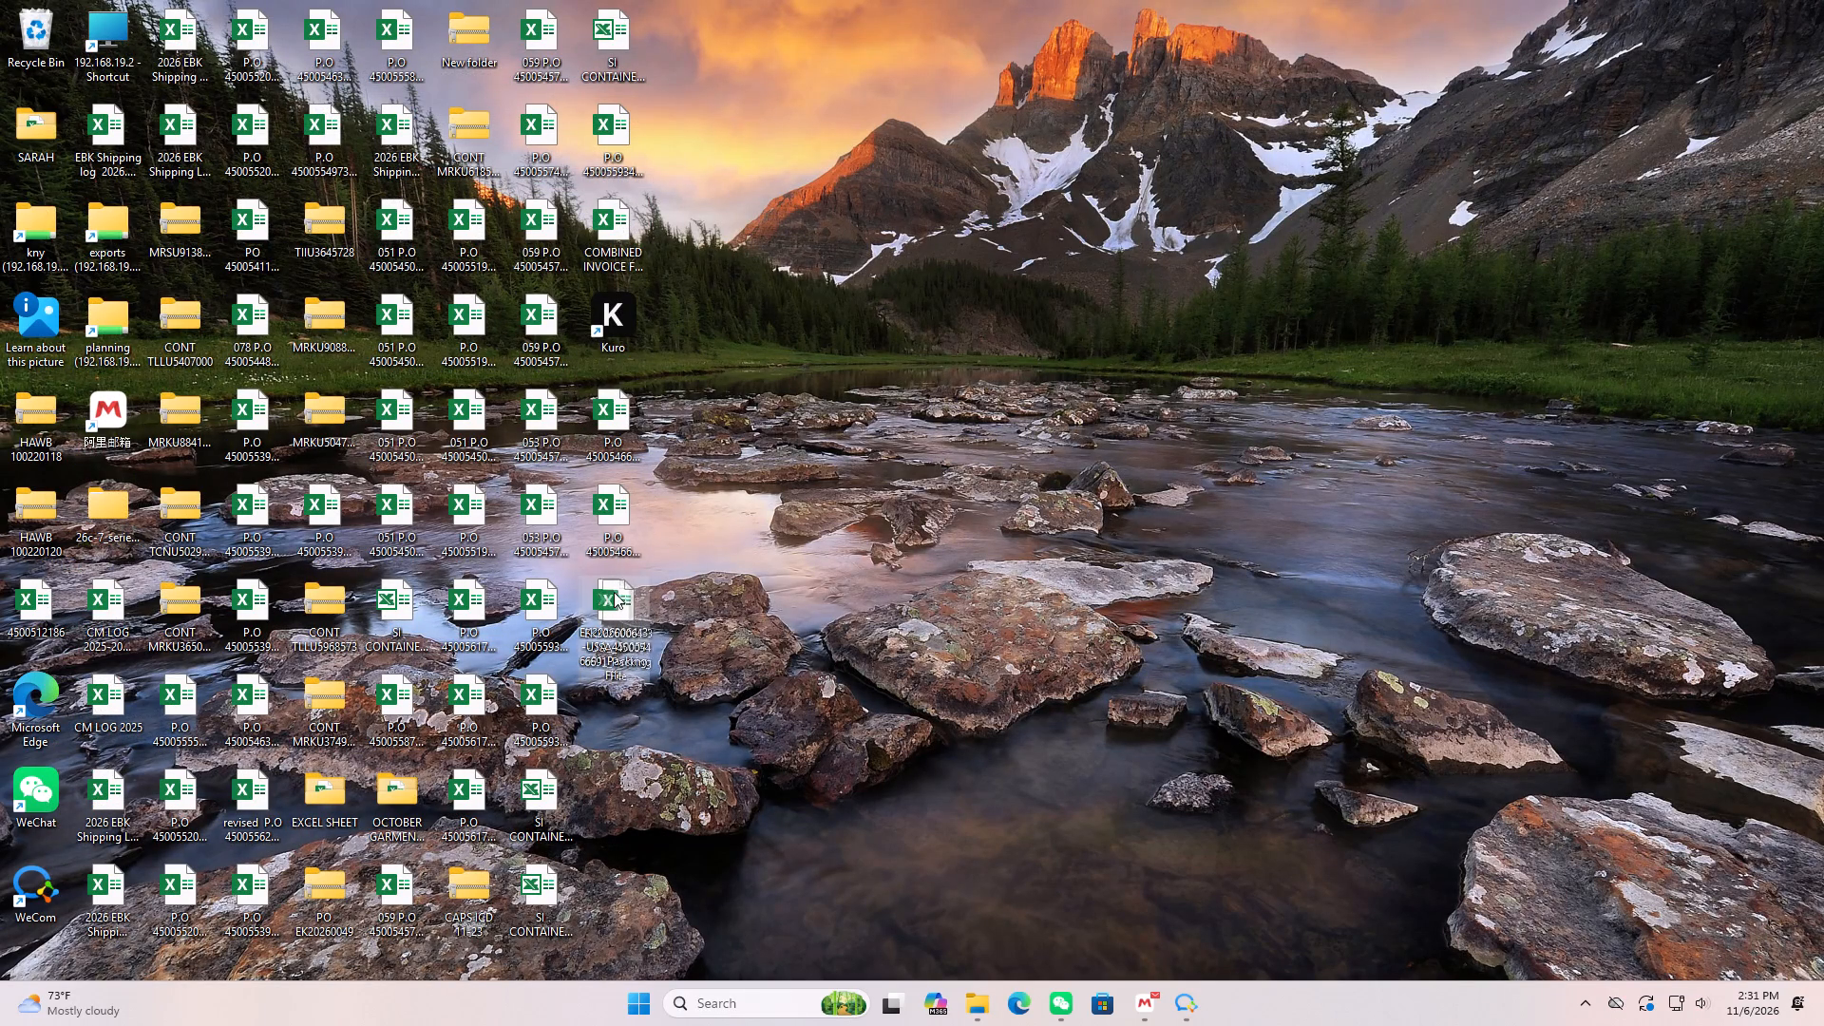
click(870, 535)
right_click(646, 602)
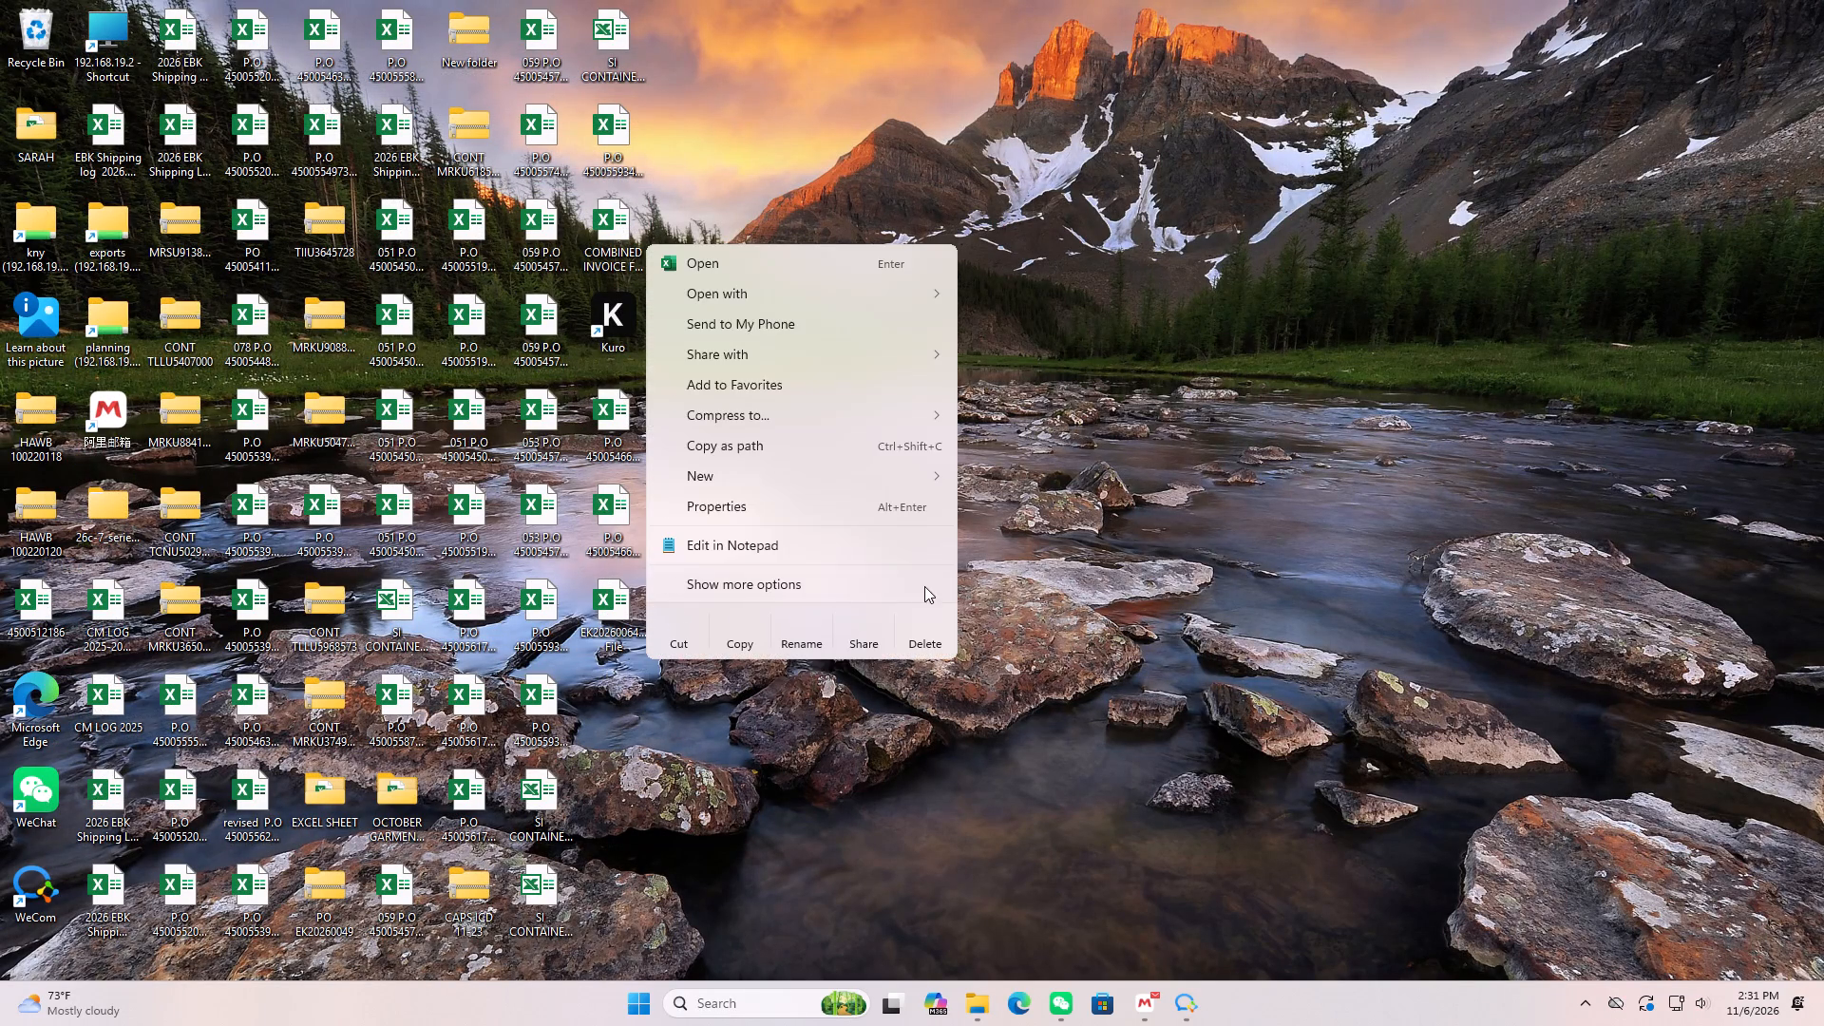
click(920, 623)
click(636, 507)
double_click(619, 440)
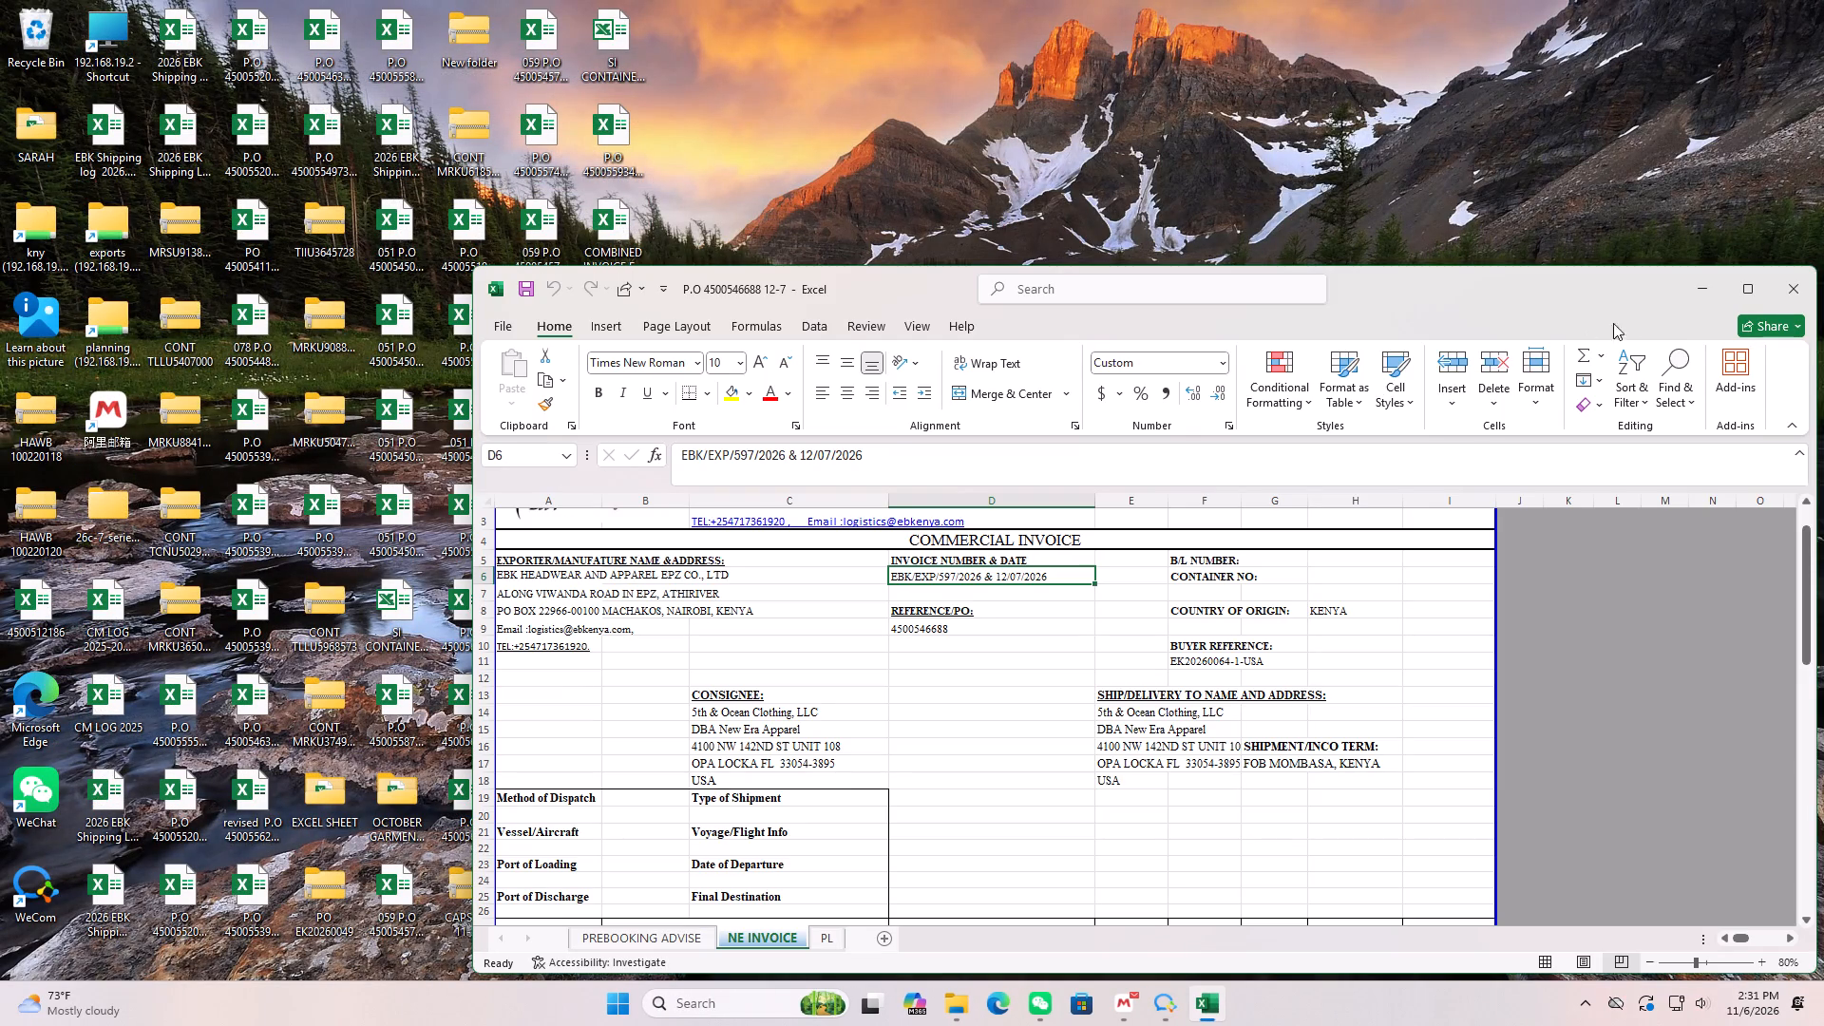
click(1751, 294)
Clear all Total Amount (USD) cells on the NE INVOICE sheet, from row 29 through the grand total in row 52.
scroll(837, 617, down, 8)
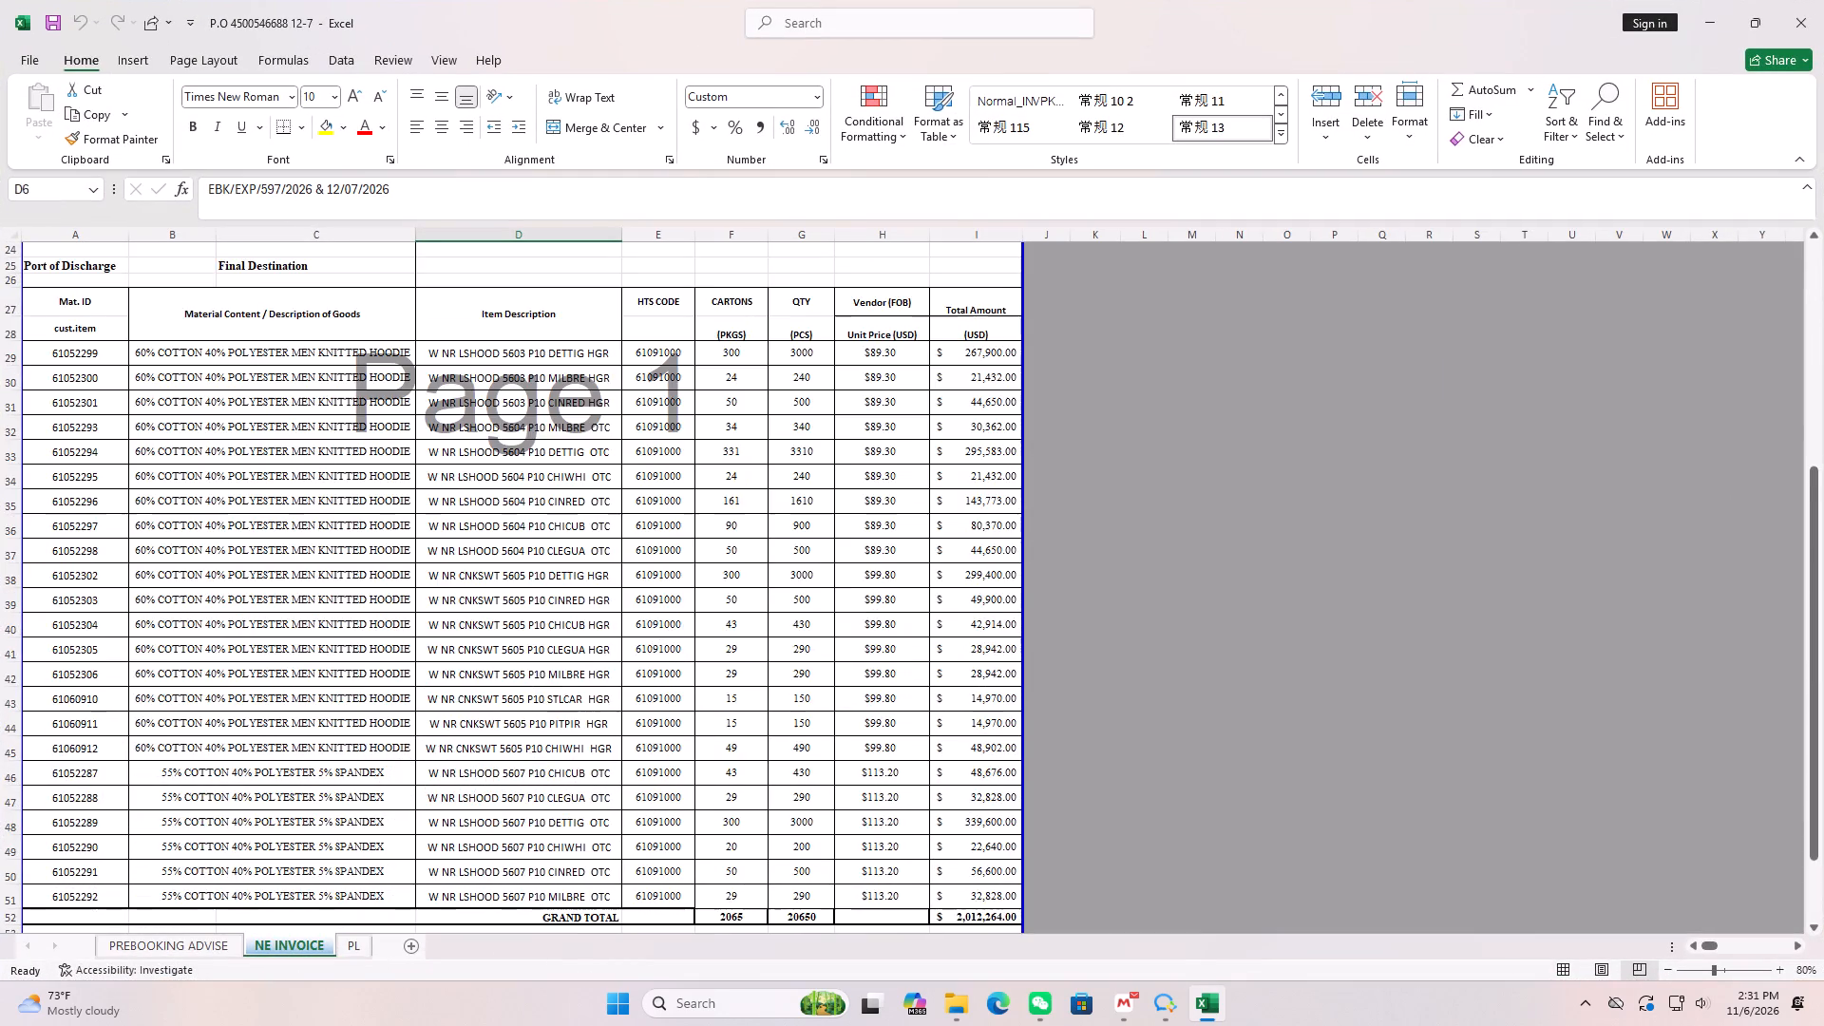
scroll(837, 617, down, 7)
scroll(1039, 357, up, 7)
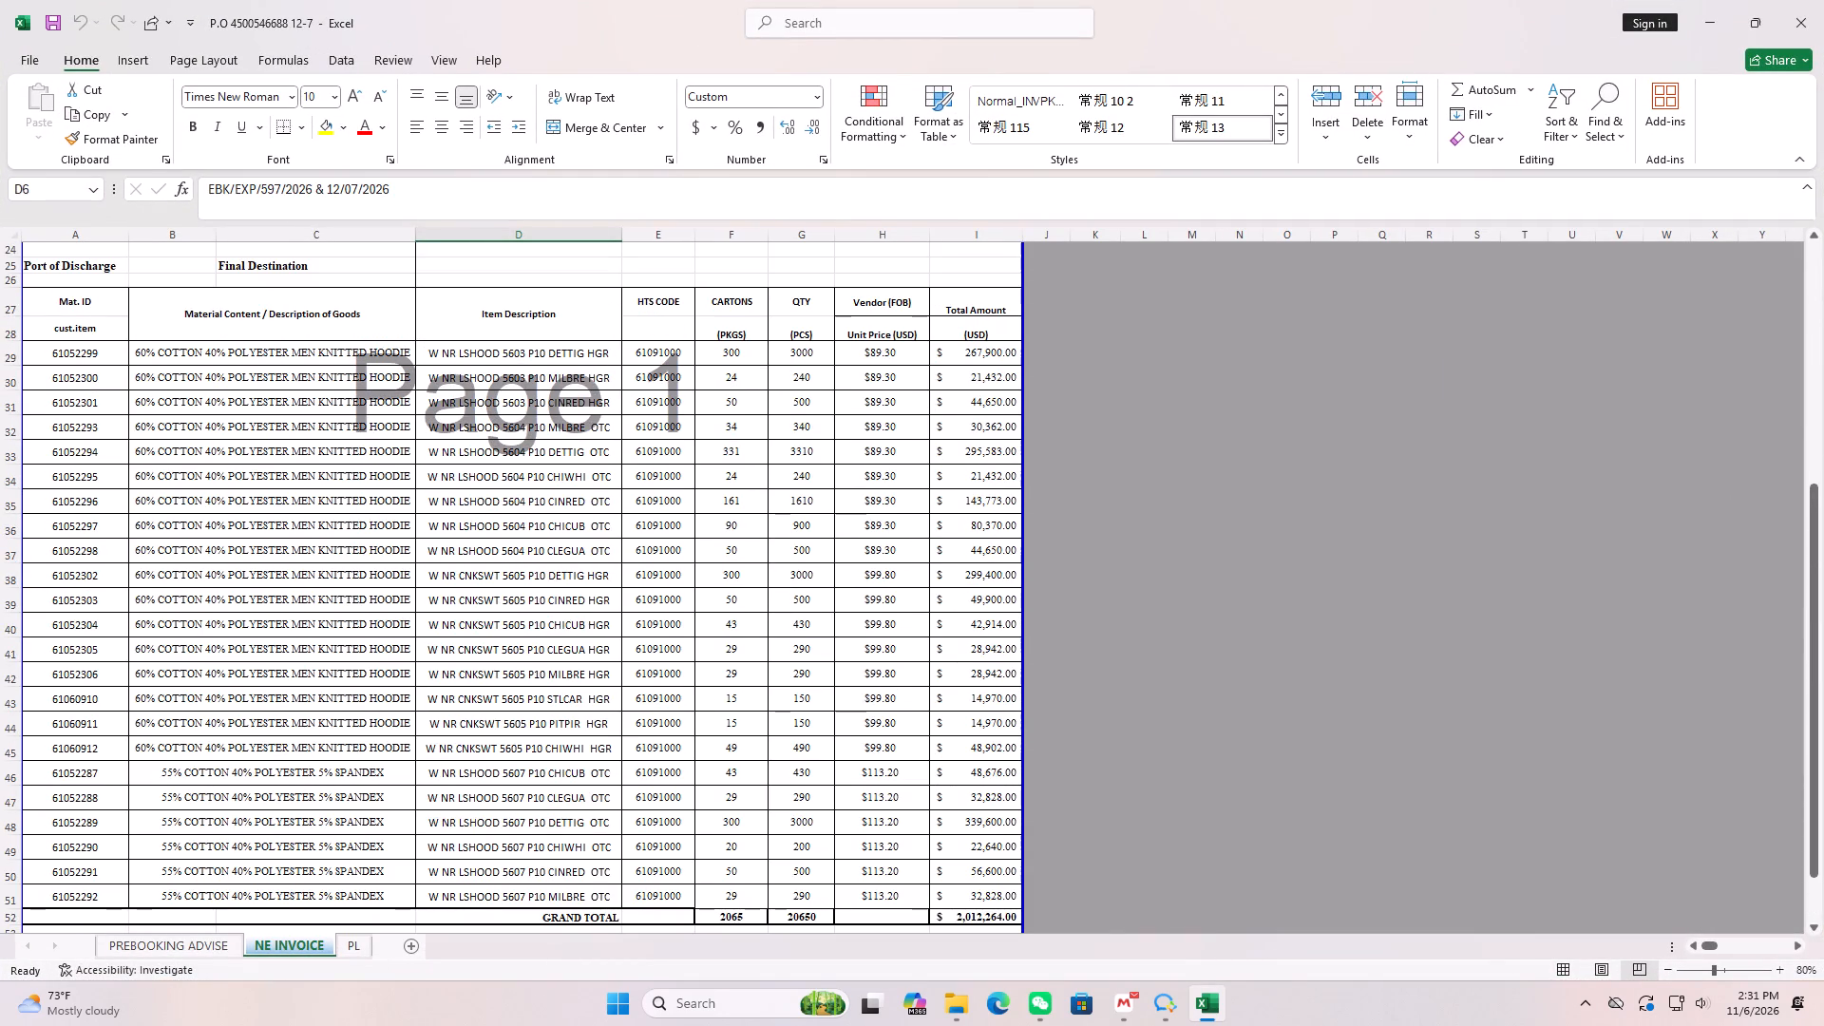
drag(994, 361, 977, 863)
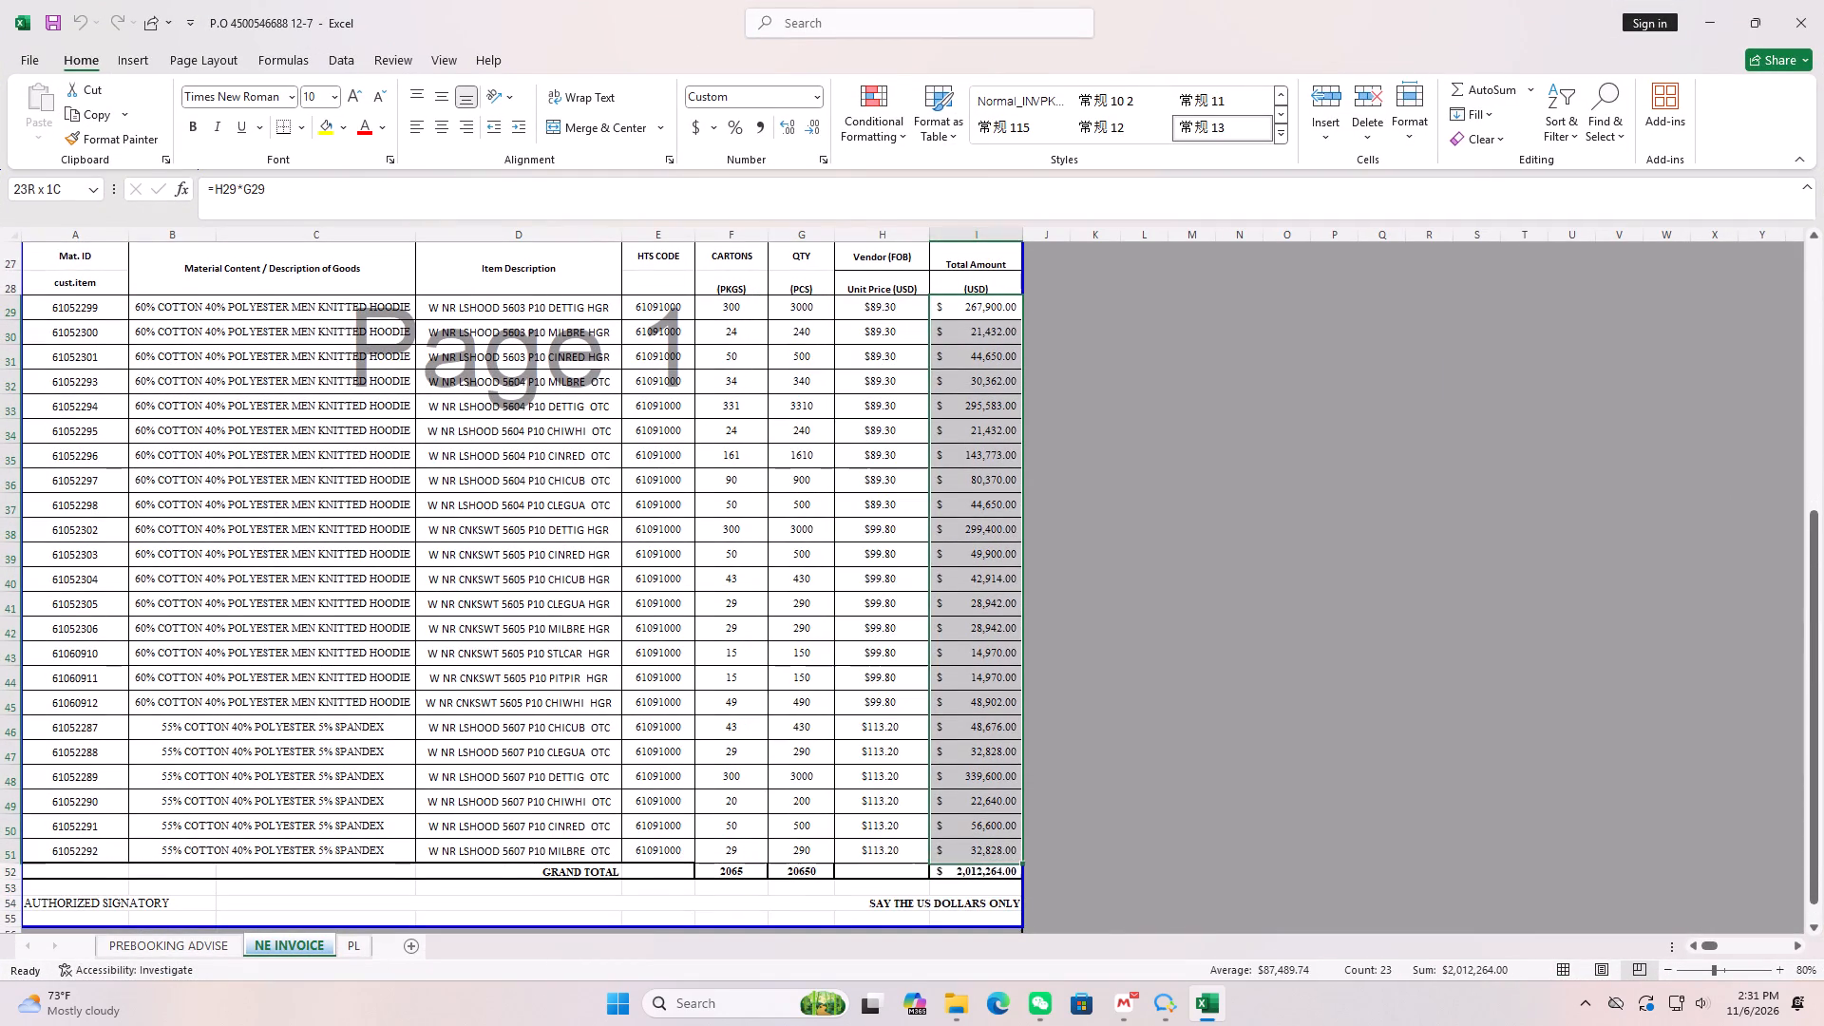
drag(977, 863, 978, 874)
key(Delete)
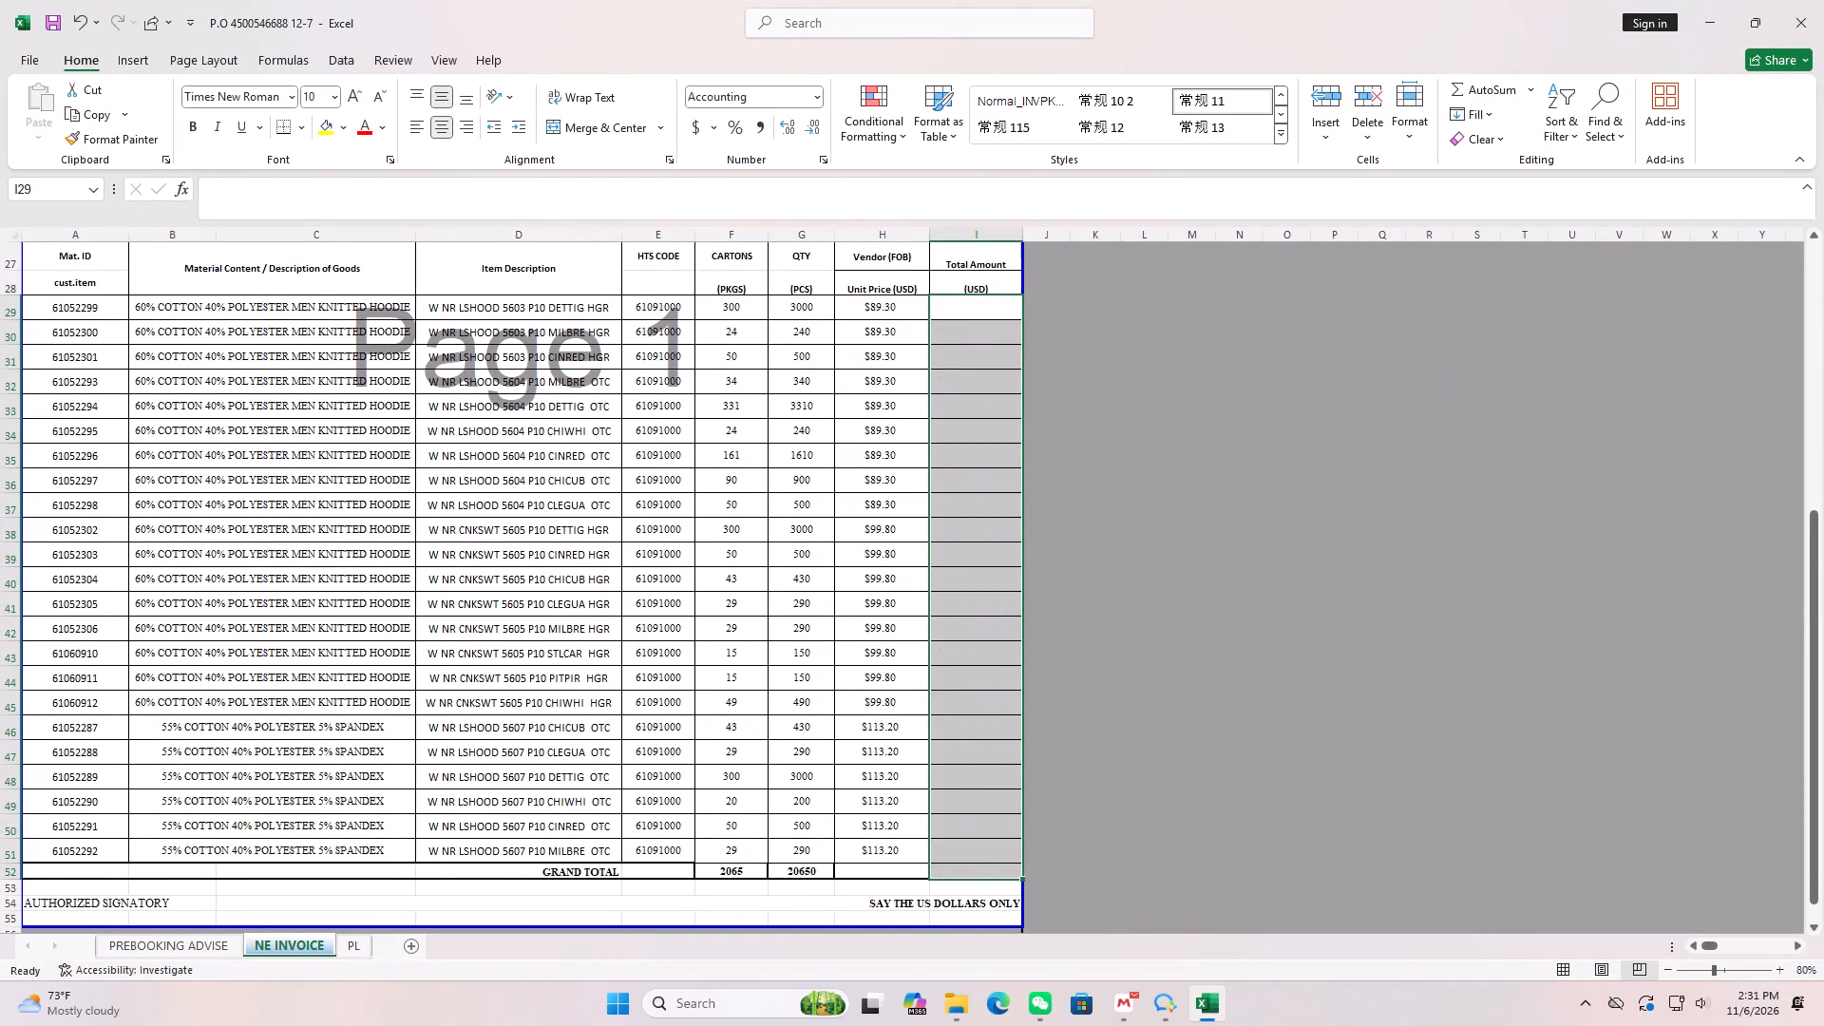
Calculate the first item's Total Amount (USD) in I29 as cartons times unit price, using =F29*H29.
scroll(868, 745, up, 4)
click(992, 495)
key(equal)
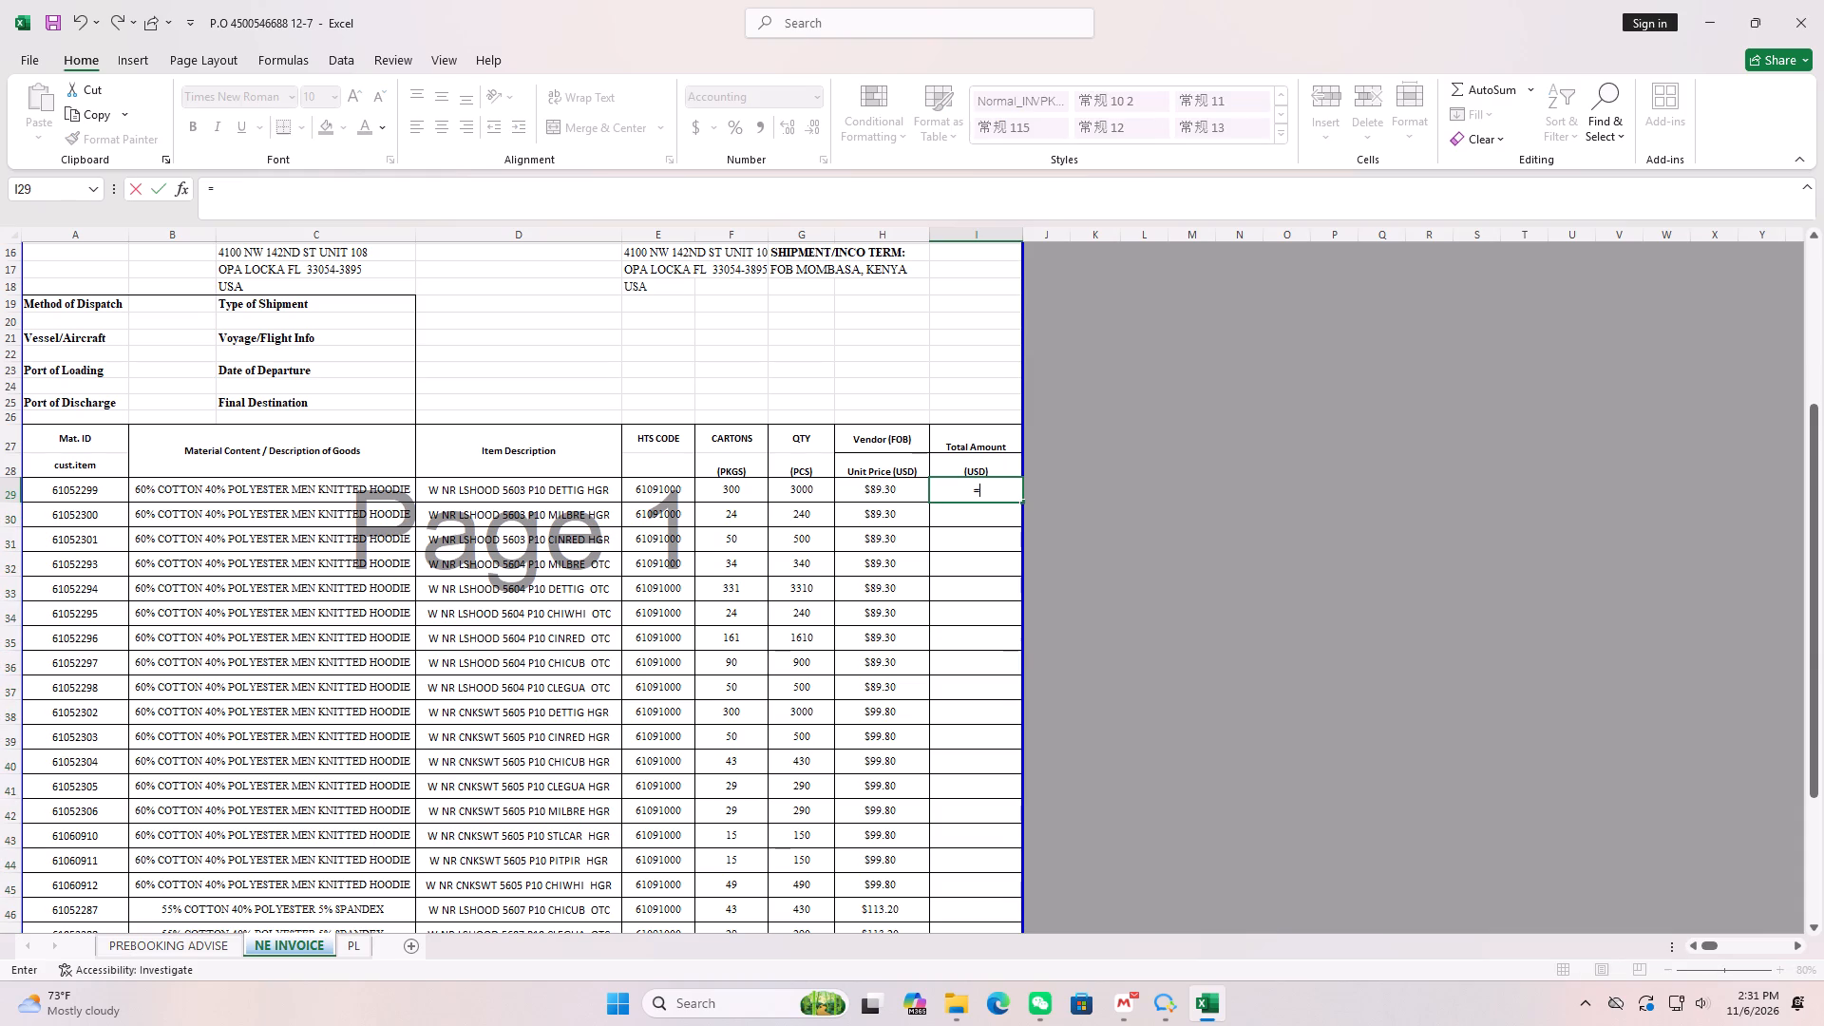
click(735, 494)
key(asterisk)
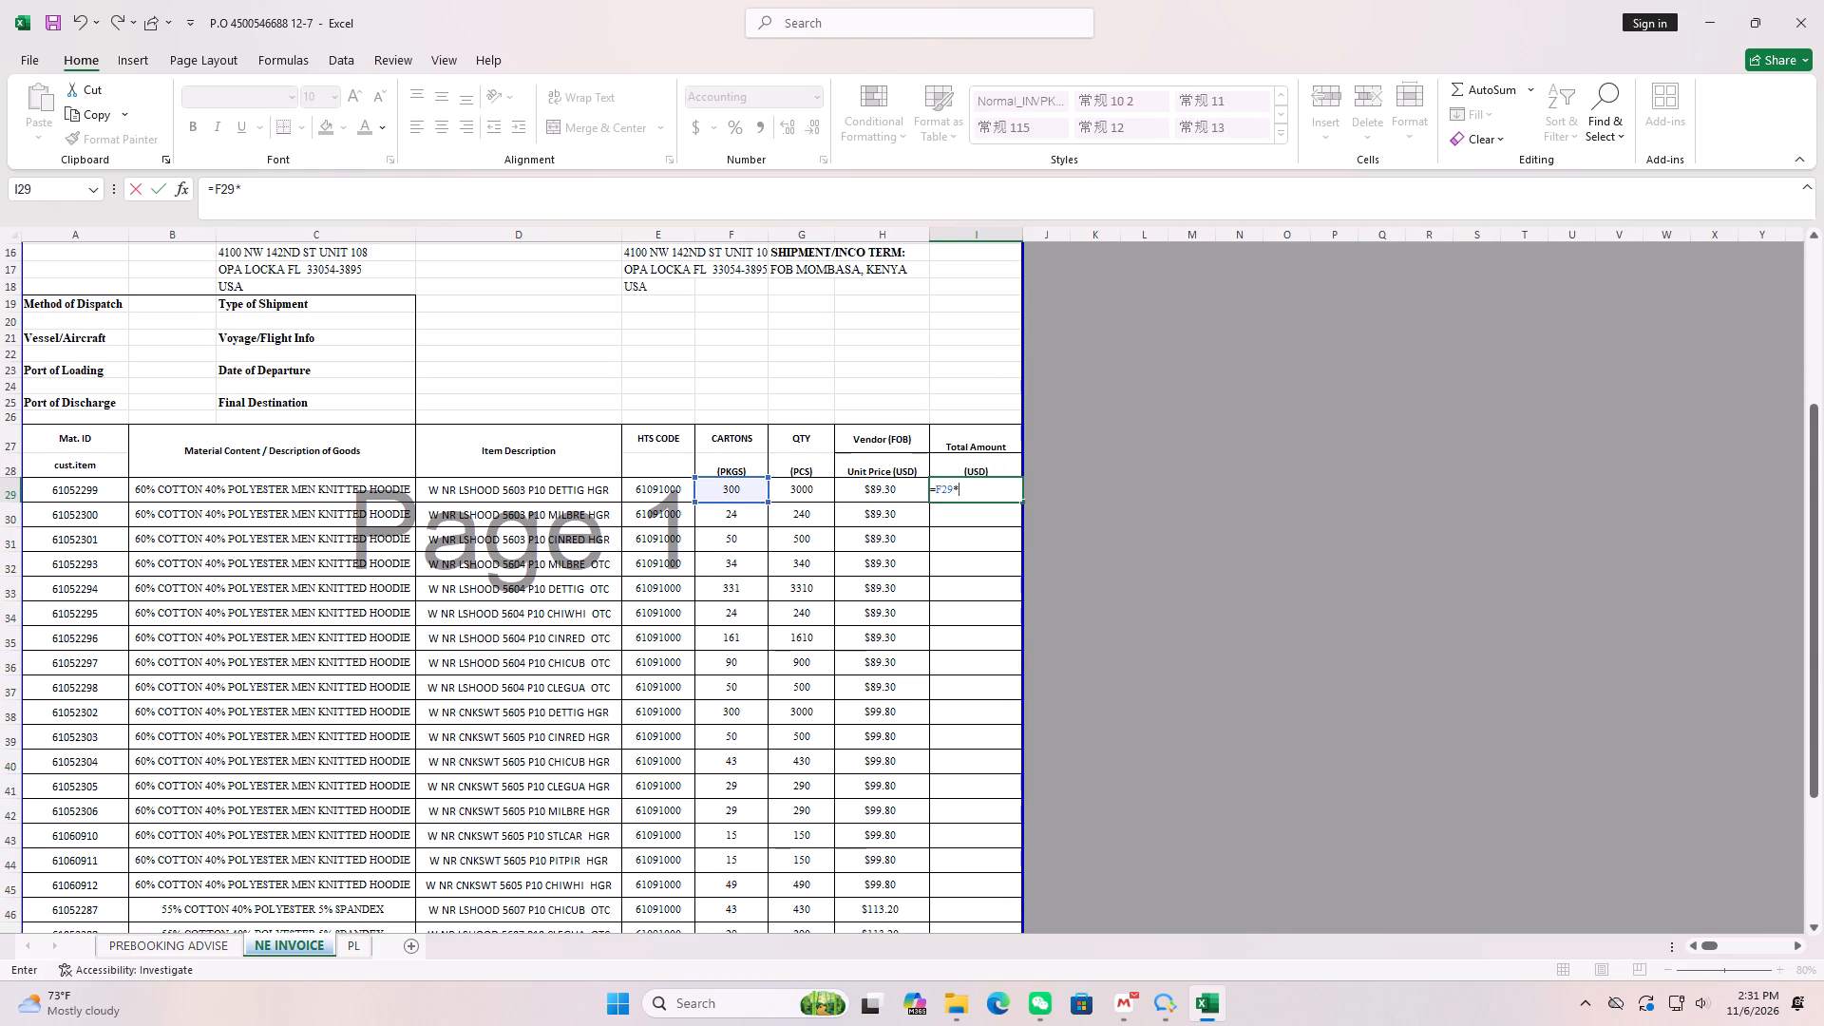
click(864, 483)
key(Return)
Fill the I29 total formula down the Total Amount (USD) column through row 51.
click(997, 492)
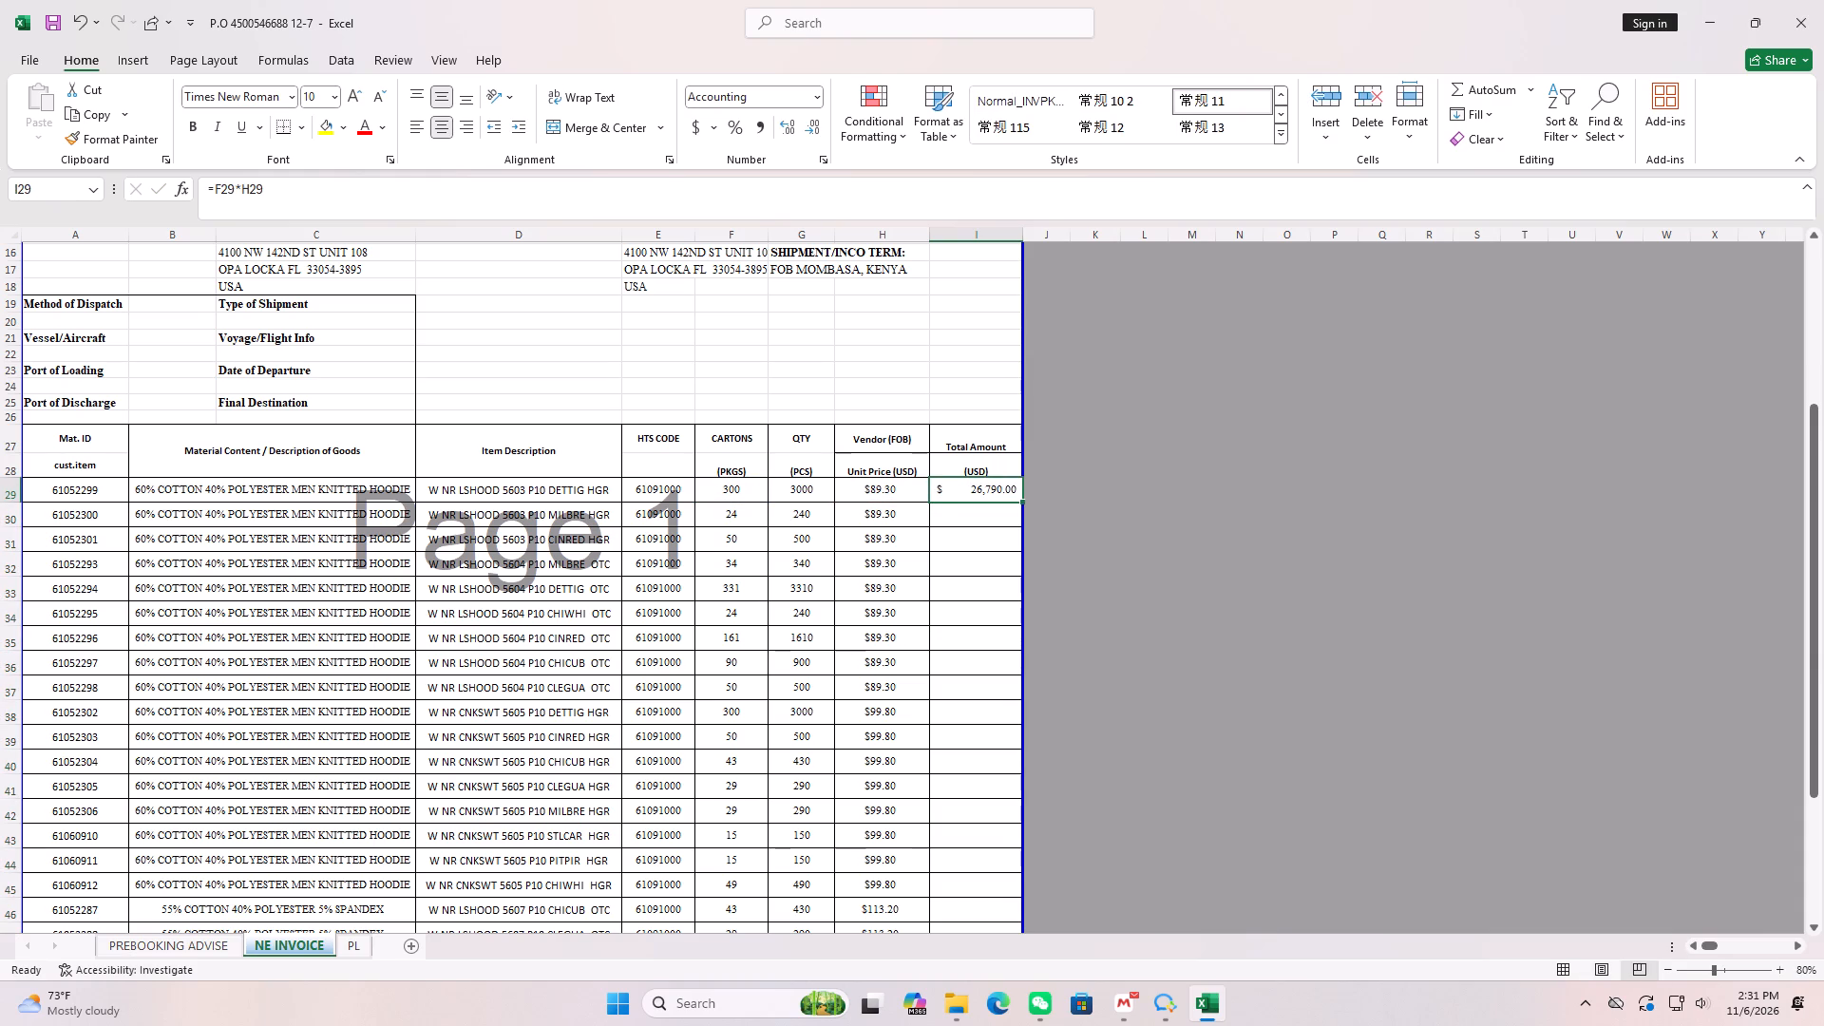
drag(1022, 501, 996, 654)
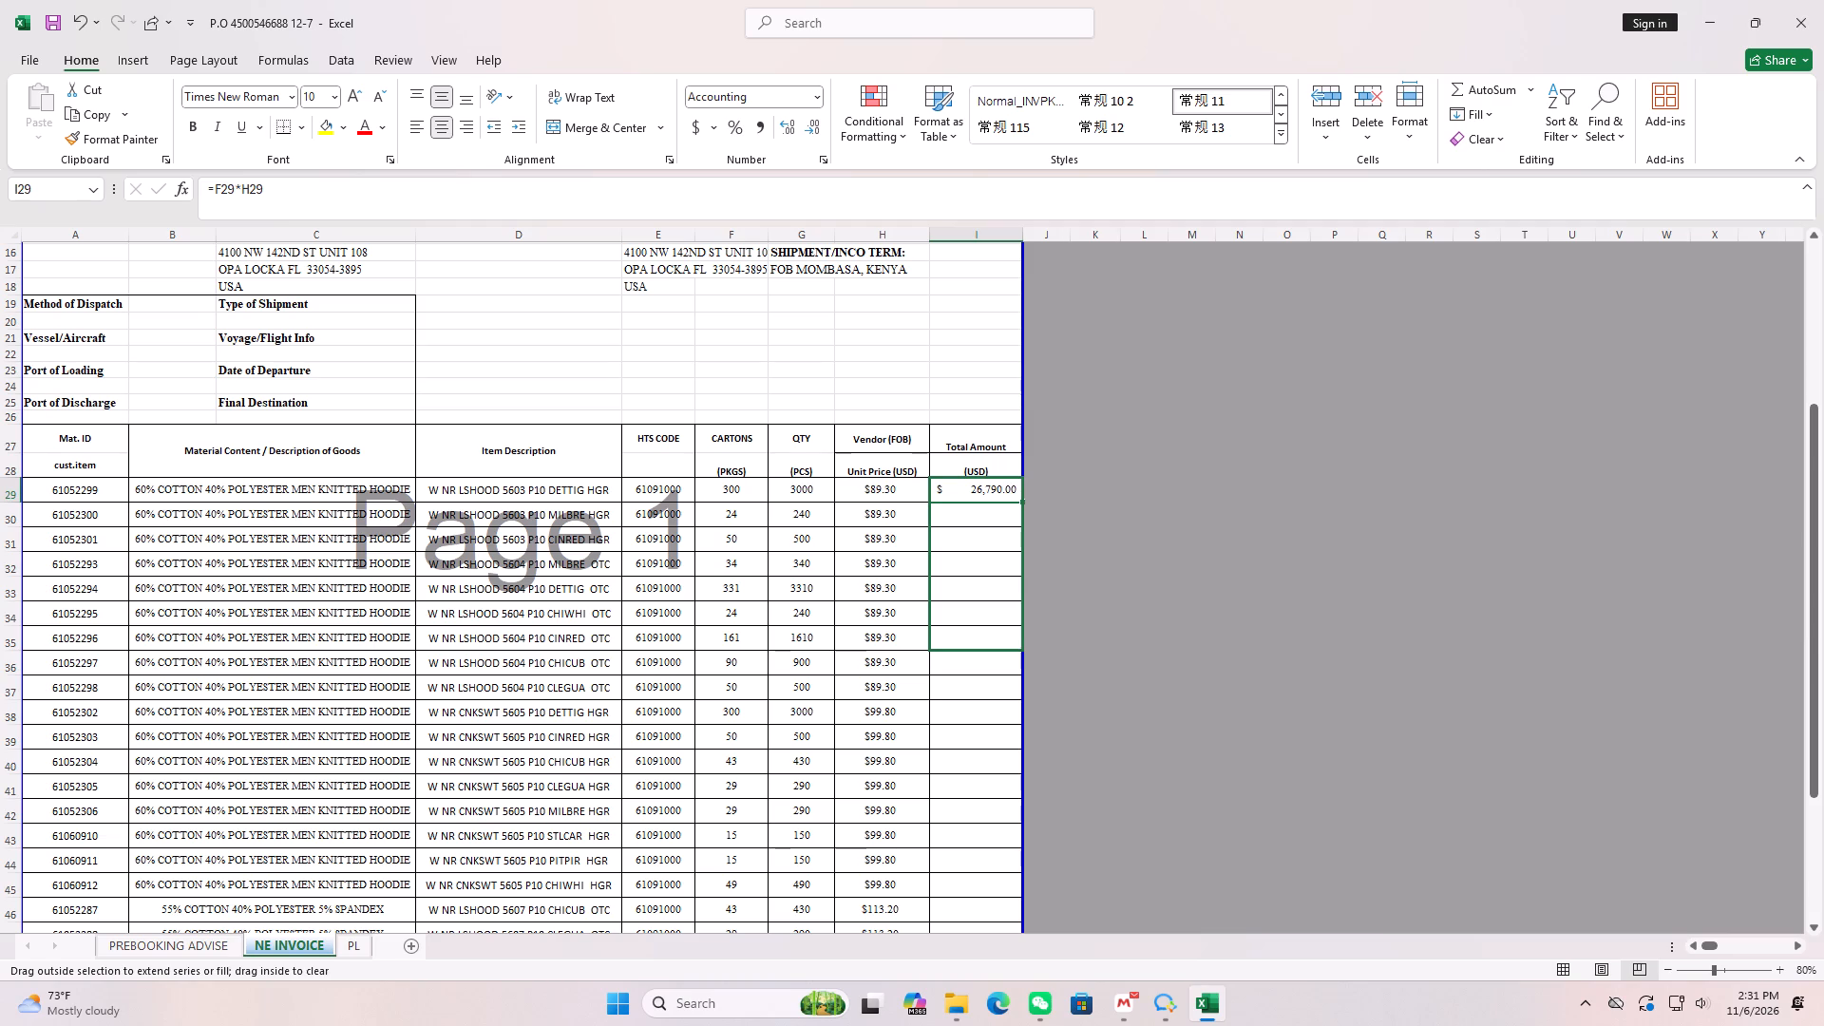
drag(996, 654, 996, 679)
drag(996, 679, 980, 903)
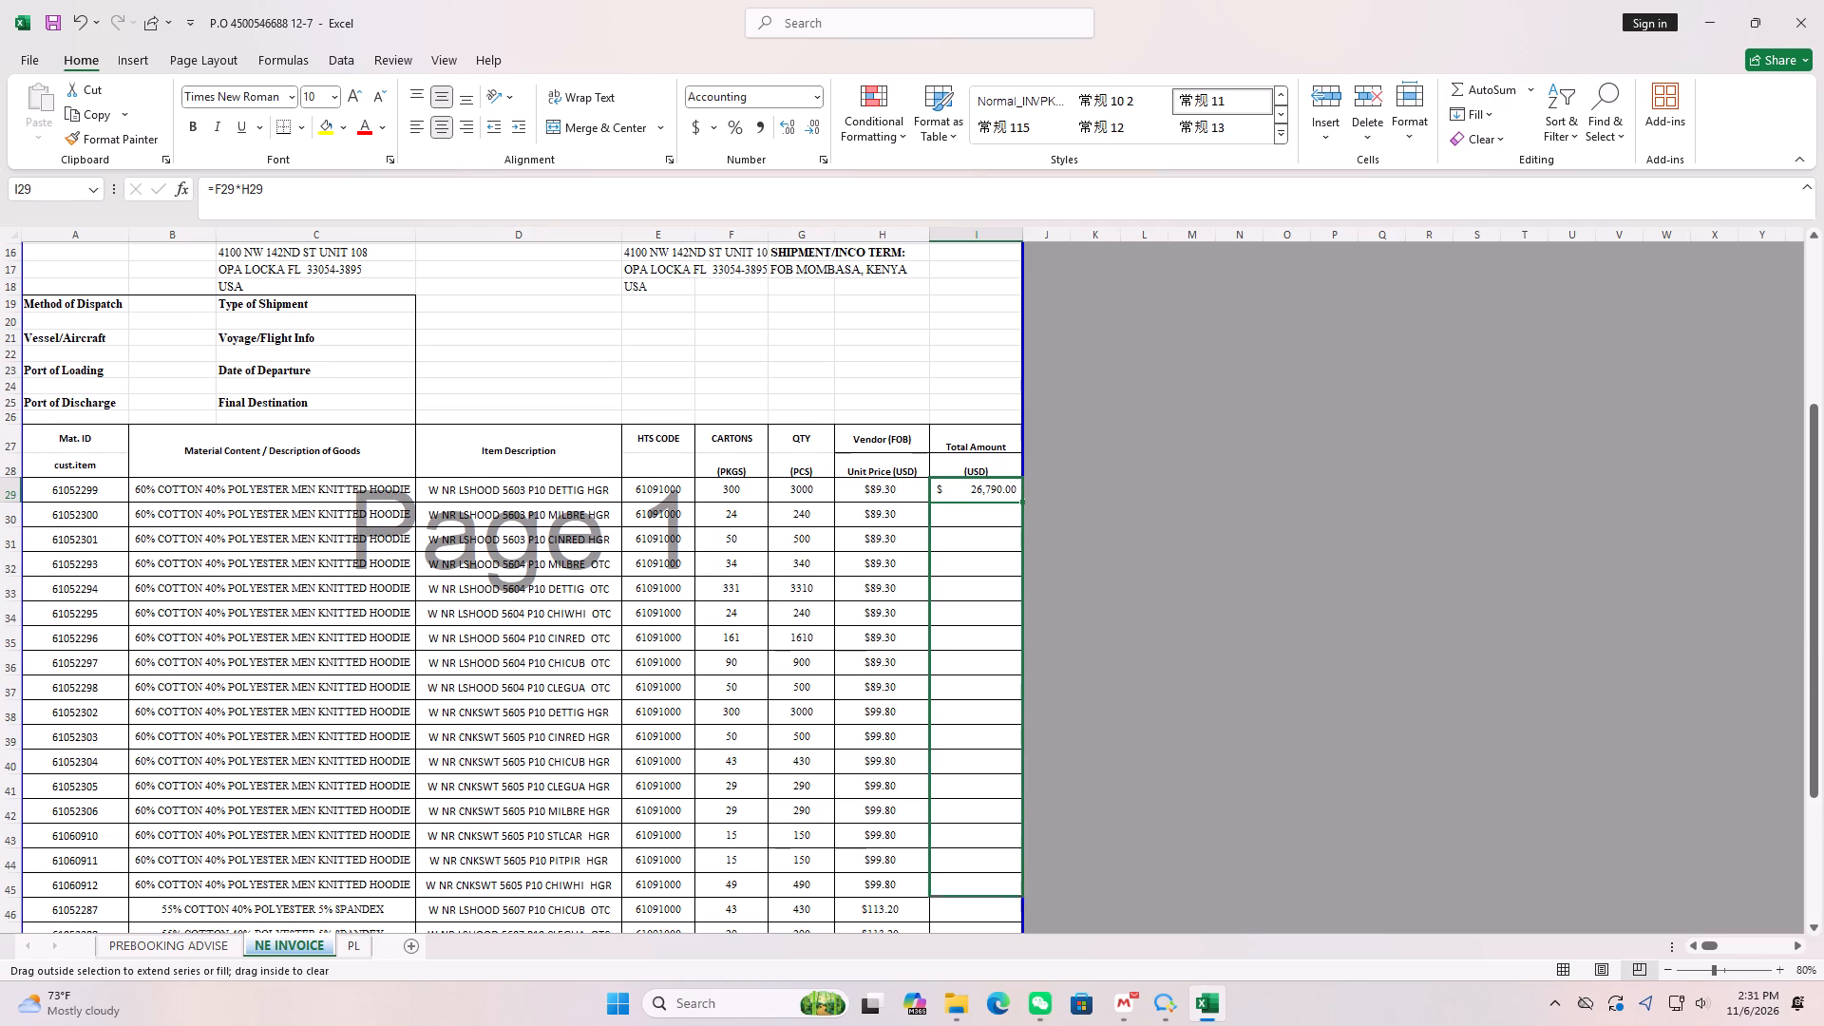
drag(980, 903, 944, 897)
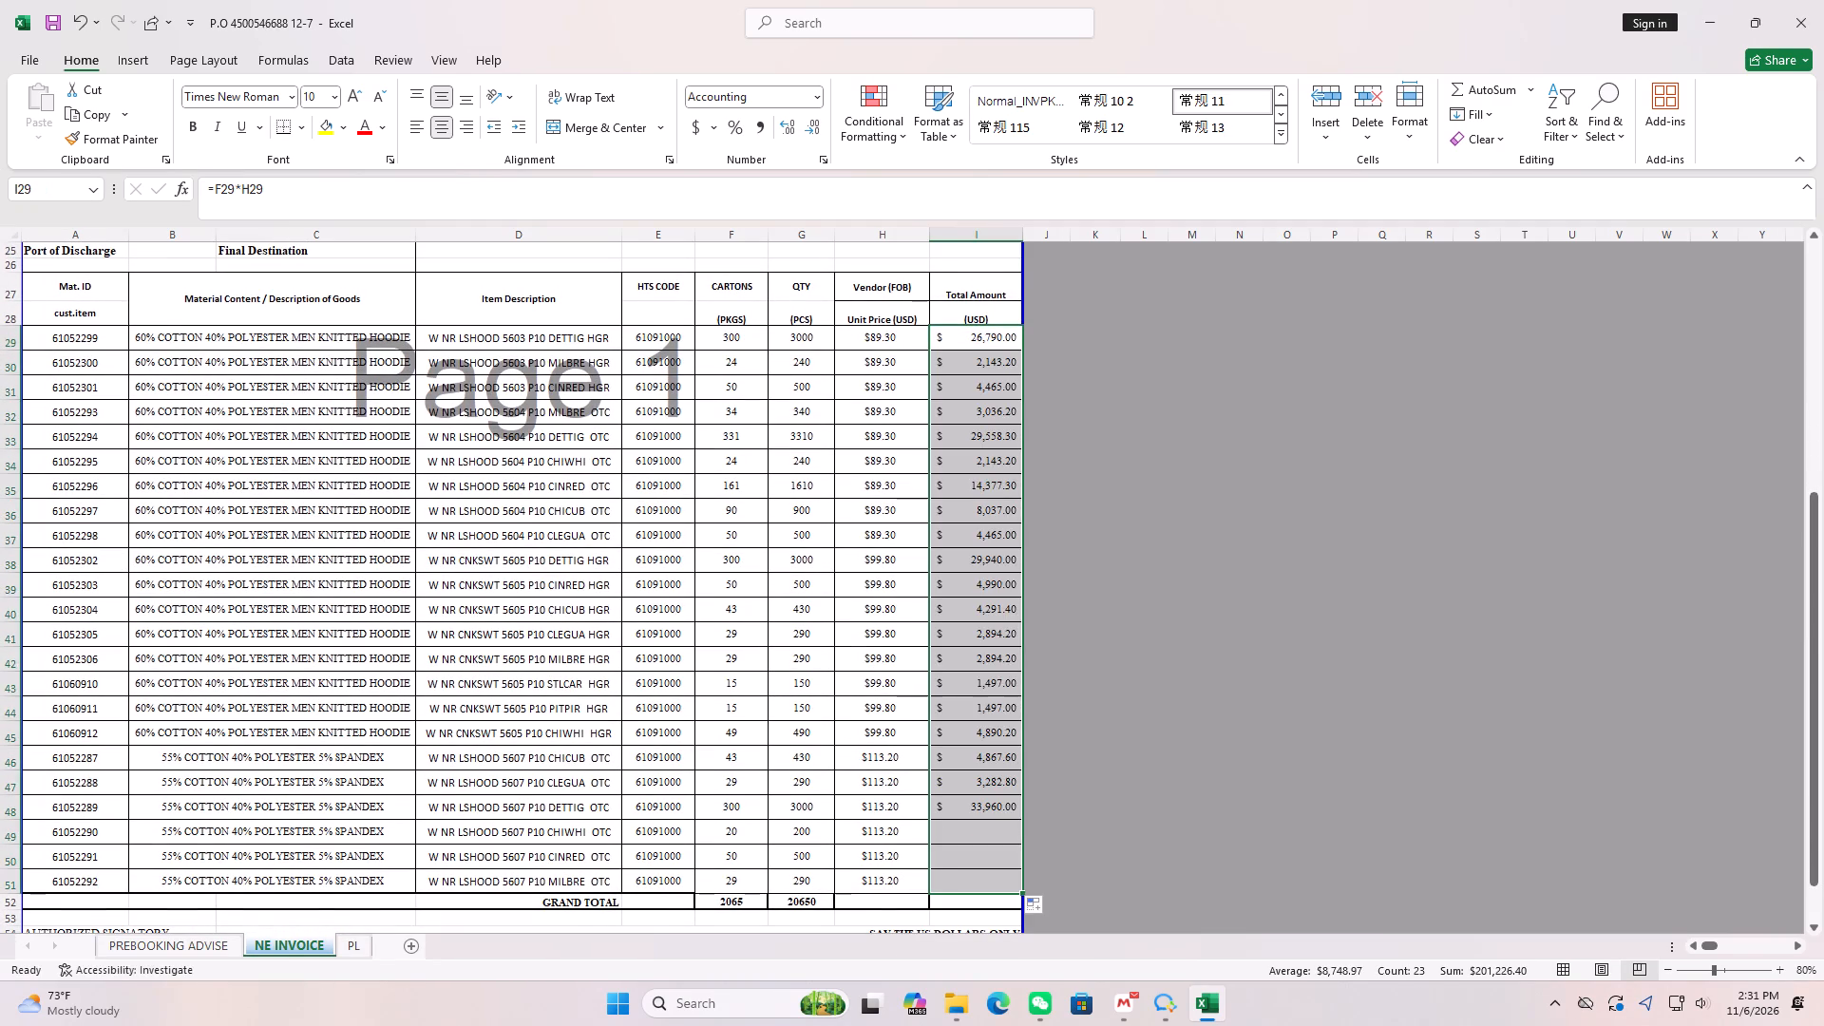
Sum the line totals I29 through I51 in the GRAND TOTAL row's Total Amount cell, I52.
click(970, 902)
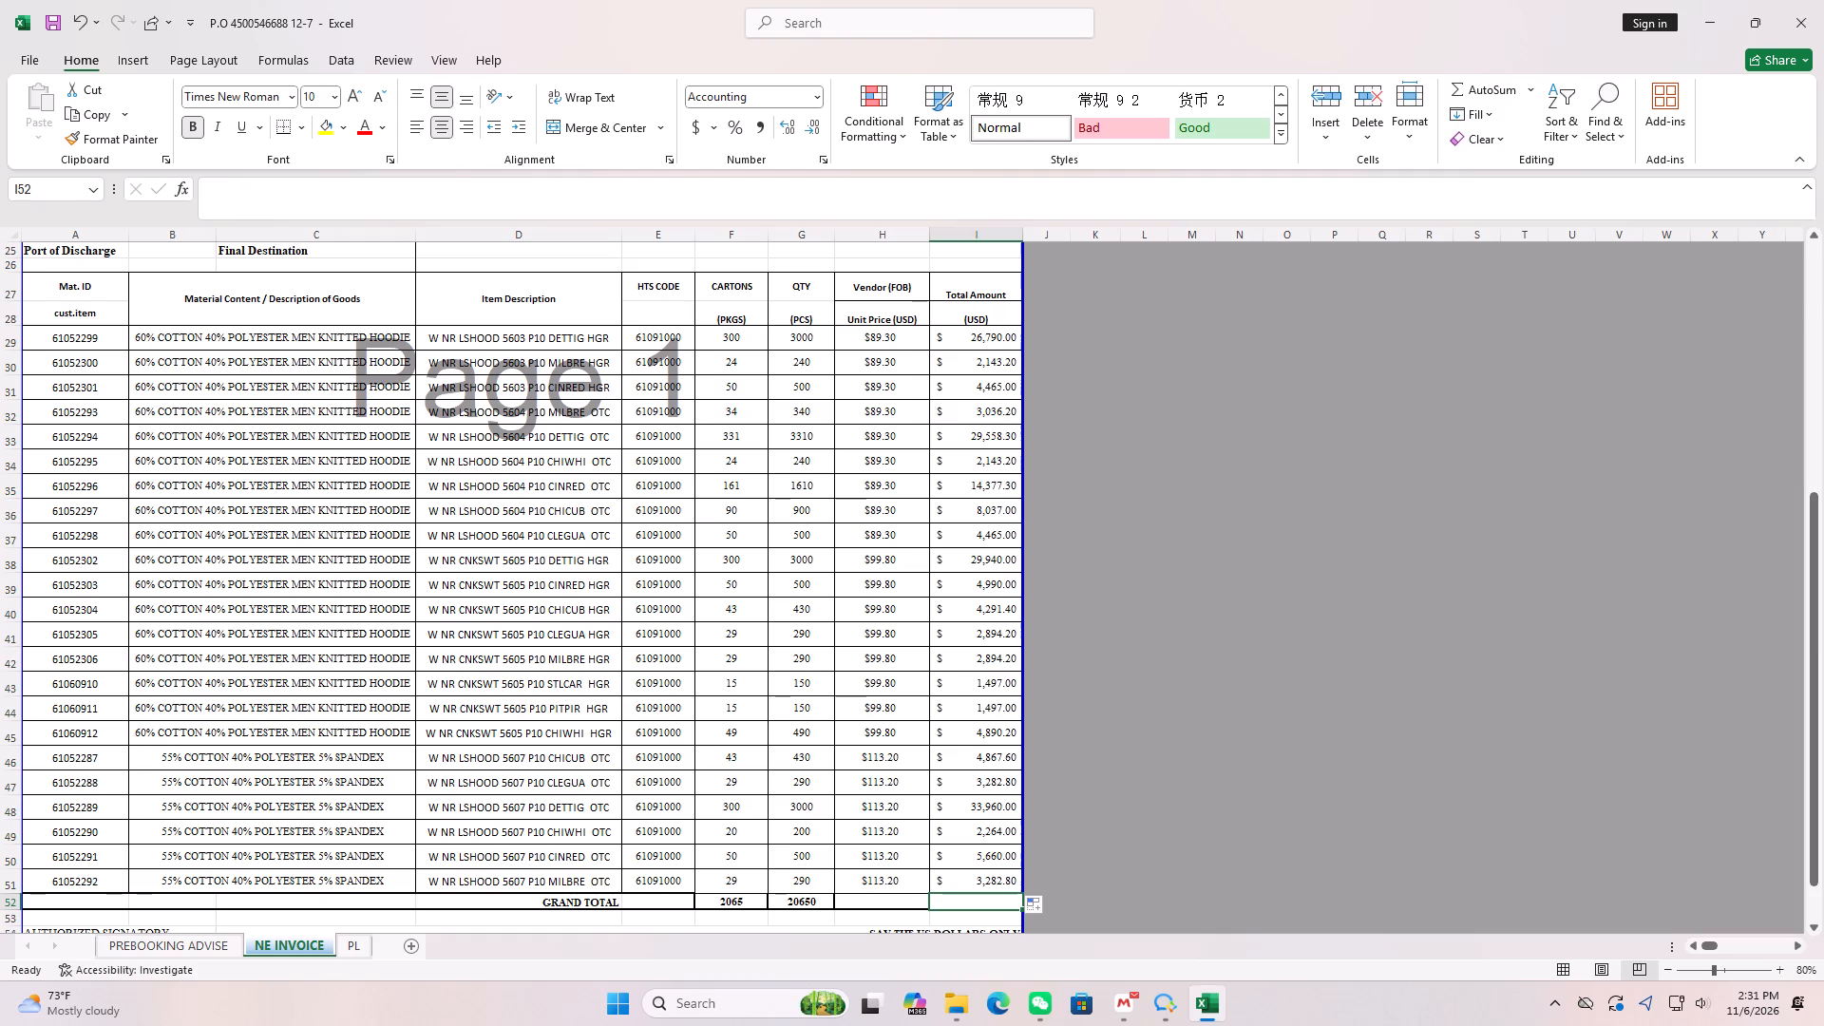
text(=SUM()
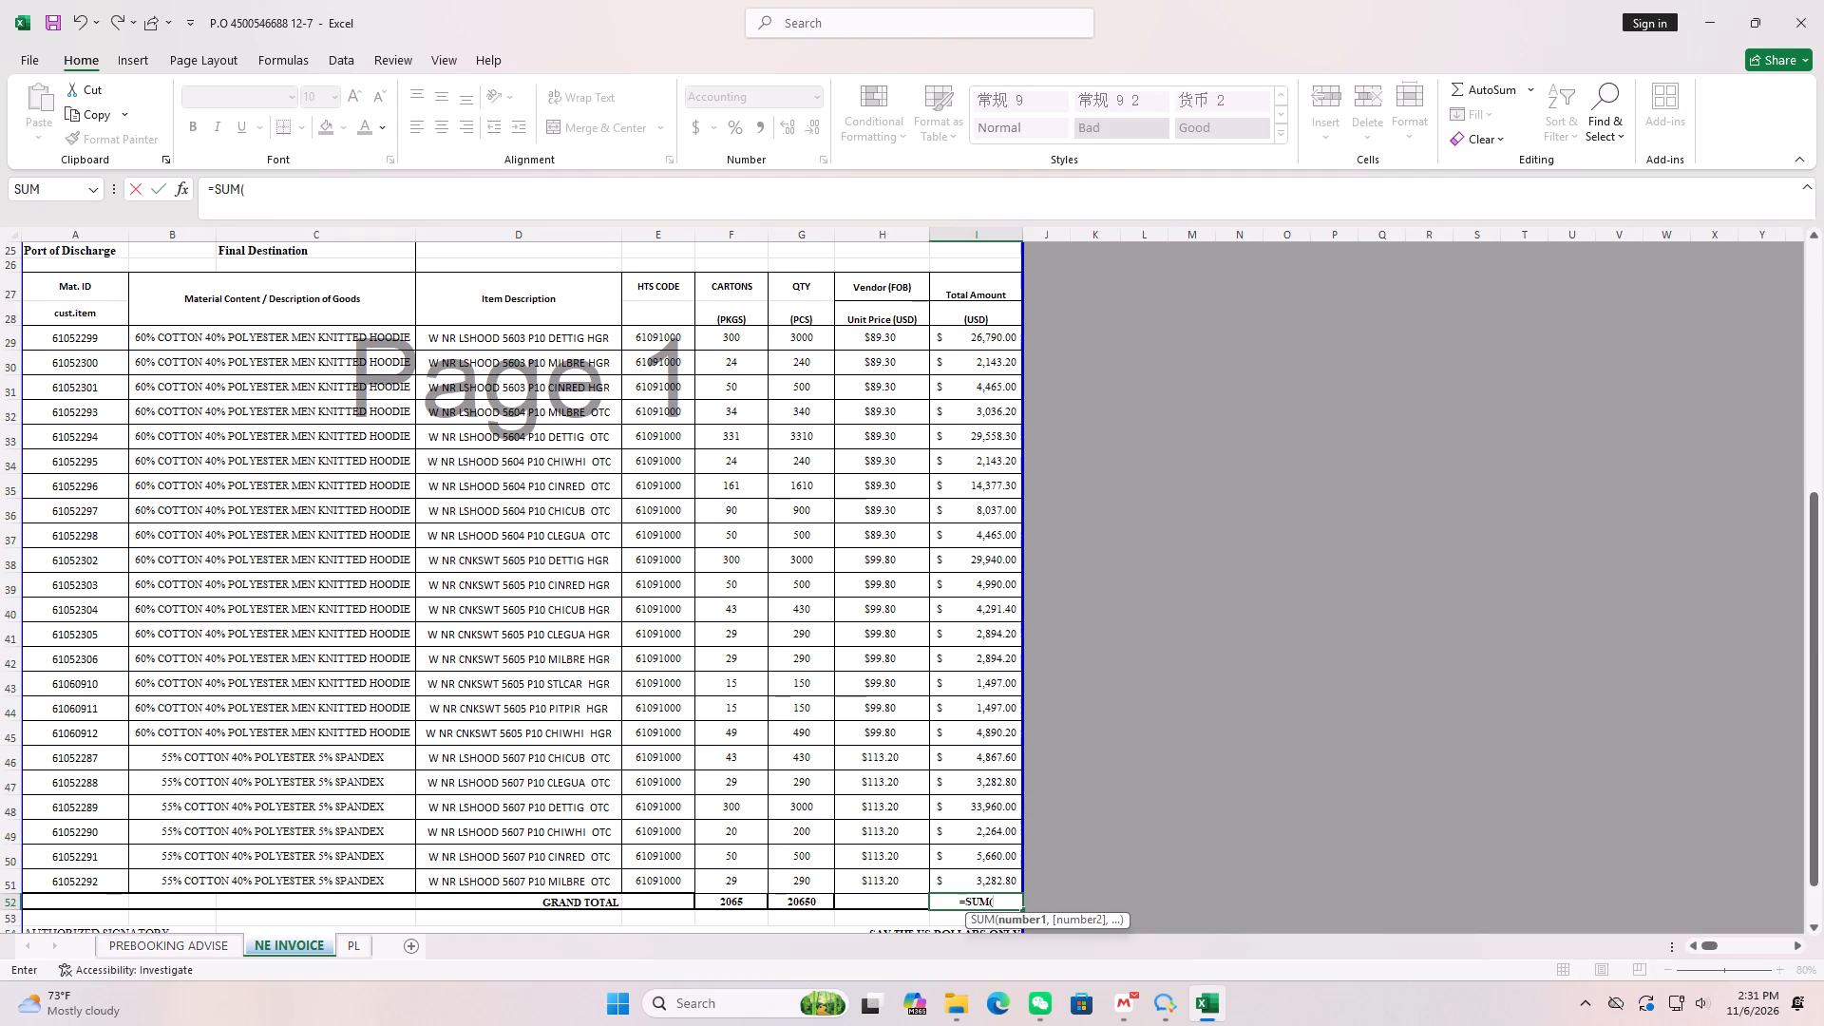
drag(994, 327, 958, 859)
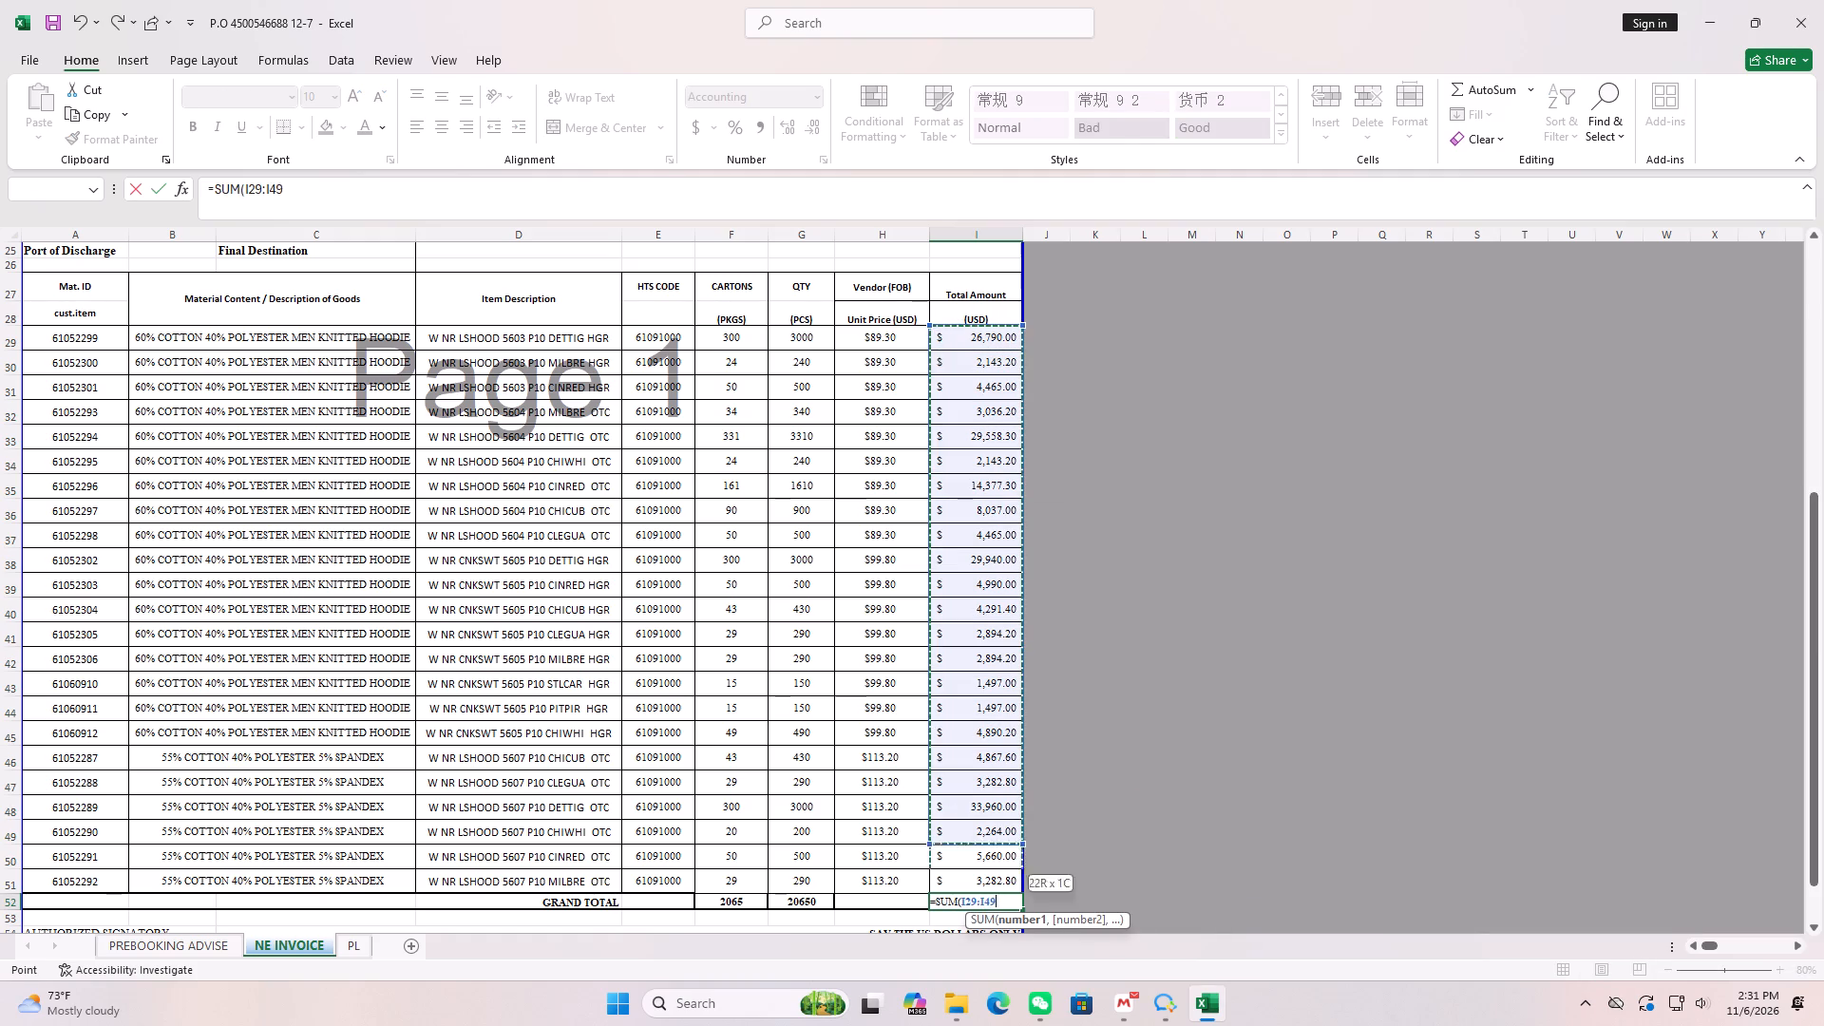
drag(958, 859, 951, 882)
key(Return)
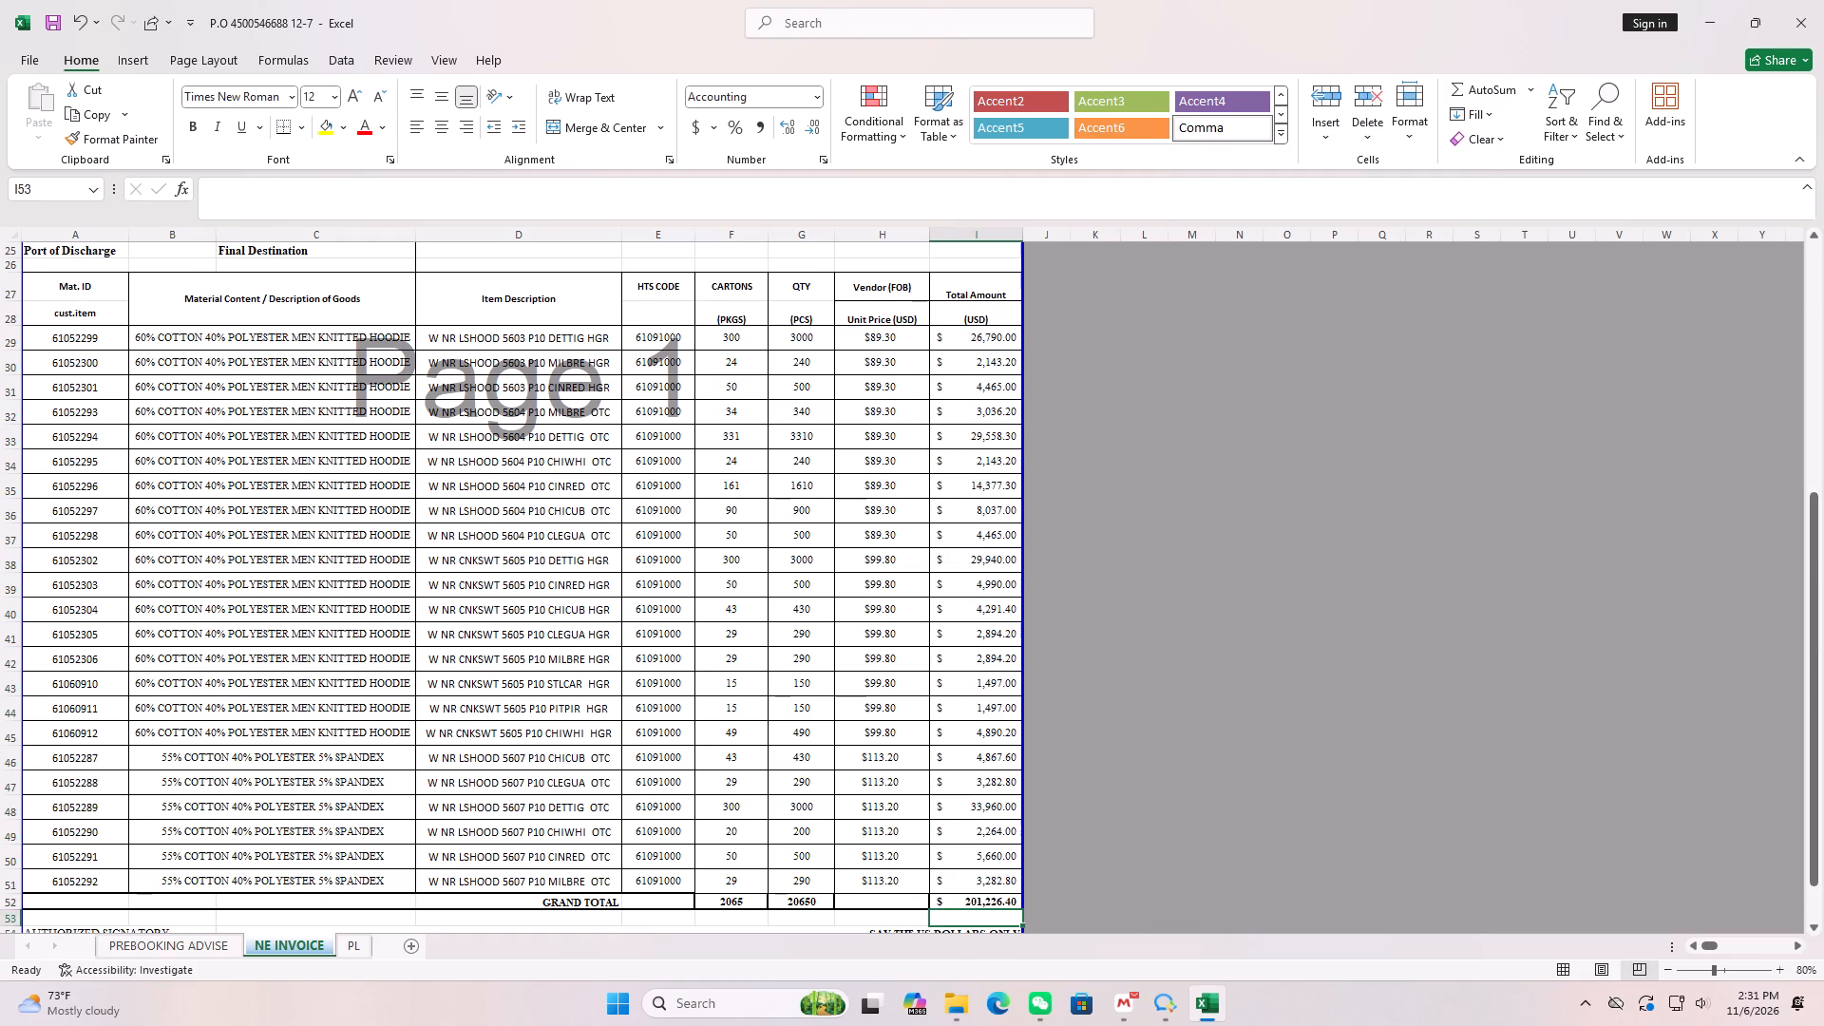
Complete the amount-in-words line before ONLY with "TWO HUNDRED AND ONE THOUSAND TWO HUNDRED TWENTY SIX CENTS FORTY".
scroll(949, 792, down, 4)
double_click(929, 753)
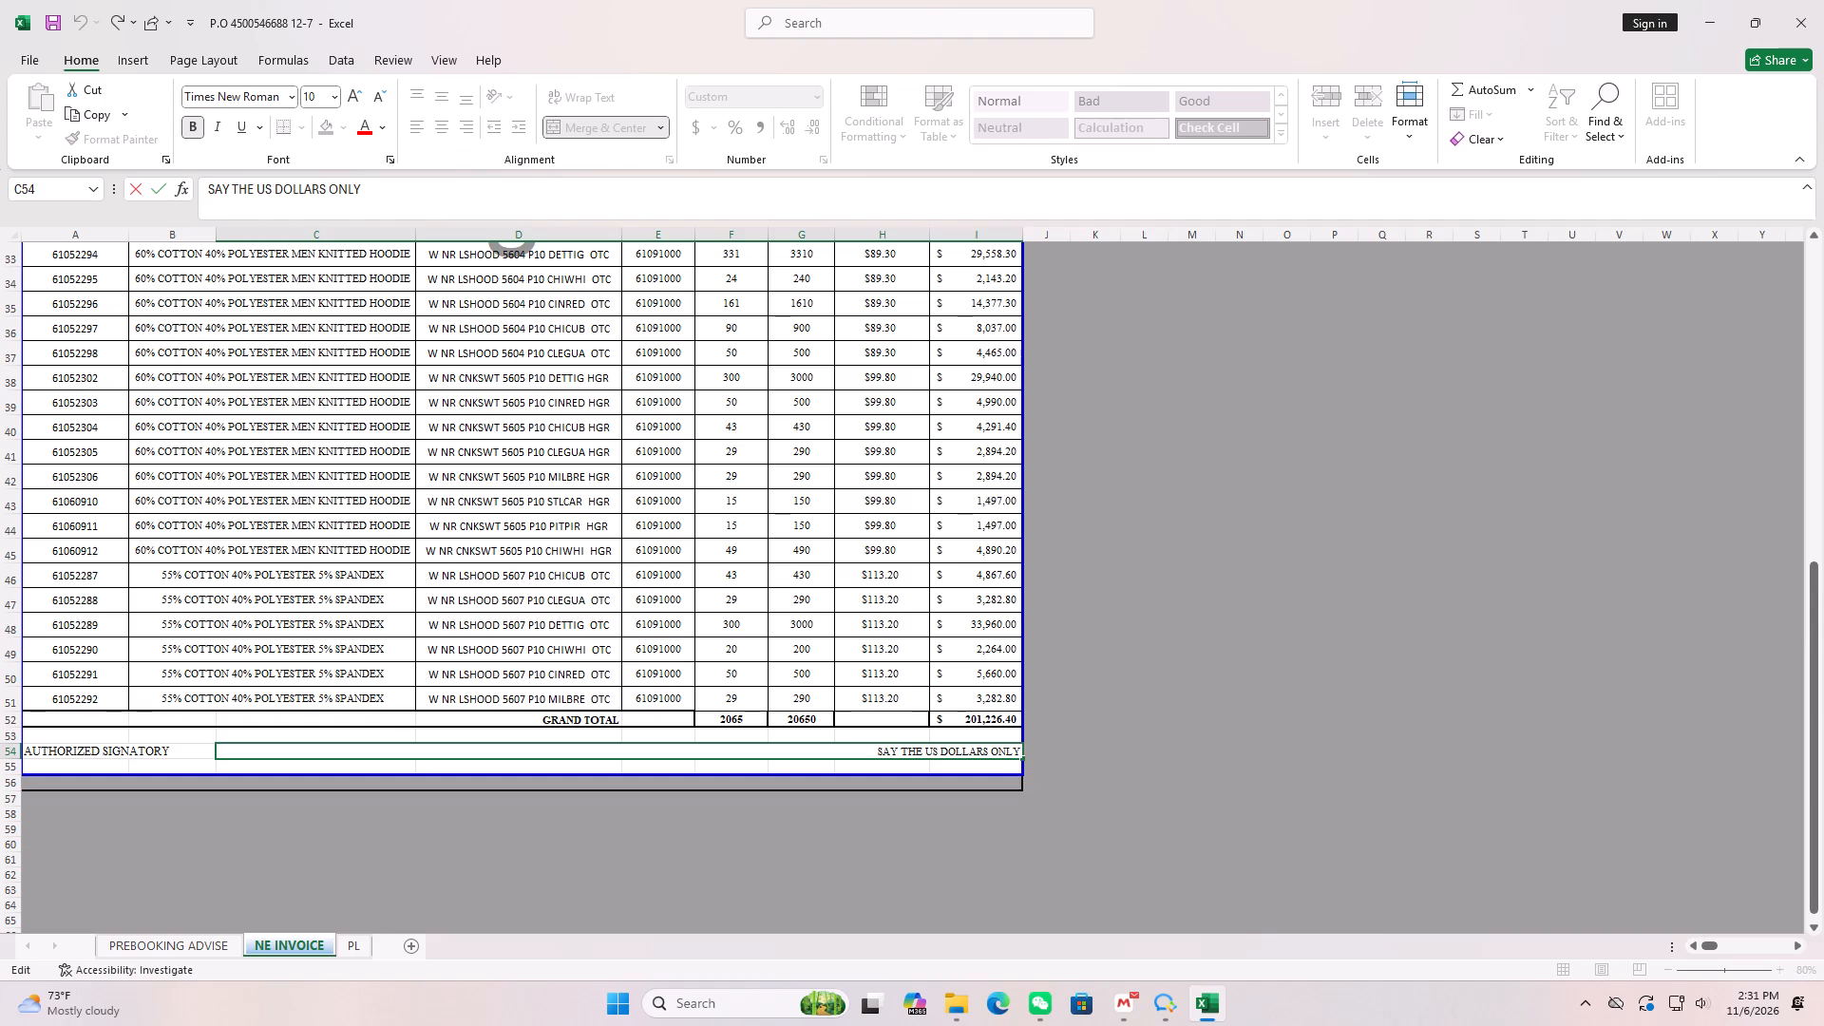
click(990, 748)
text(TWO)
key(space)
text(HUNDRE)
text(D AND ONE THOUSAND)
key(space)
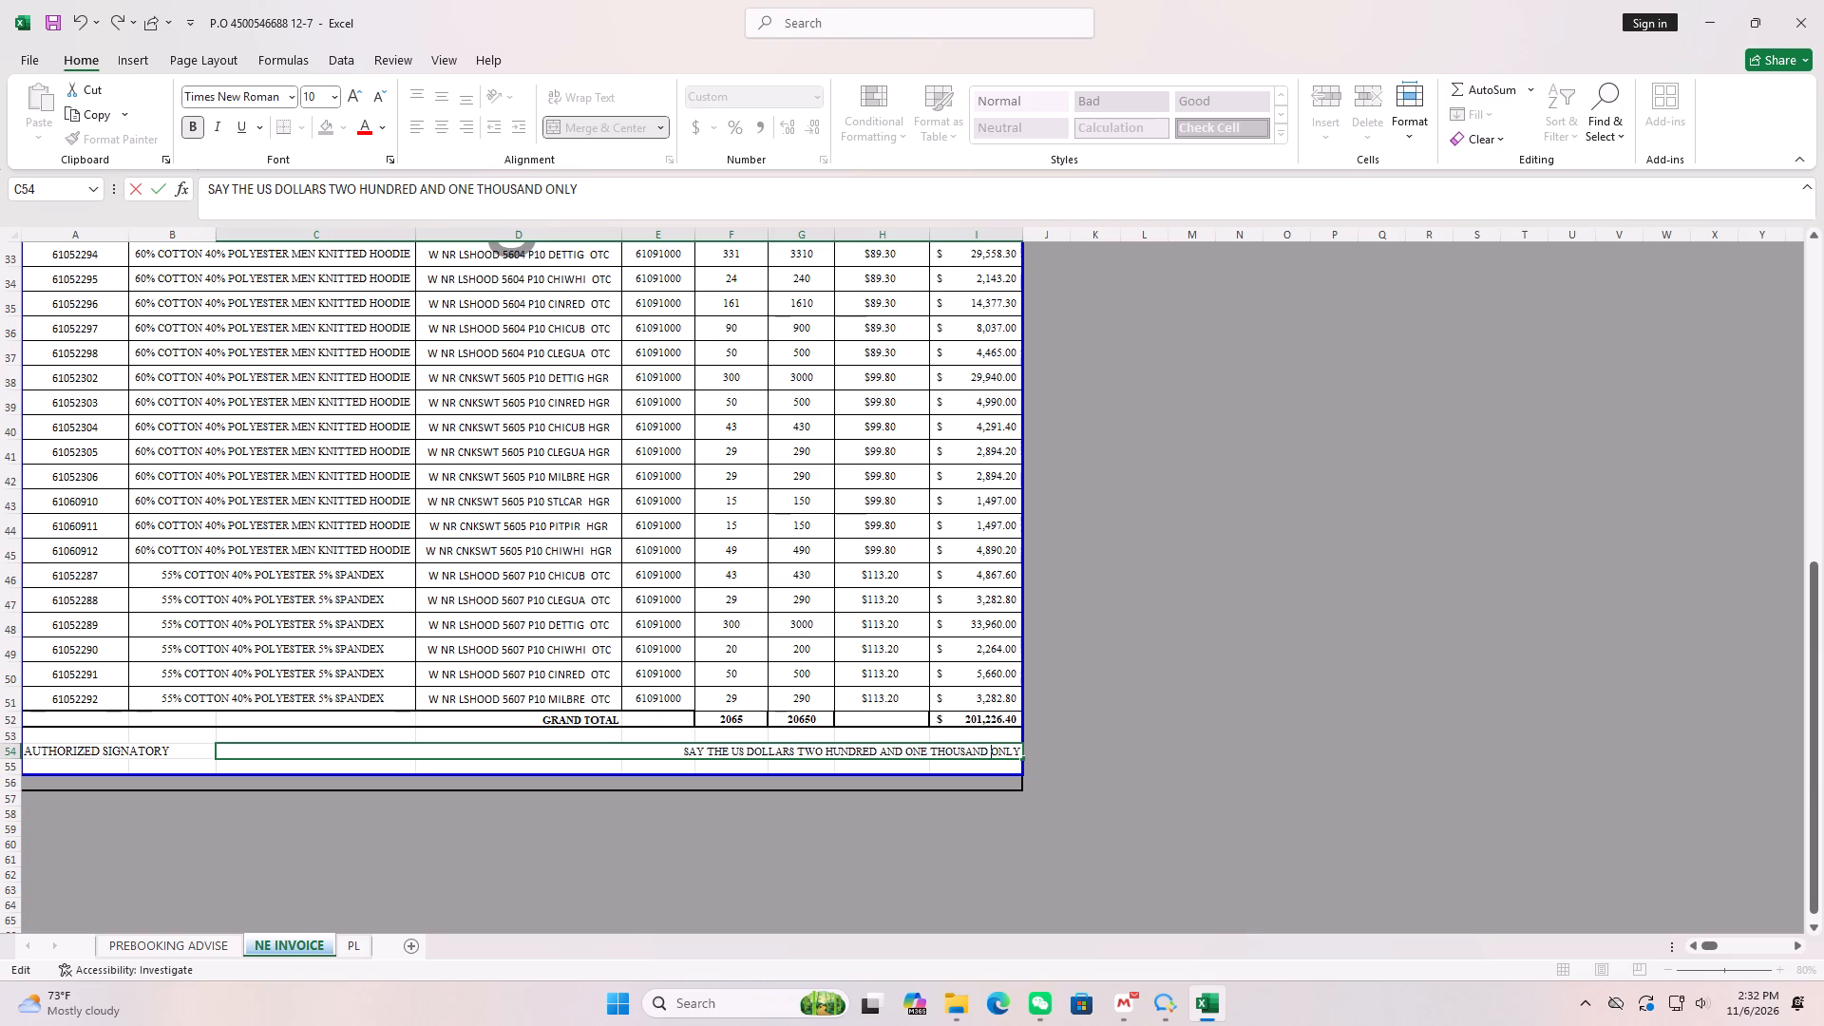
text(TWO HUNDRED)
key(space)
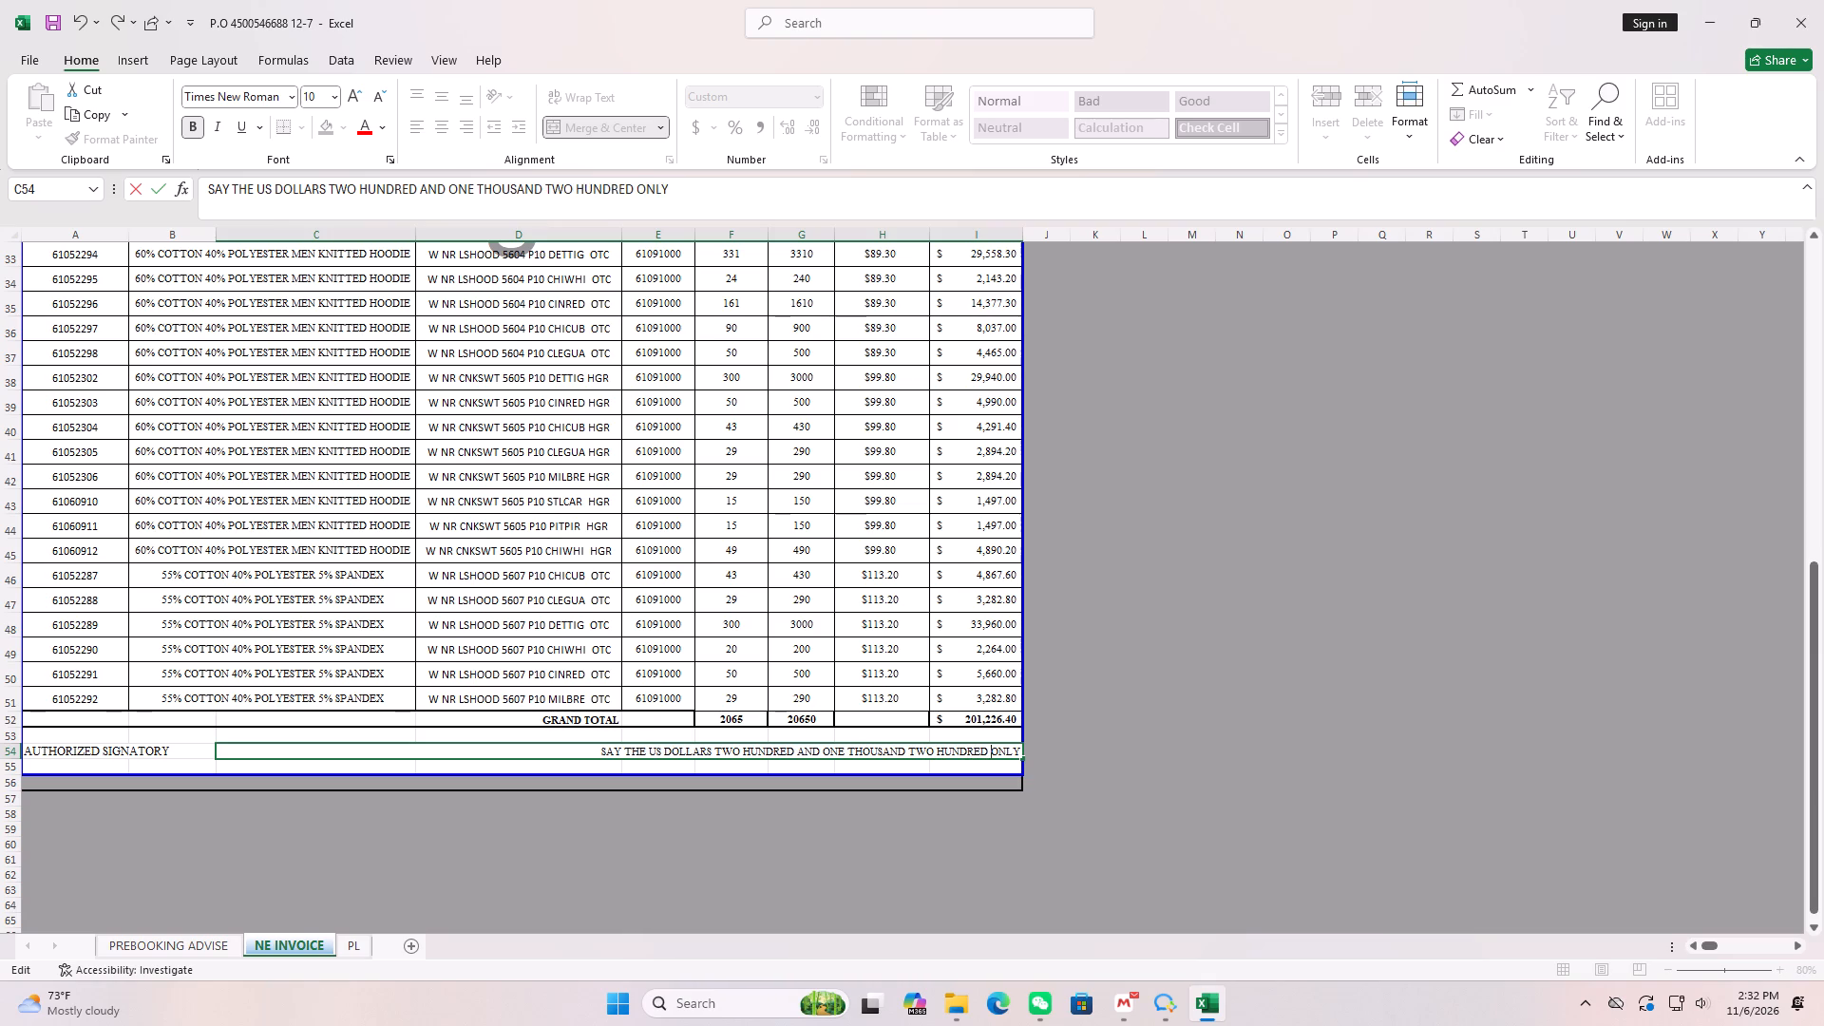
text(TWENTY SIX CENTS FORTY)
key(space)
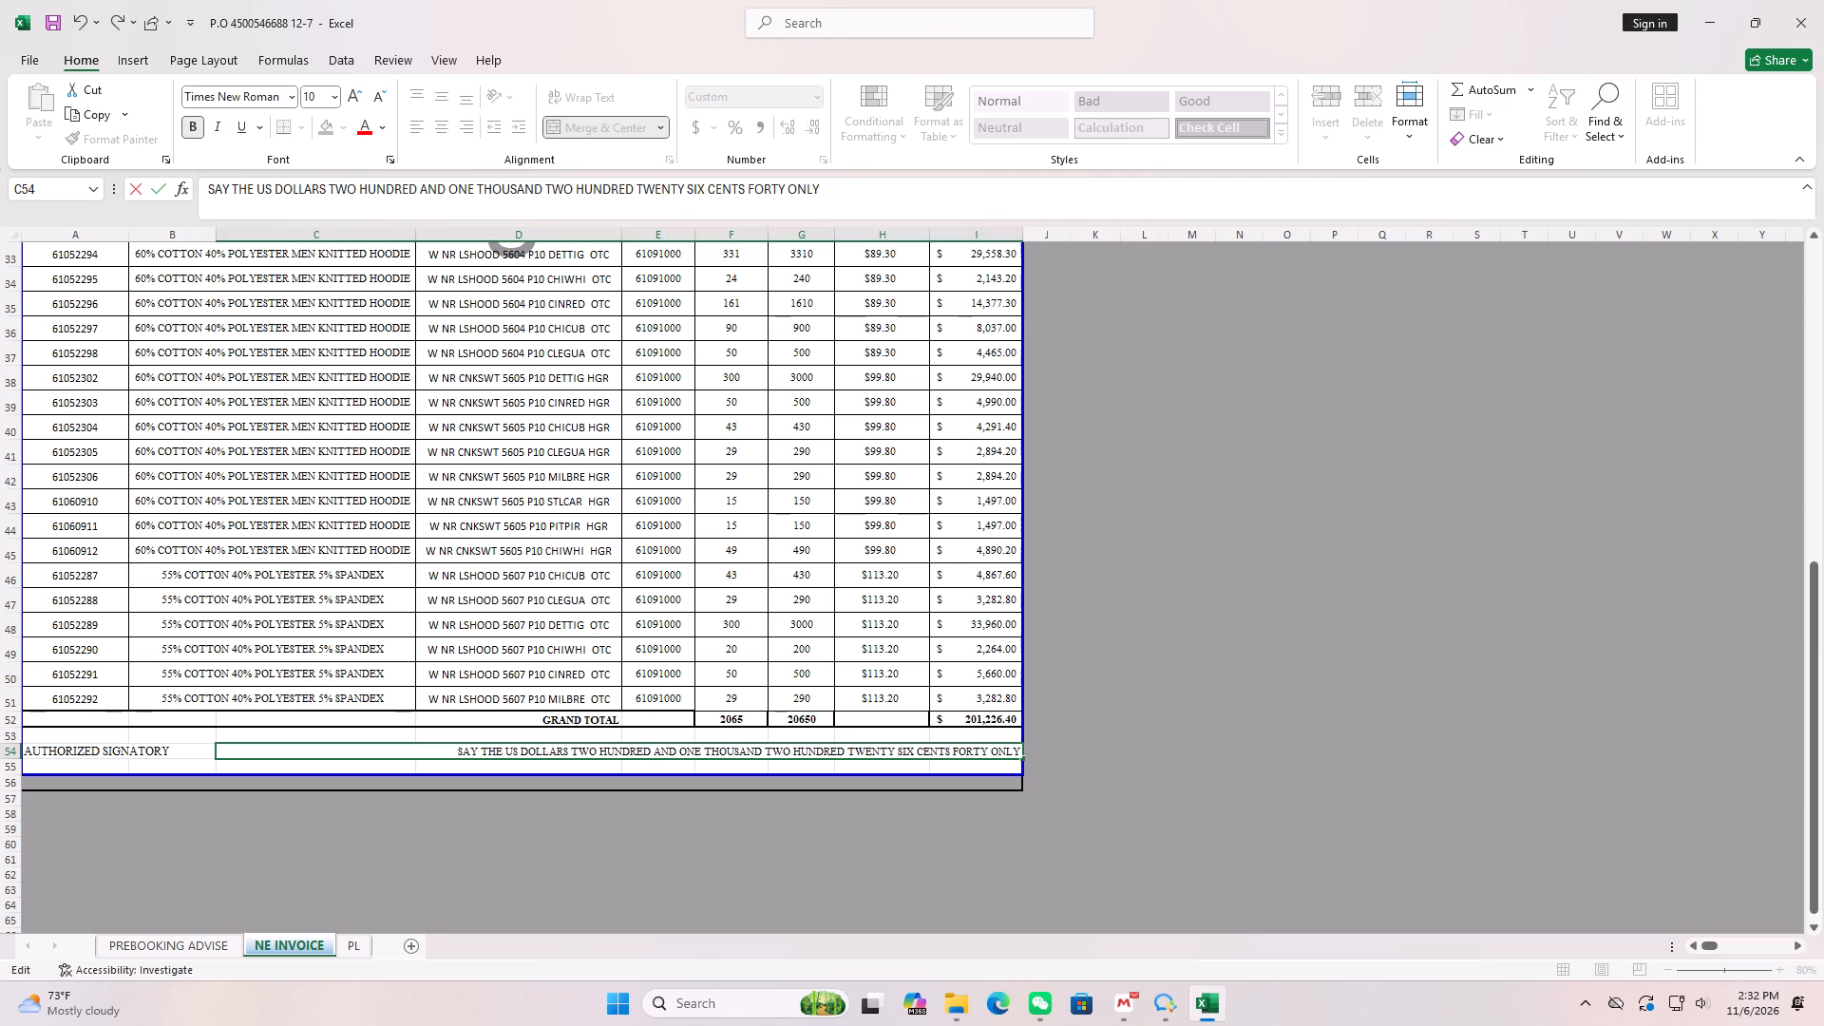
click(183, 947)
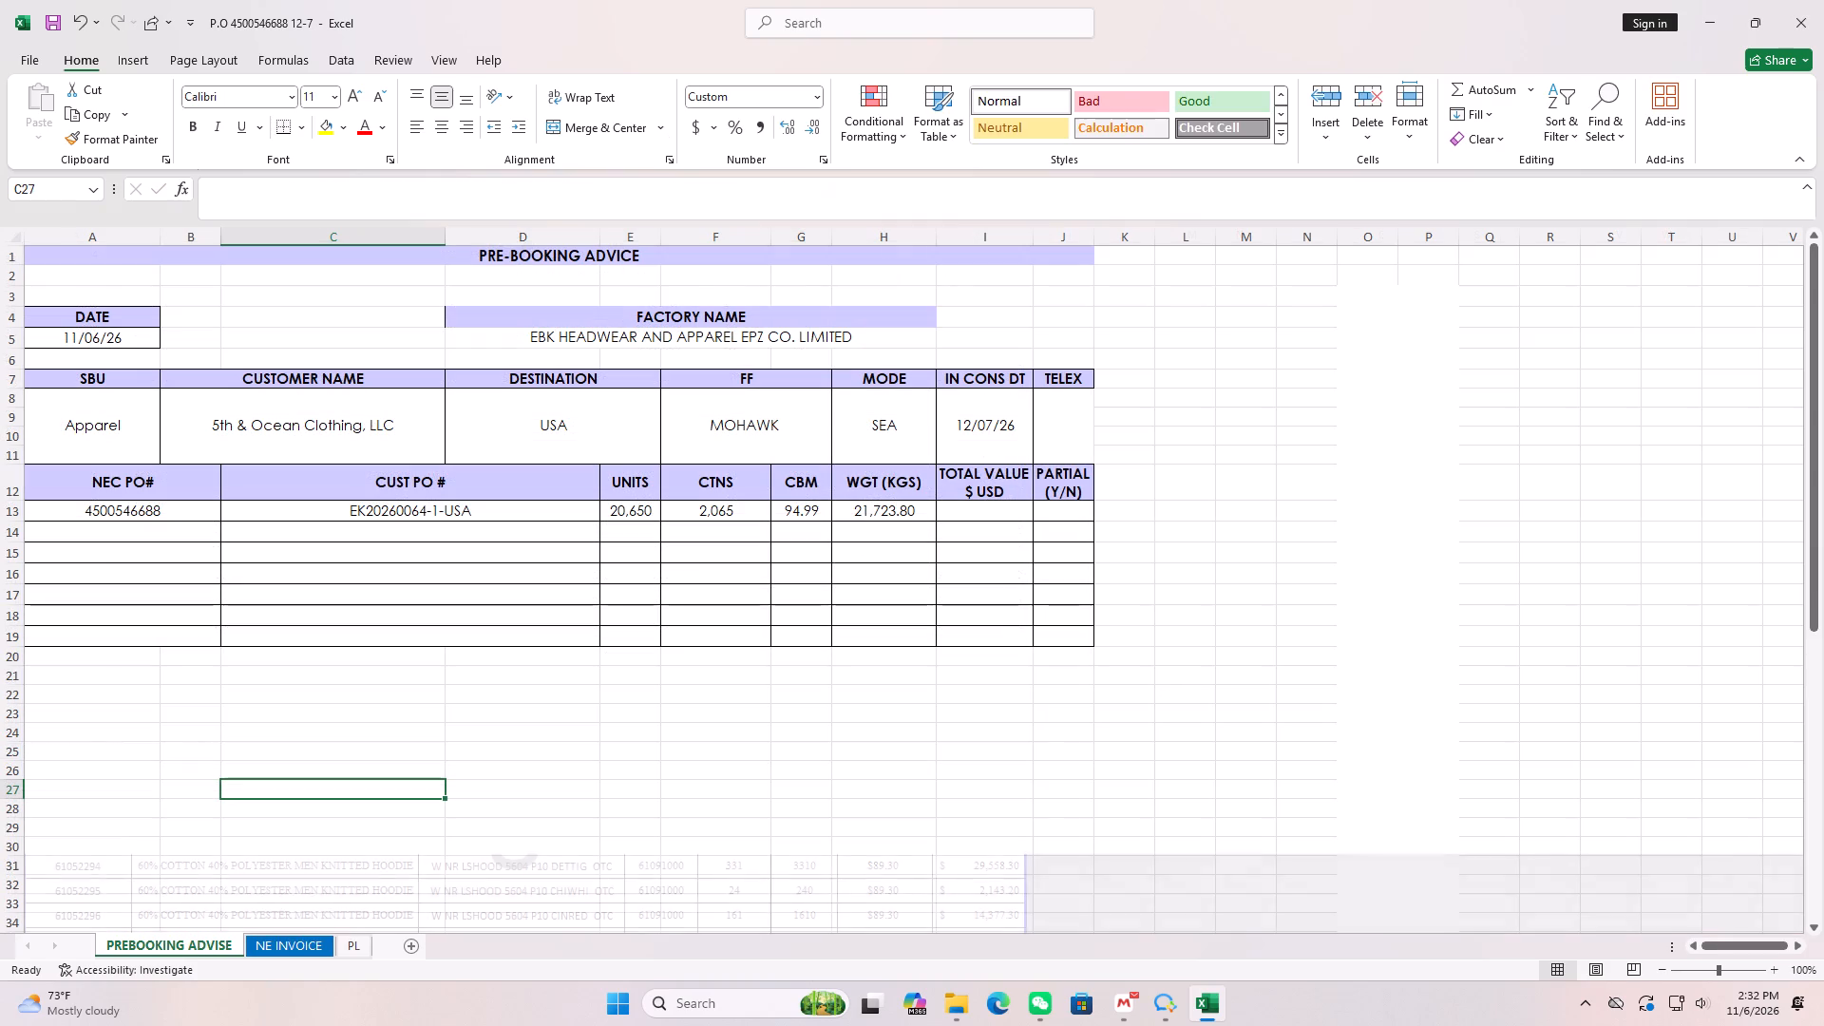
click(990, 505)
text(201226.4)
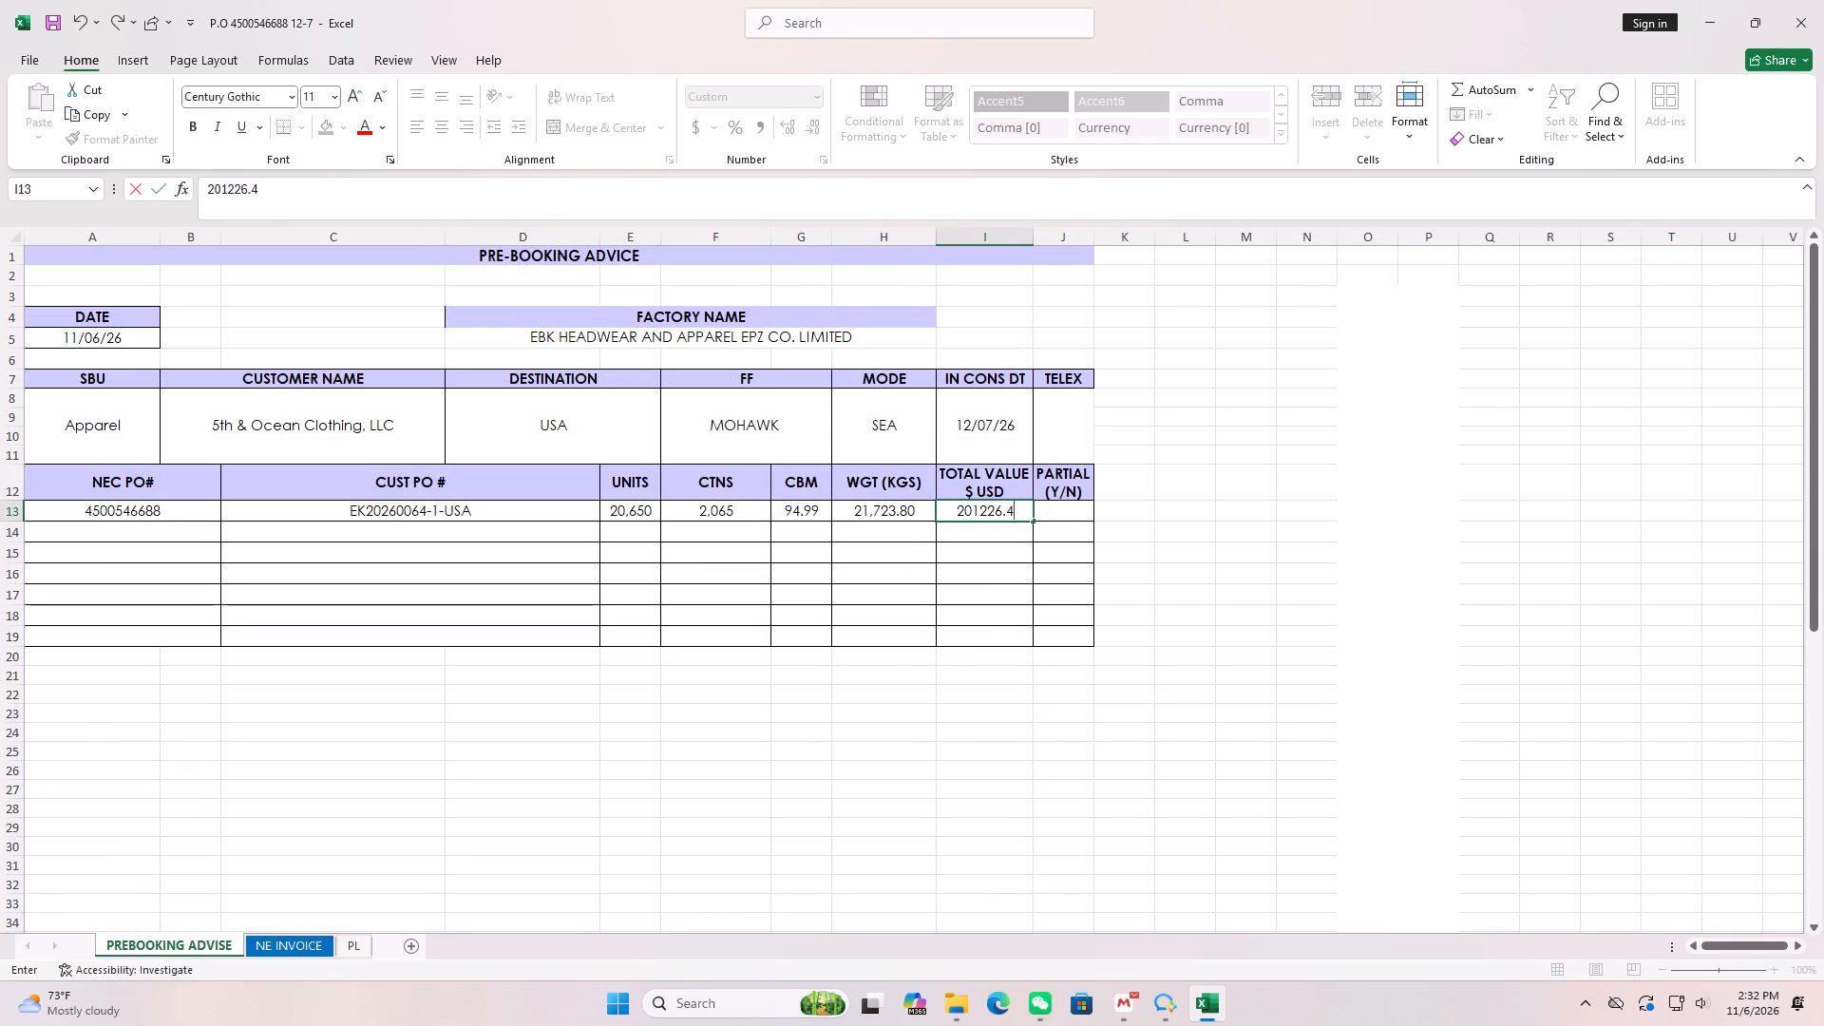
click(842, 842)
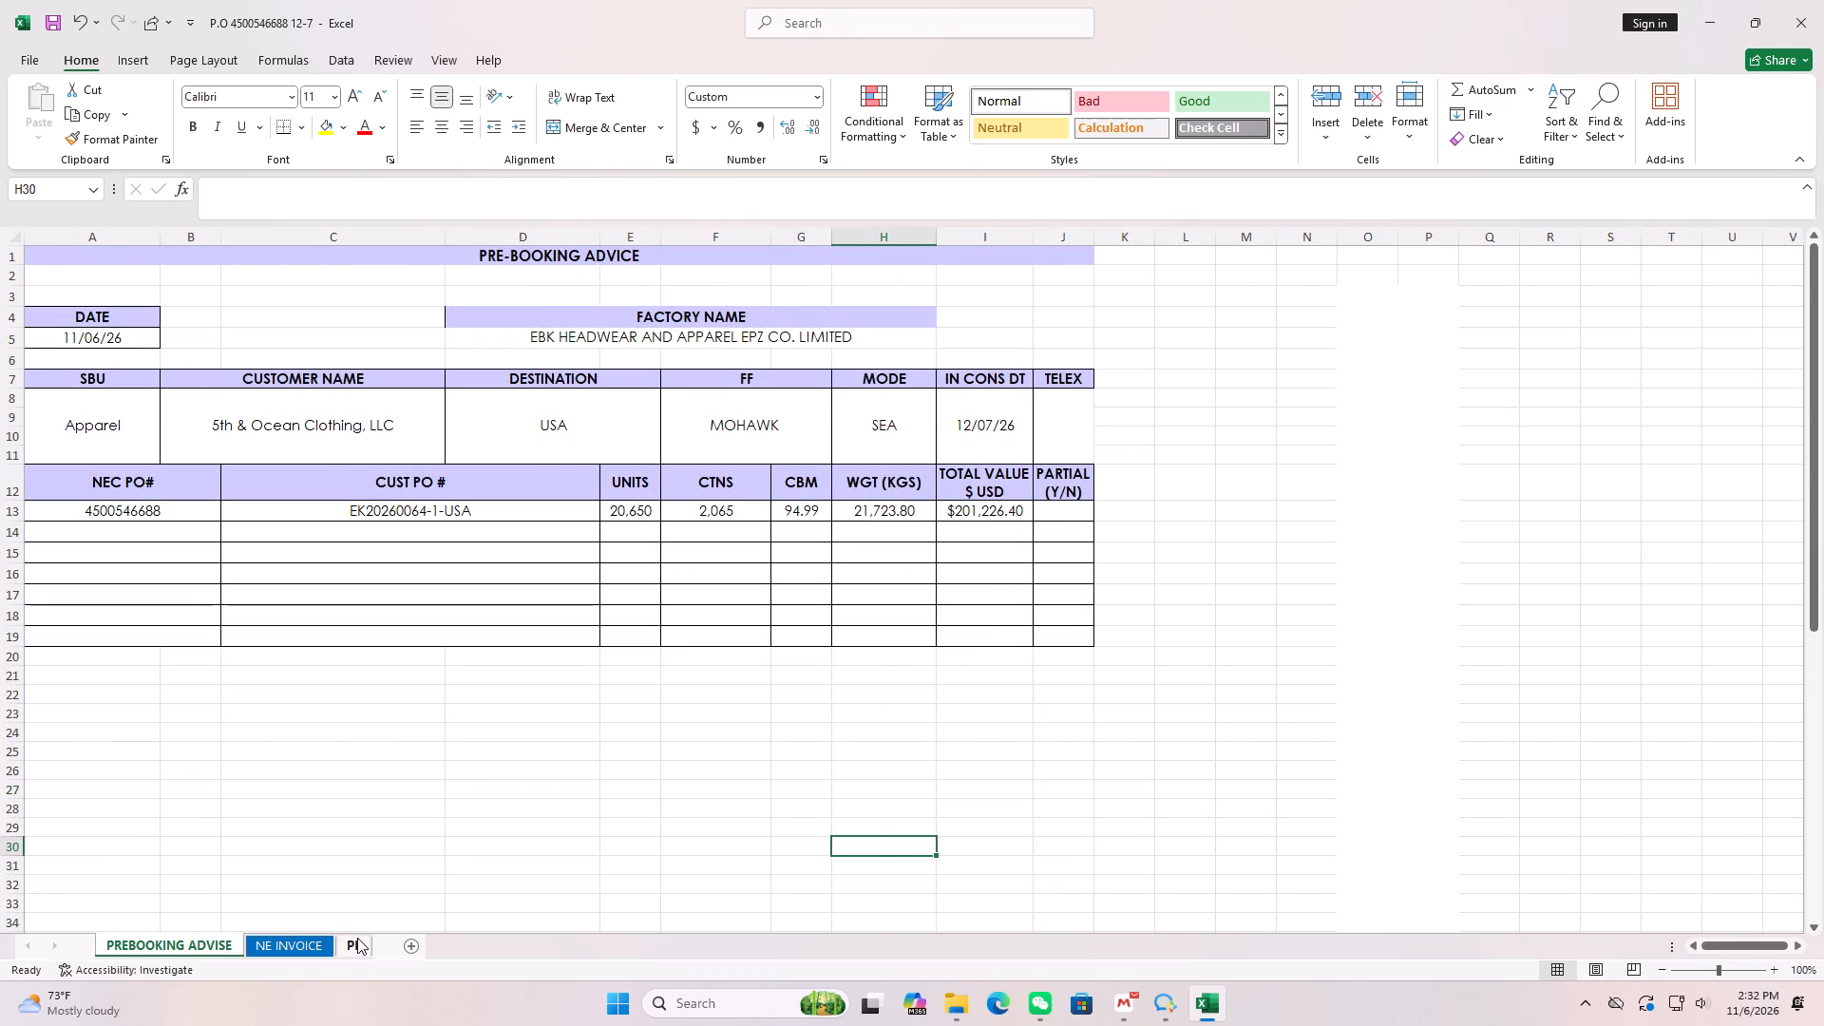
Review the PL totals, the pre-booking advice figures and the commercial invoice against each other.
click(357, 939)
scroll(1294, 843, down, 20)
scroll(1294, 843, down, 13)
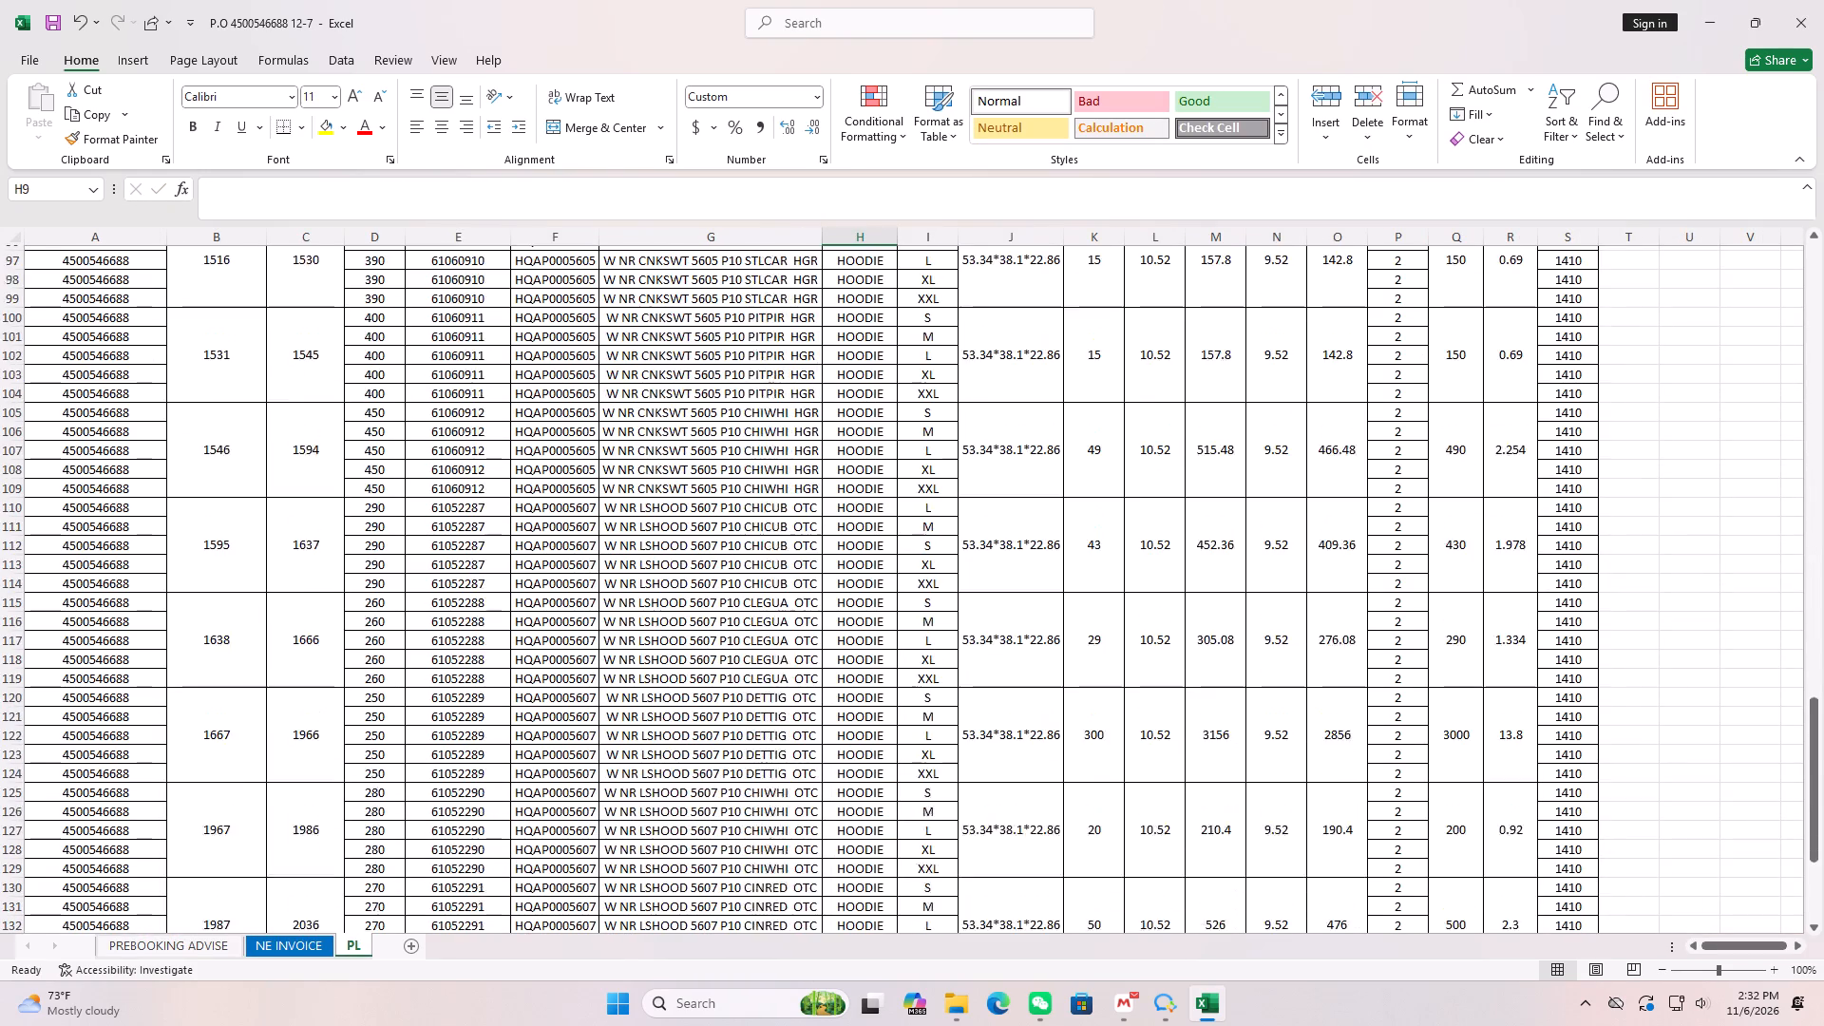
scroll(1294, 843, down, 9)
click(200, 948)
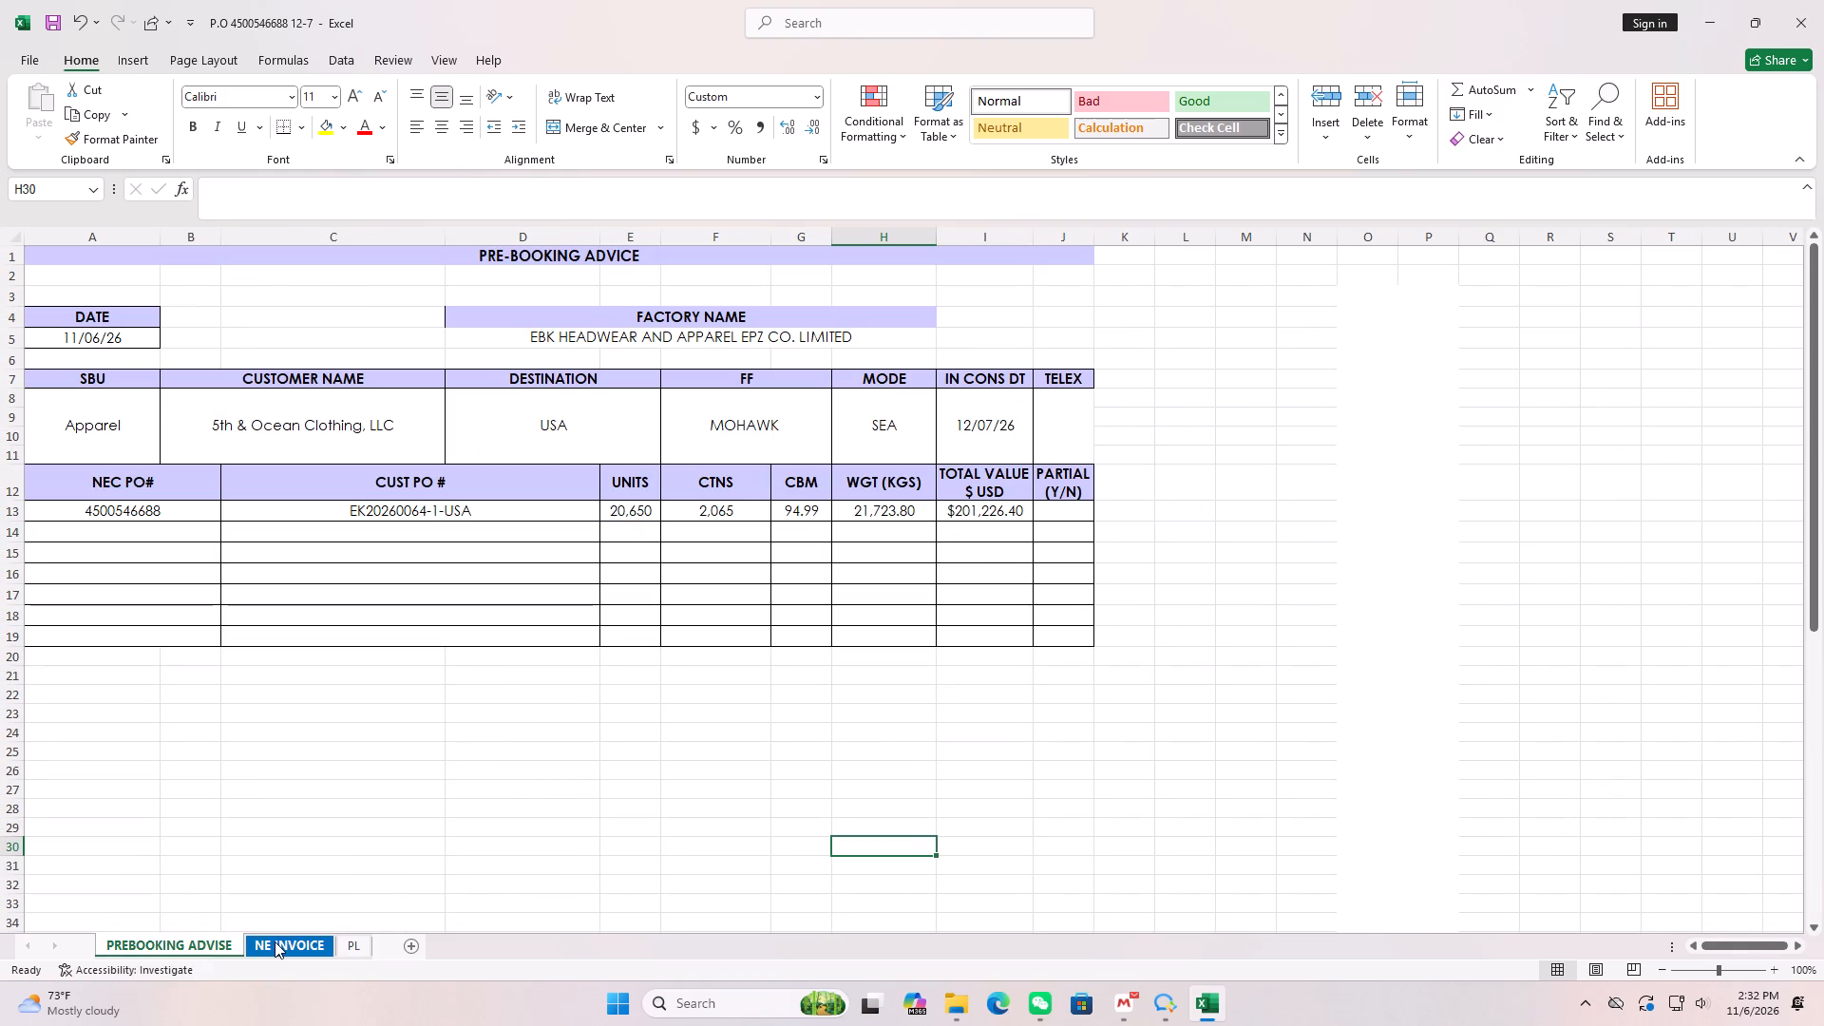
click(354, 946)
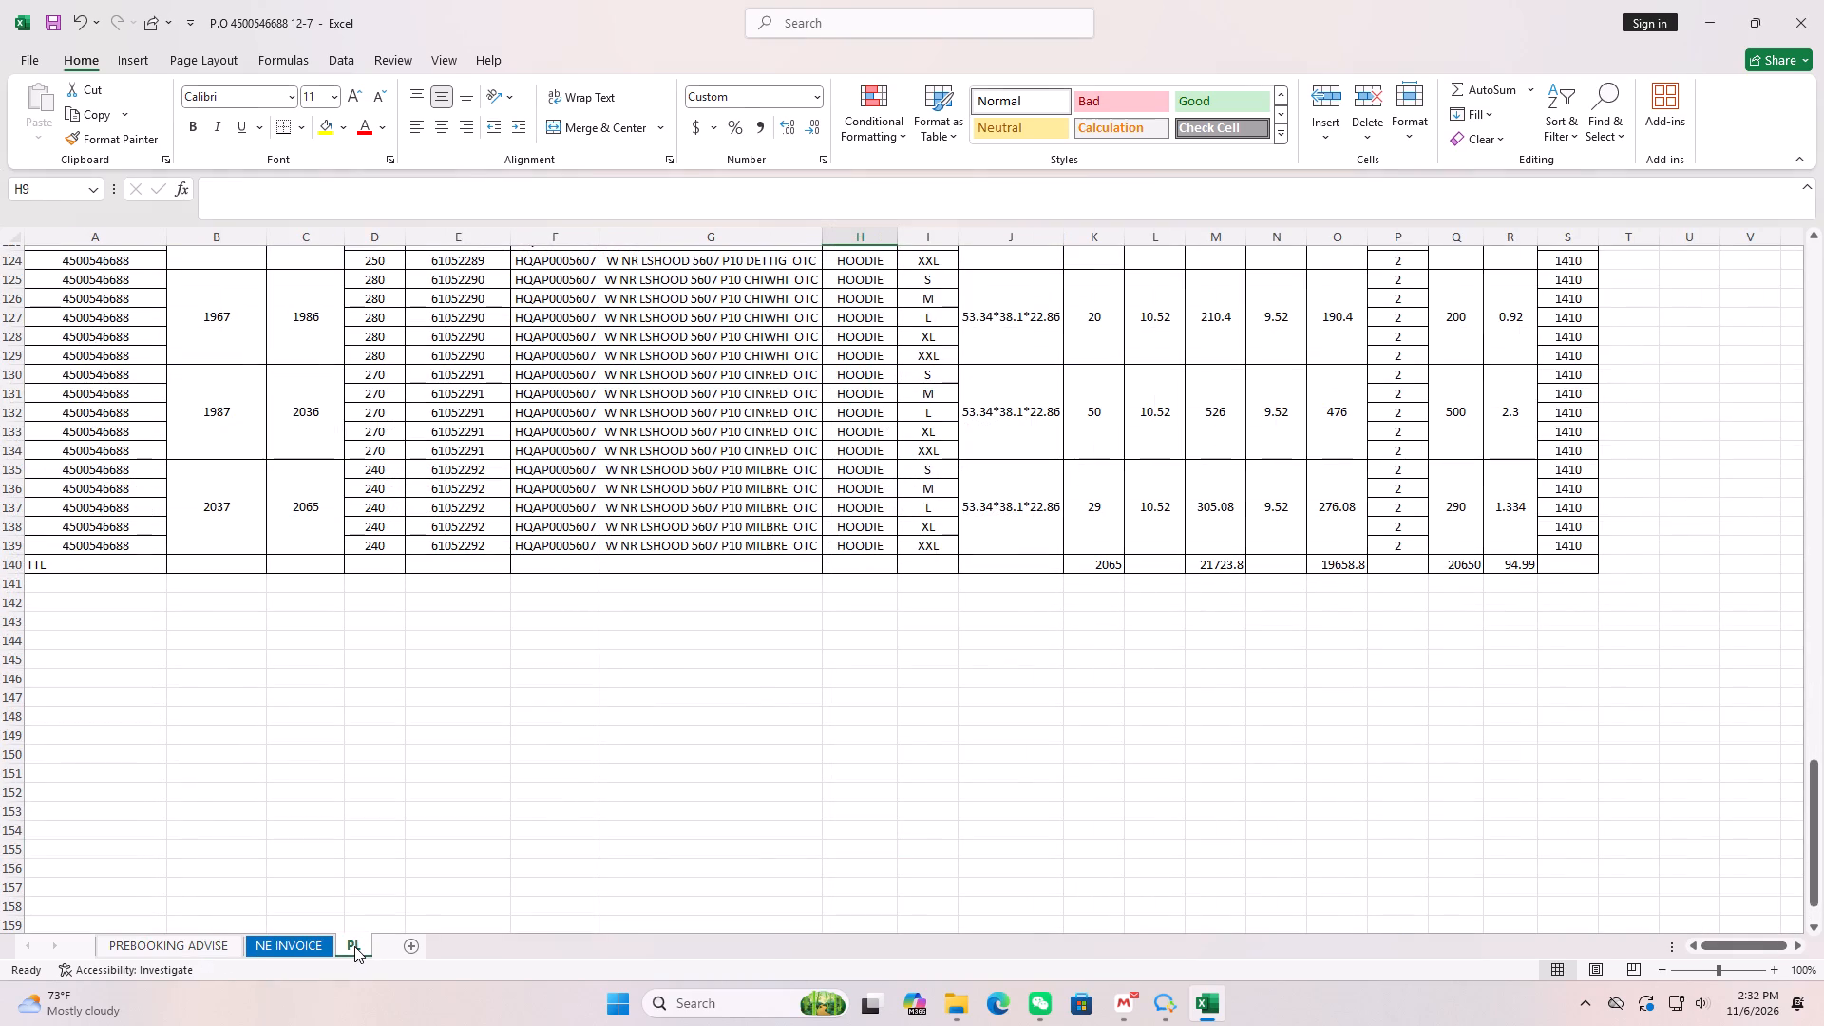
click(122, 934)
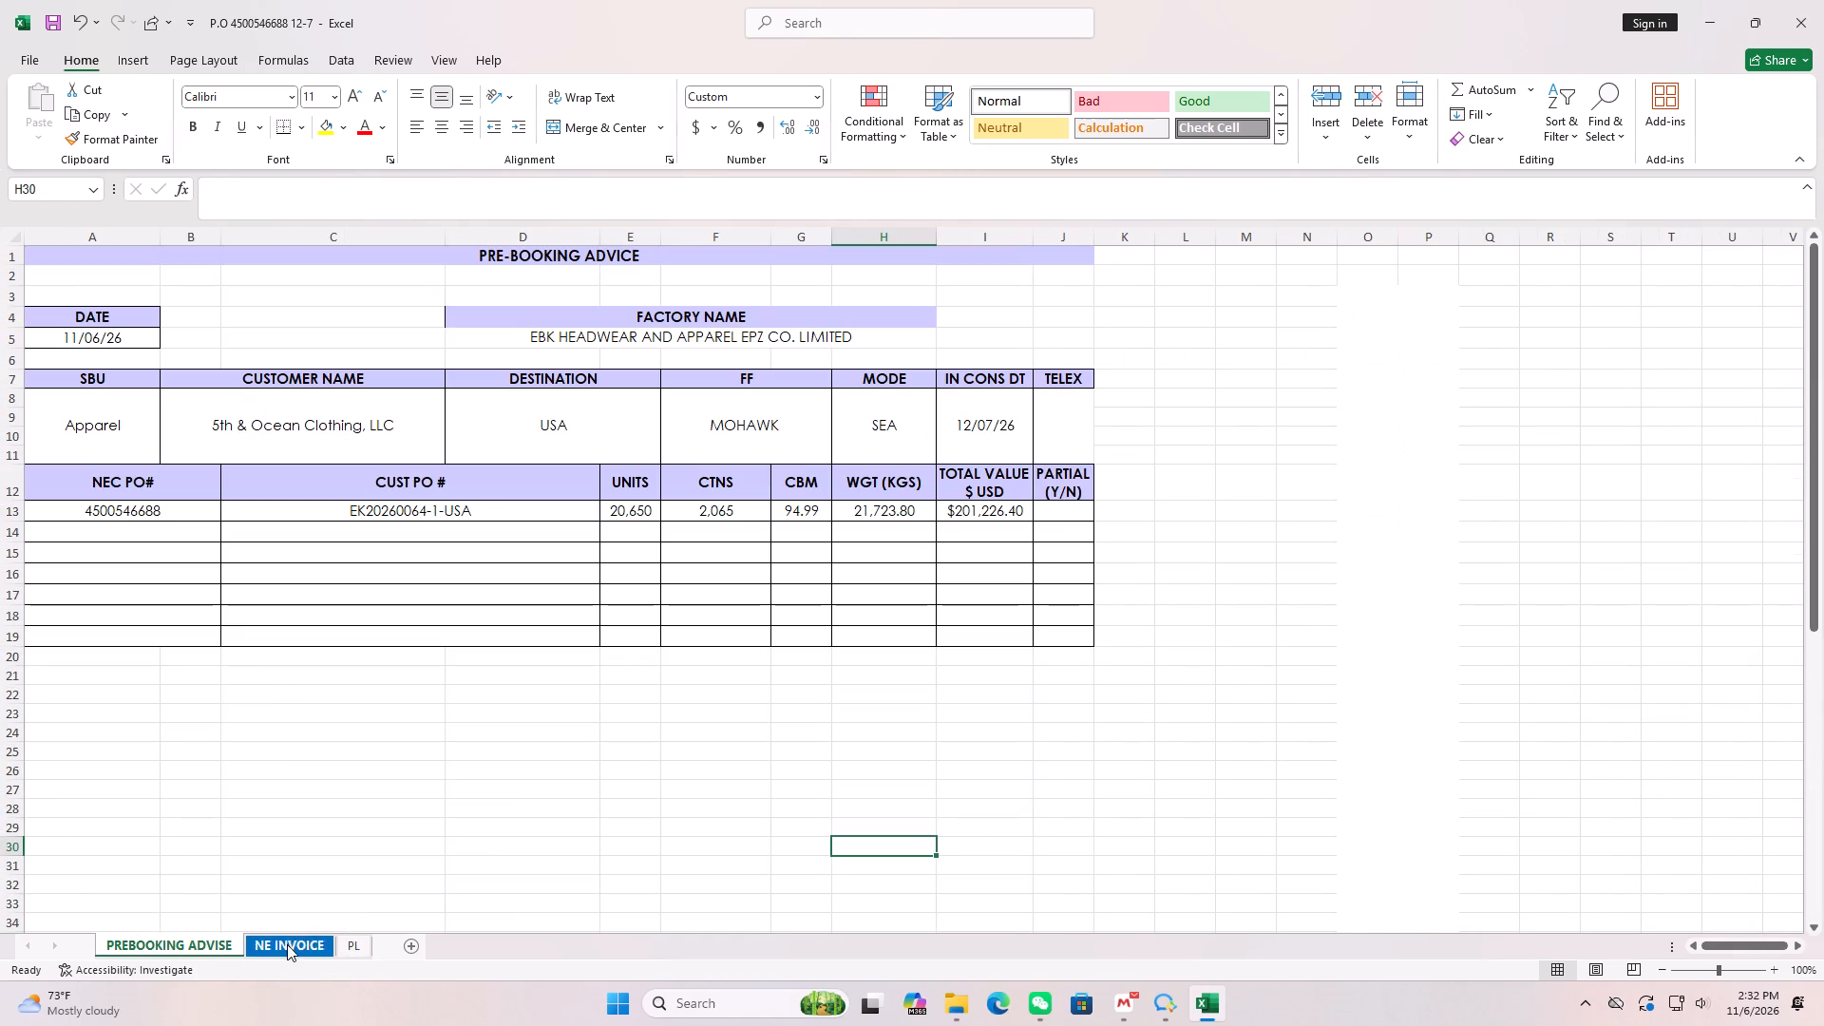
click(297, 948)
scroll(456, 776, up, 6)
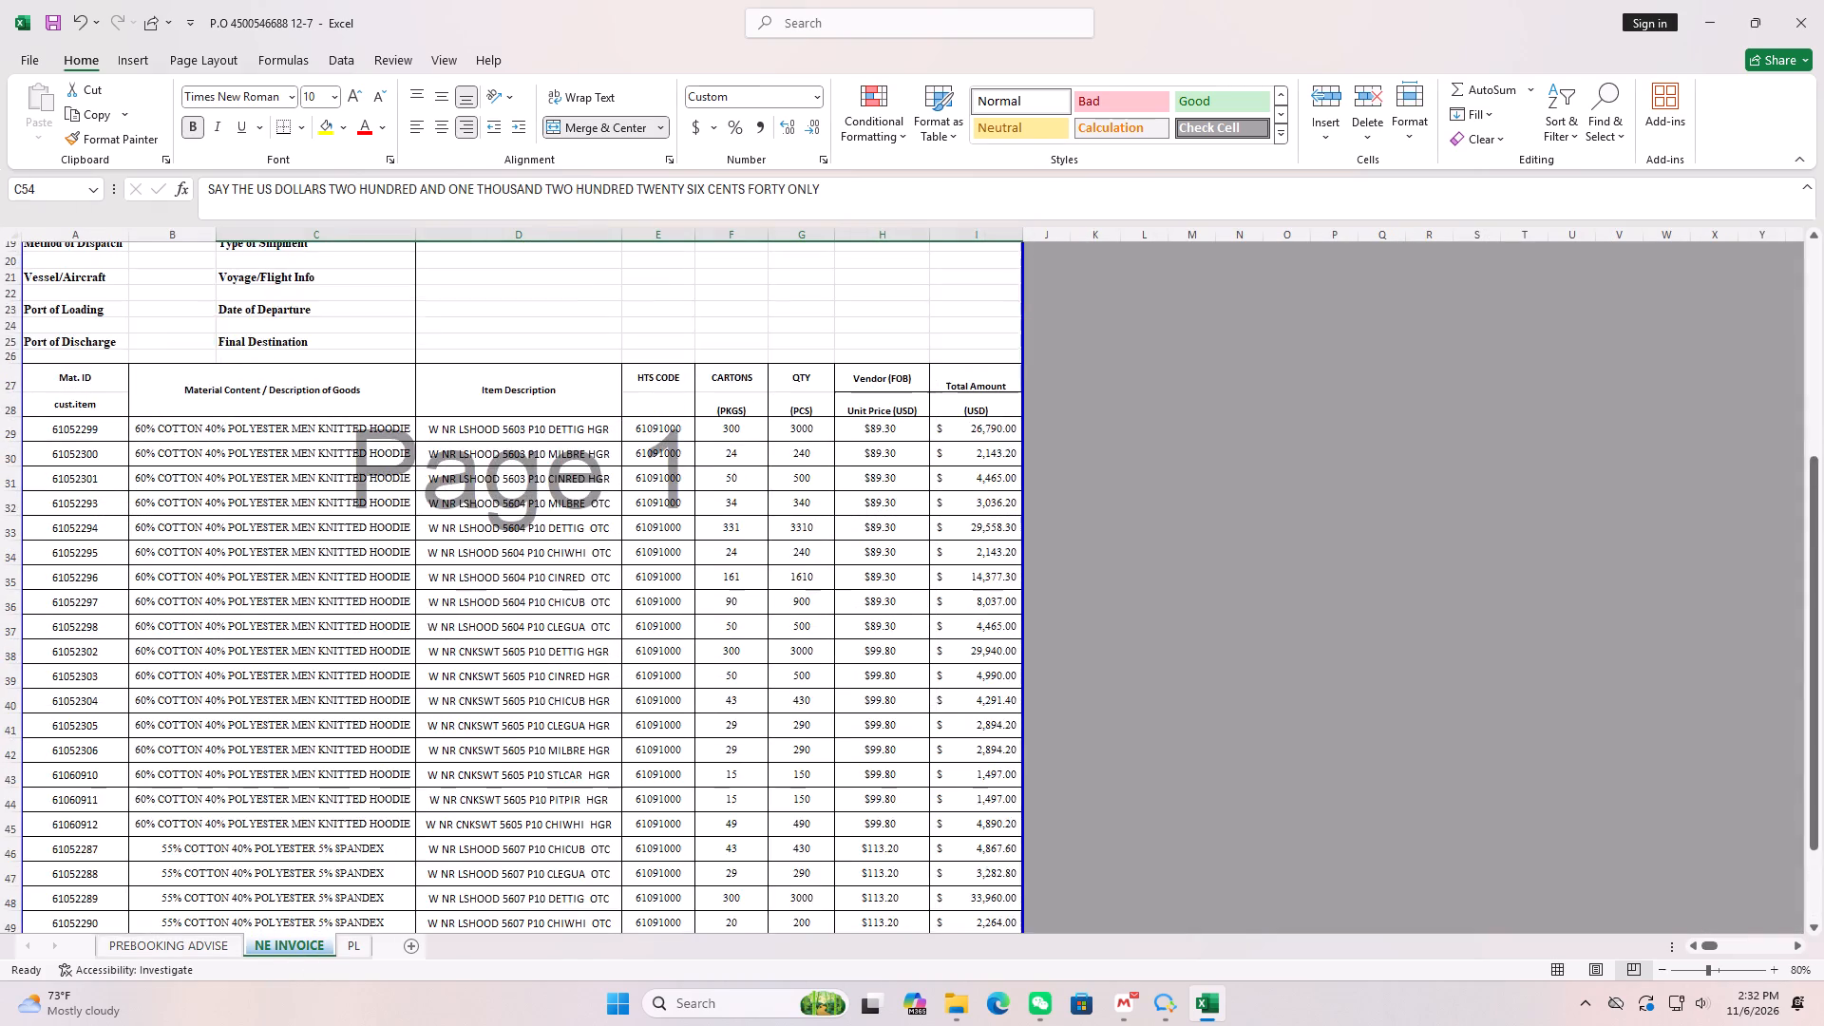
scroll(480, 754, down, 4)
scroll(484, 752, up, 17)
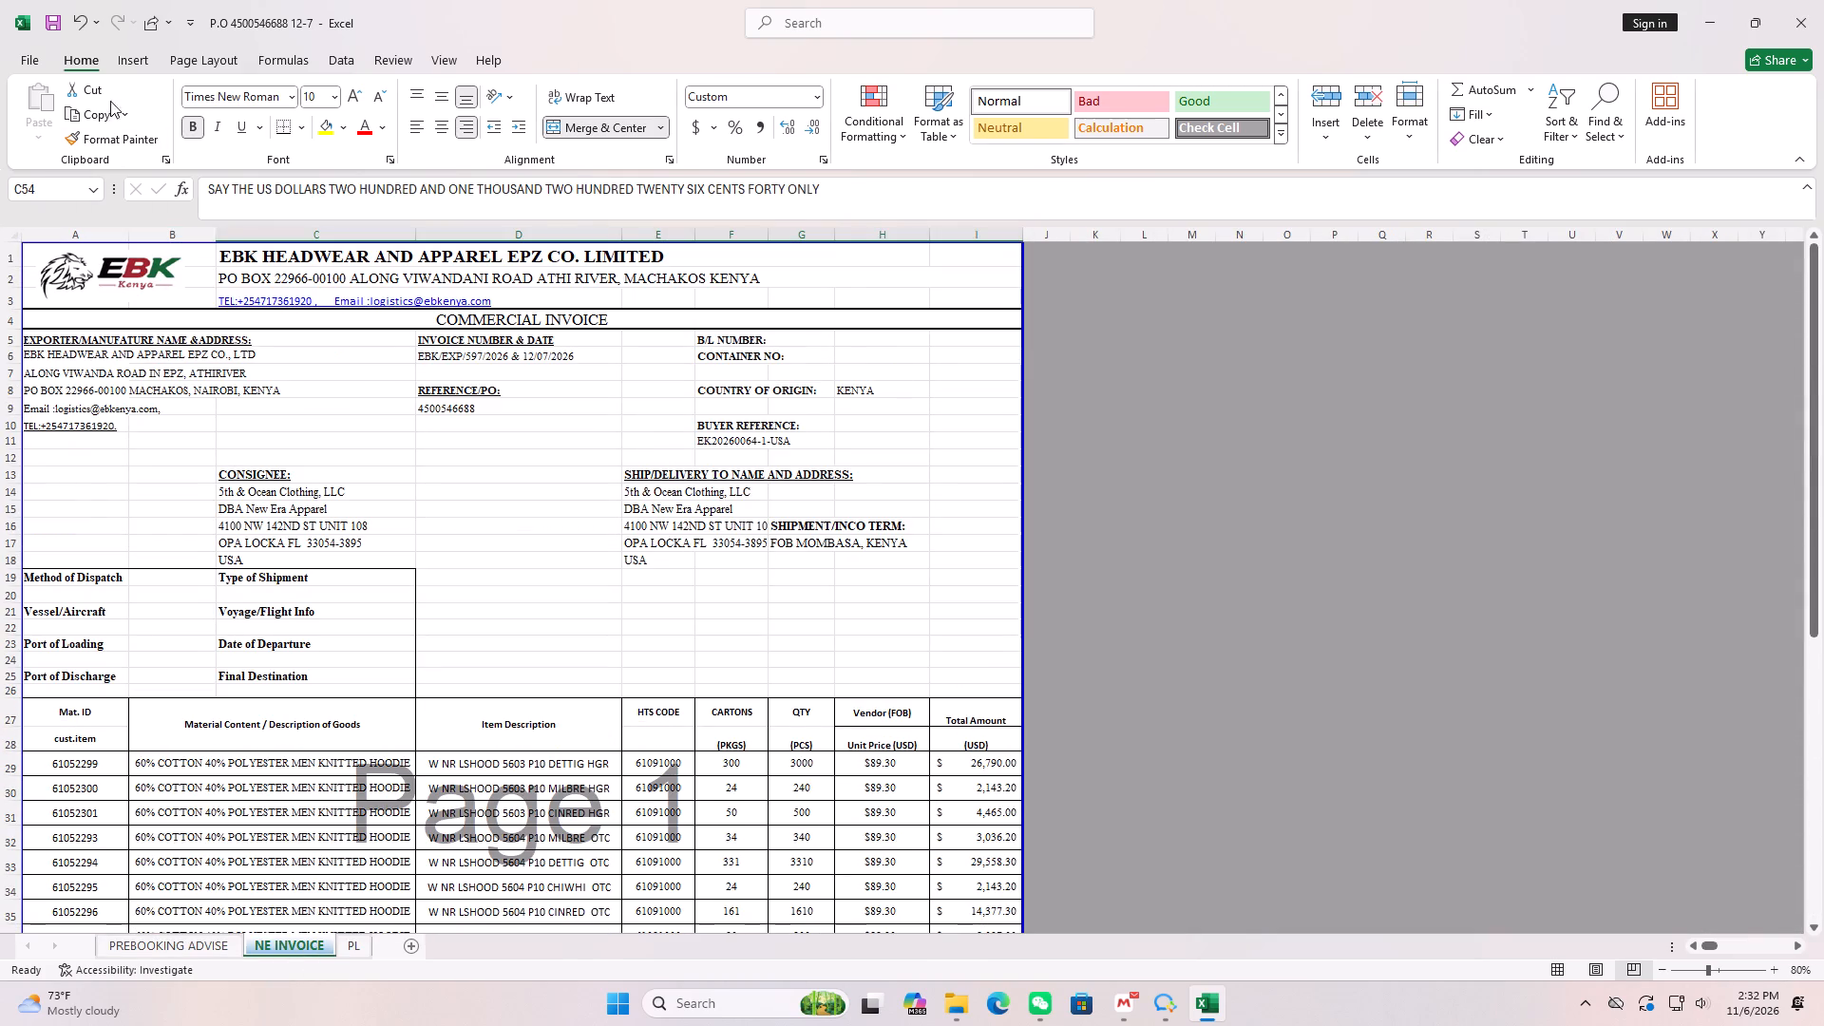
triple_click(49, 25)
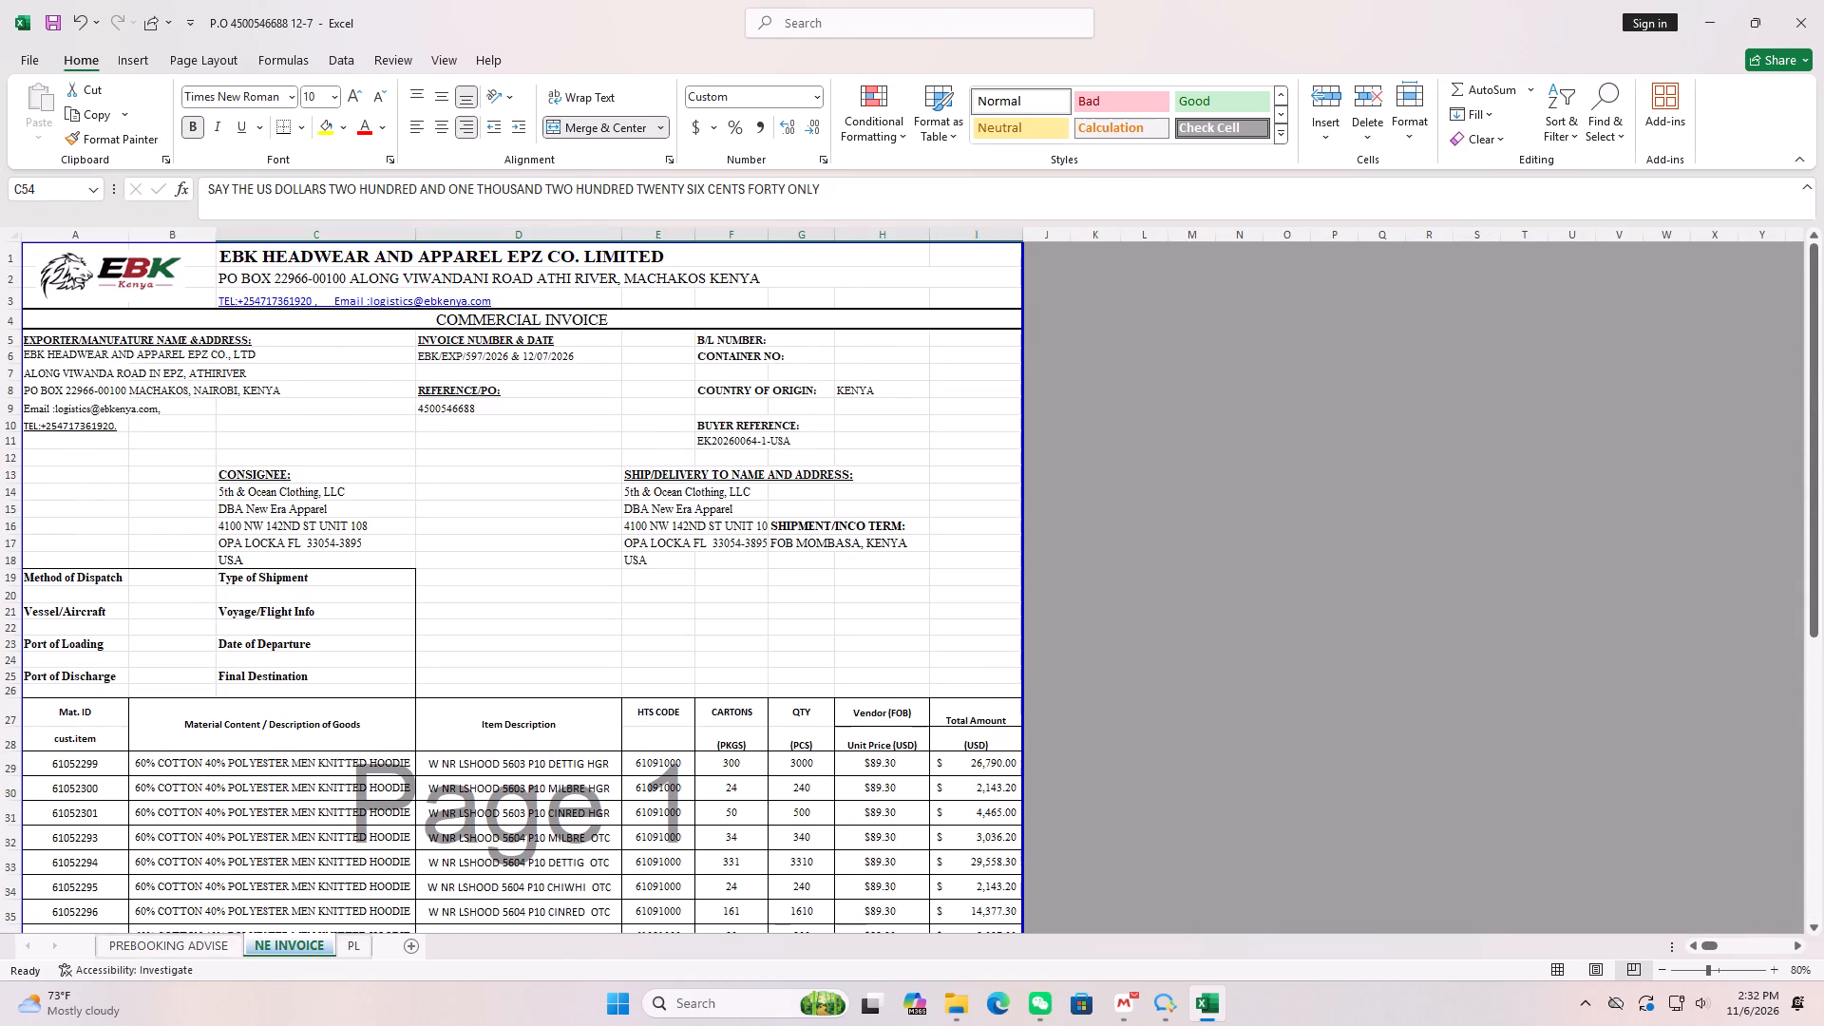
click(441, 475)
click(155, 937)
click(434, 745)
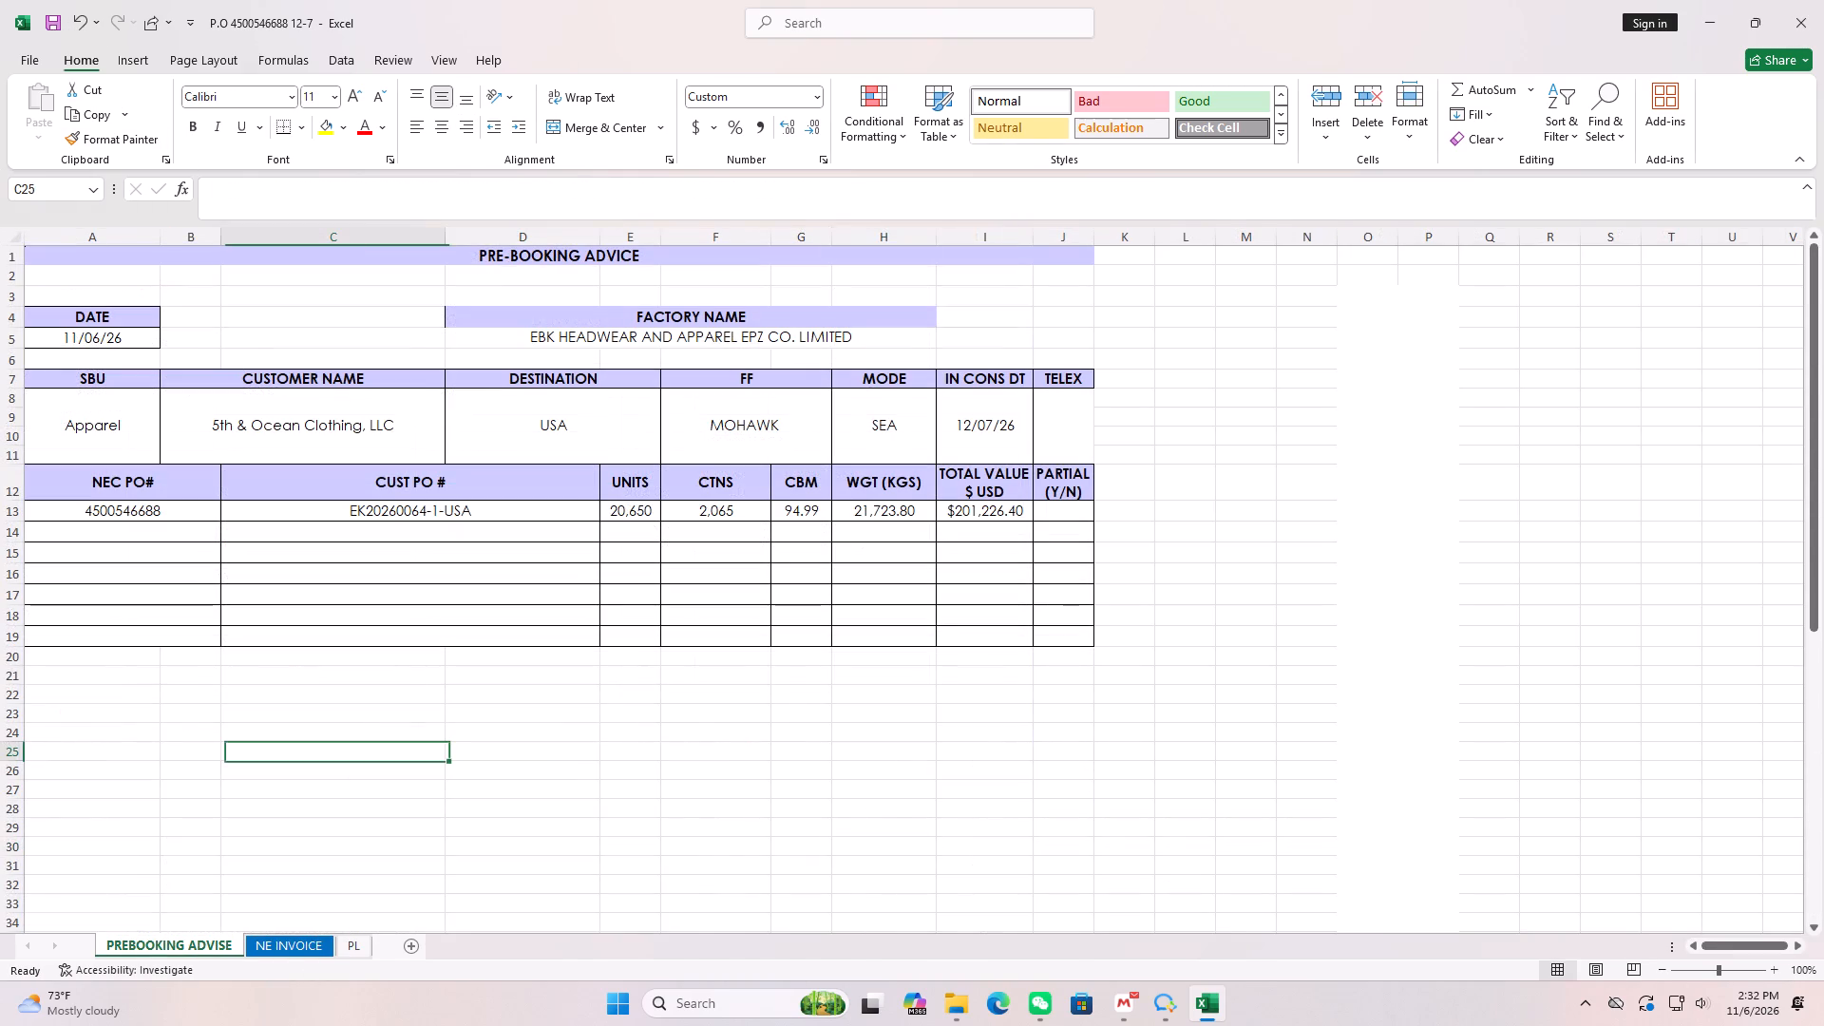
click(45, 20)
click(285, 946)
click(366, 946)
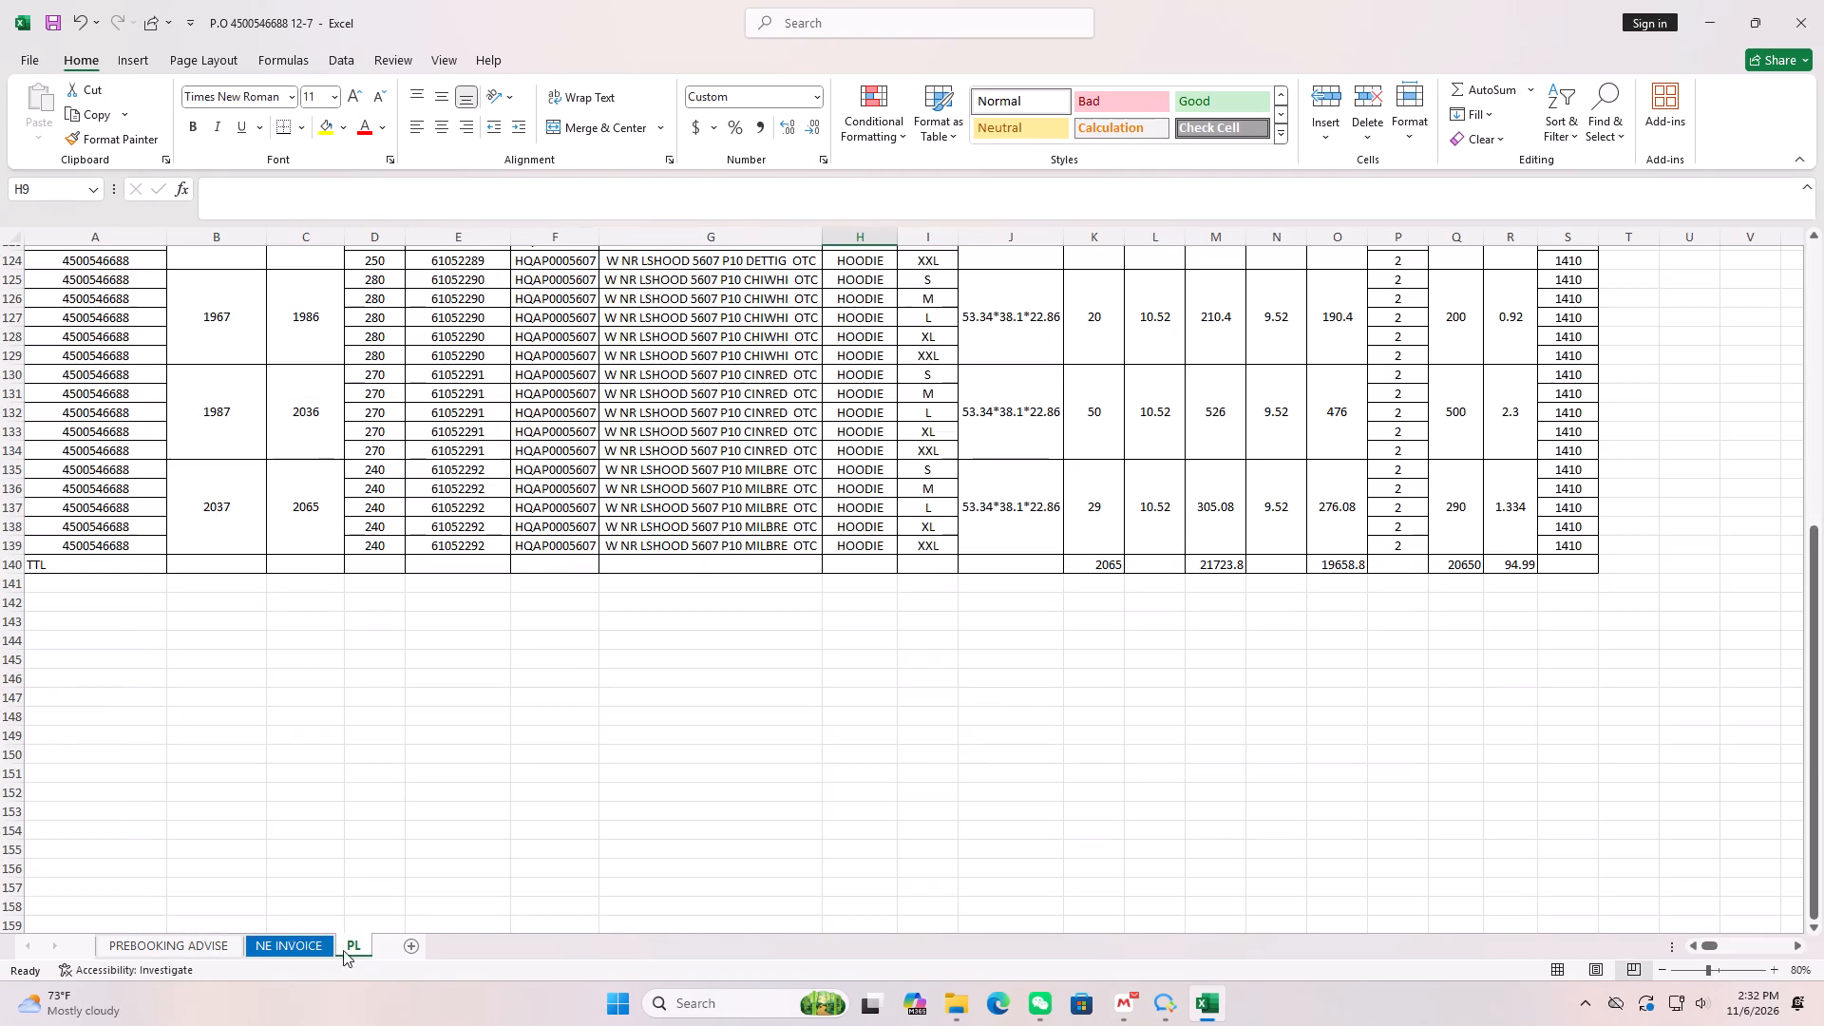
scroll(820, 662, up, 20)
scroll(820, 662, up, 13)
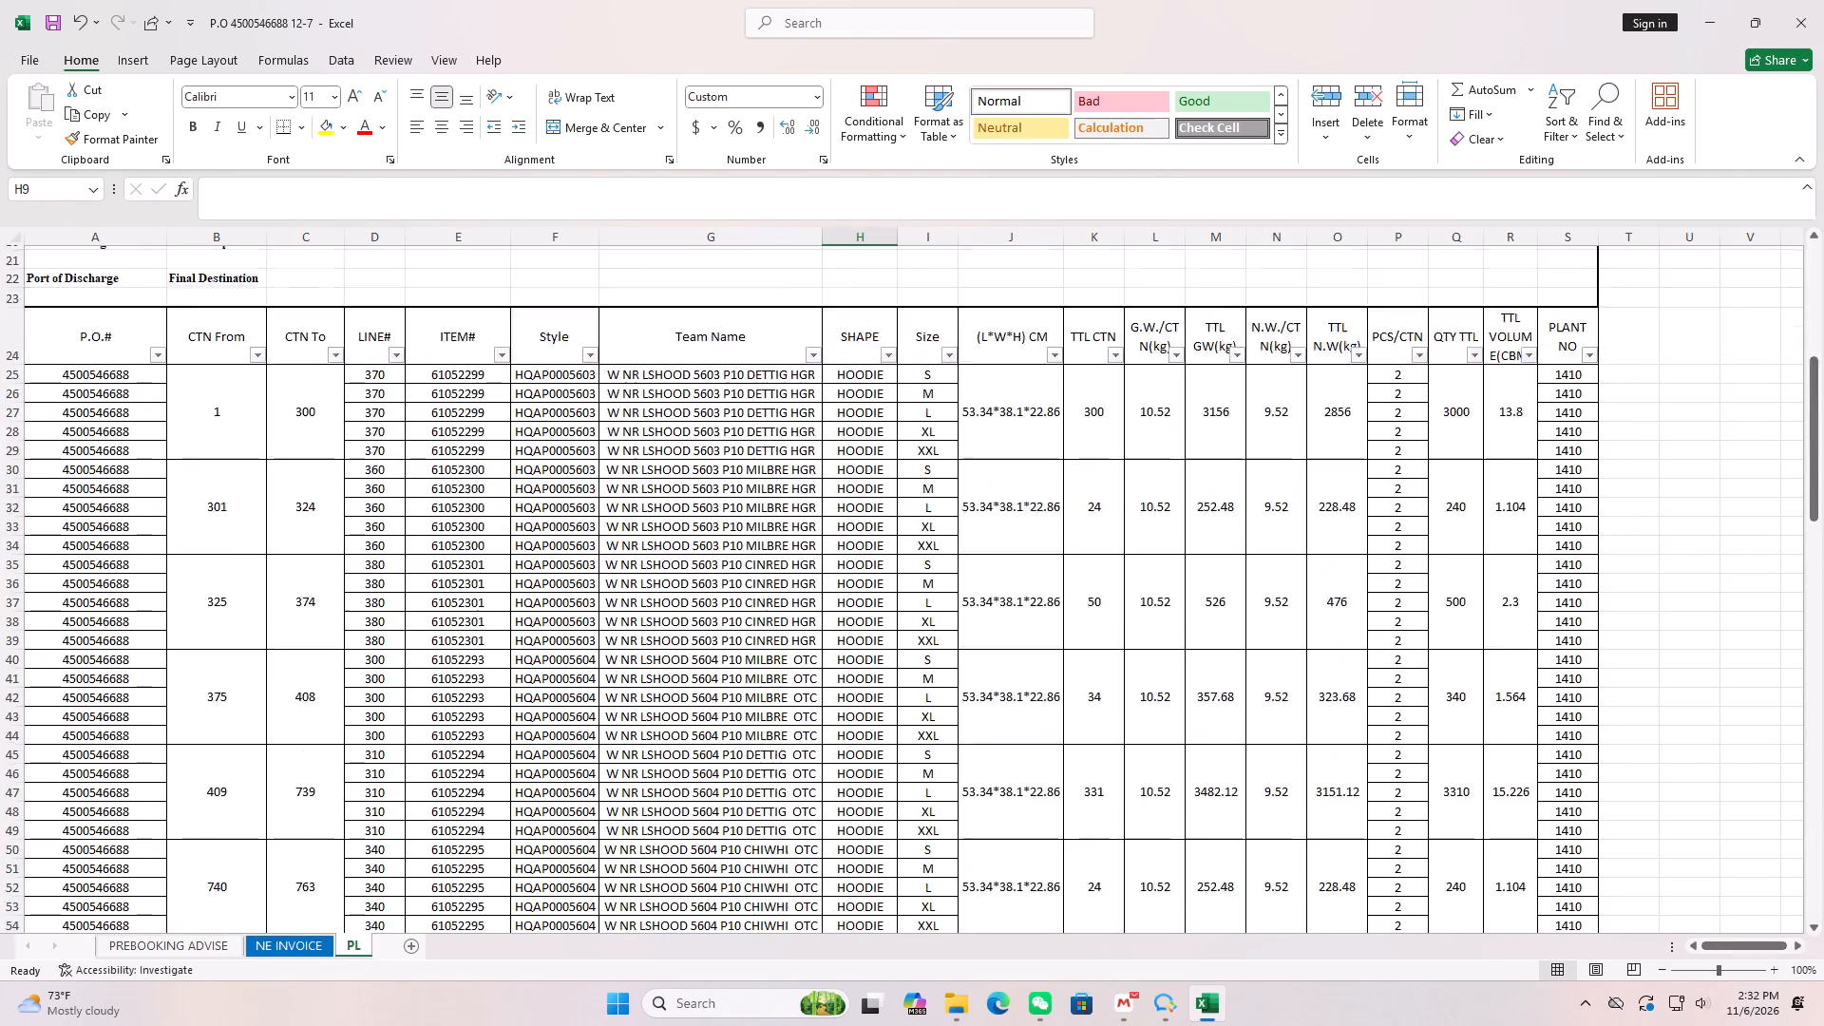
scroll(822, 661, up, 15)
click(47, 15)
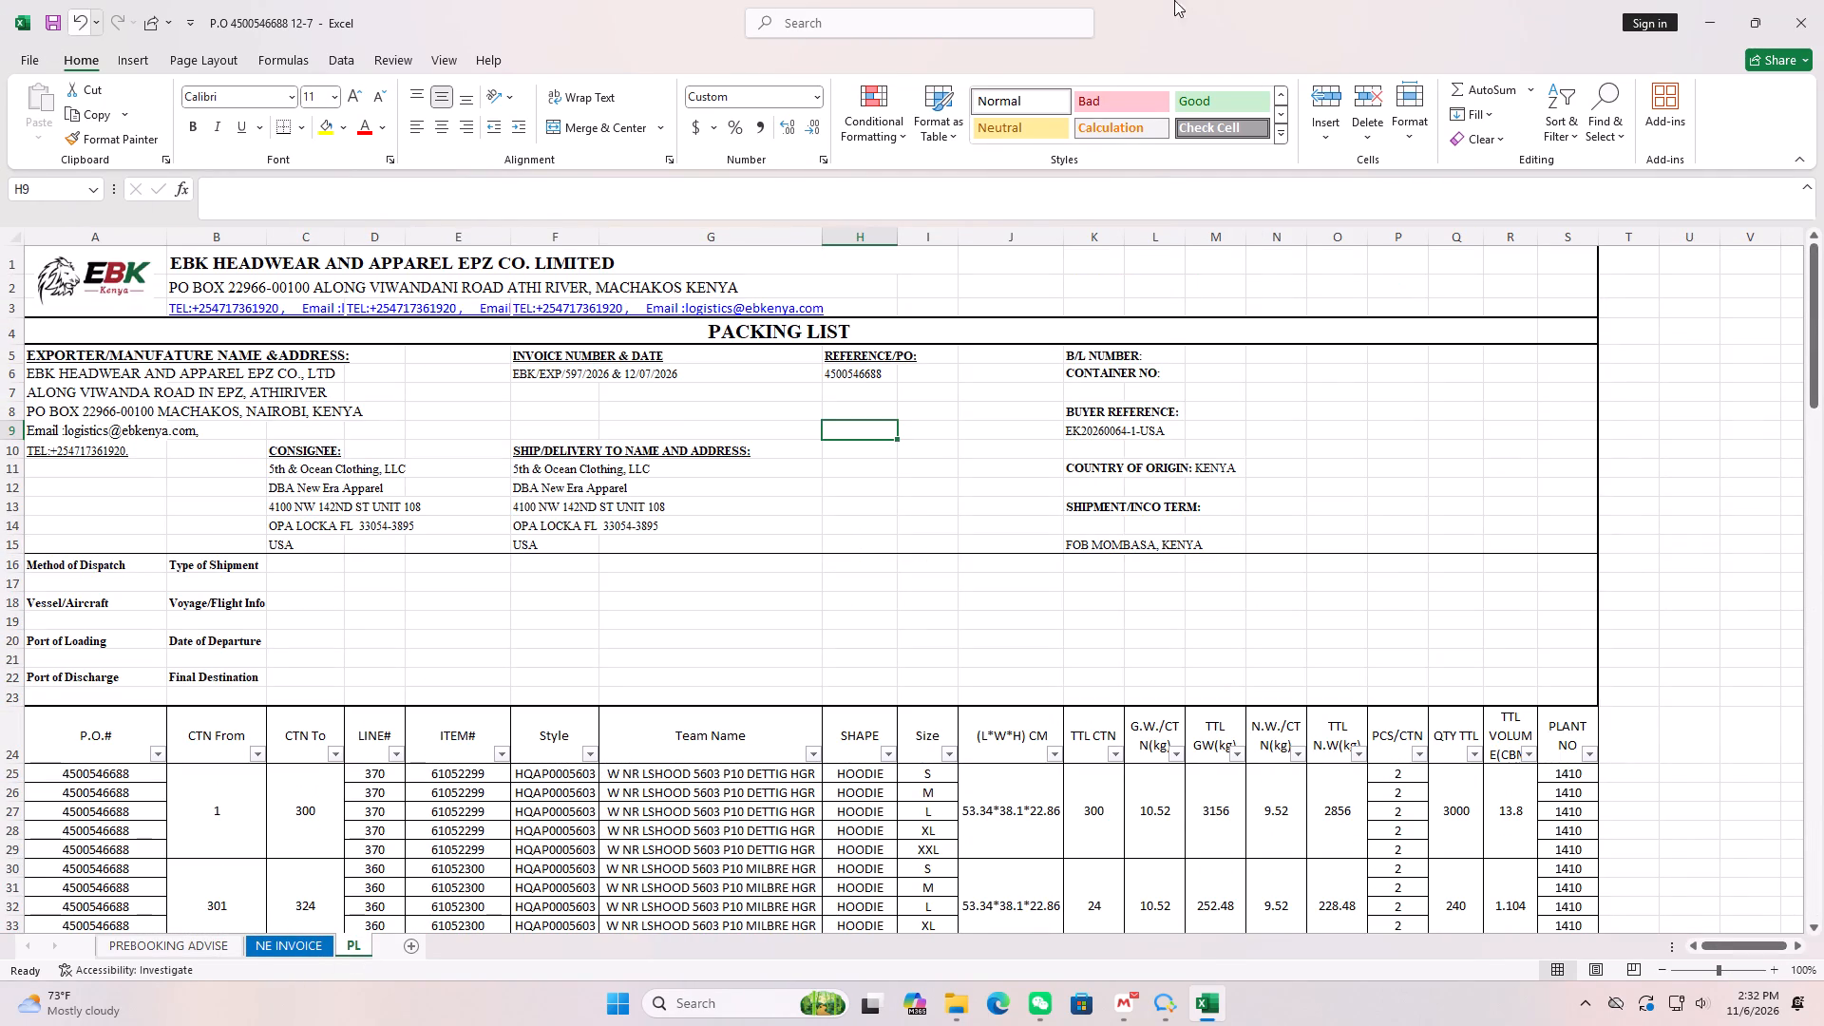
click(1823, 0)
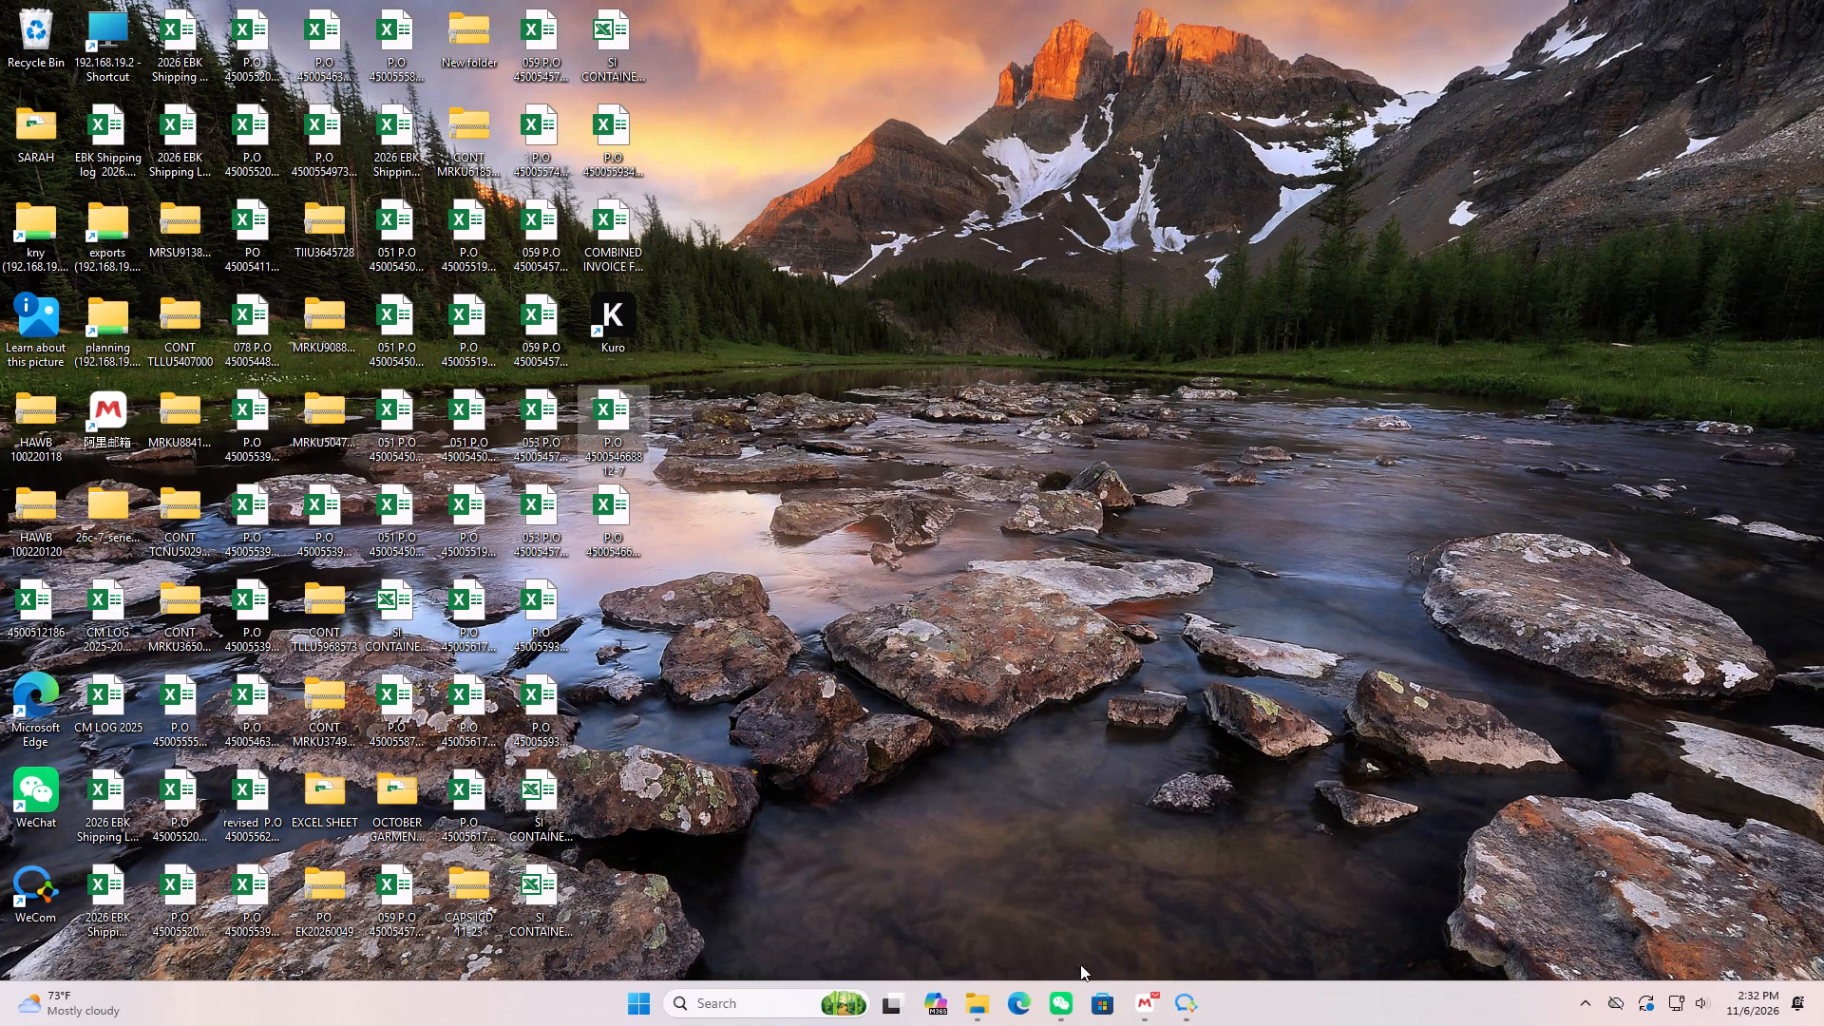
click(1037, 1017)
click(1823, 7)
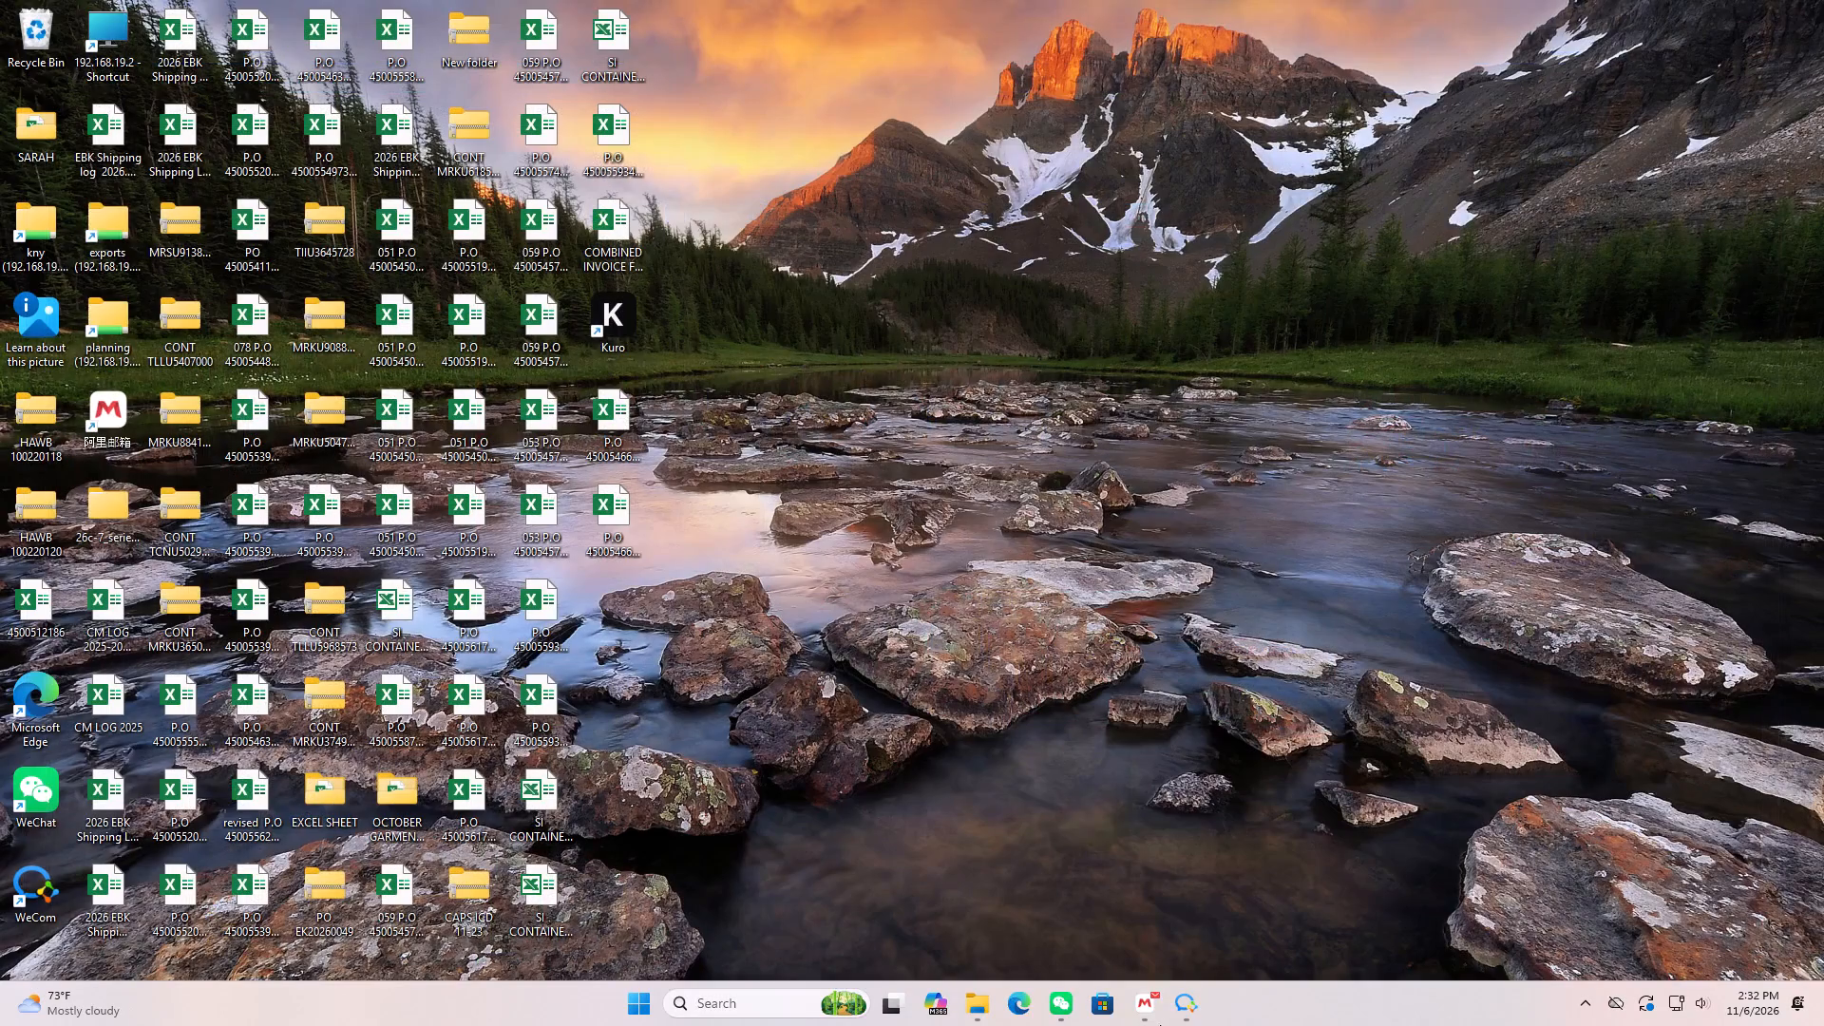
click(1142, 998)
scroll(196, 148, up, 5)
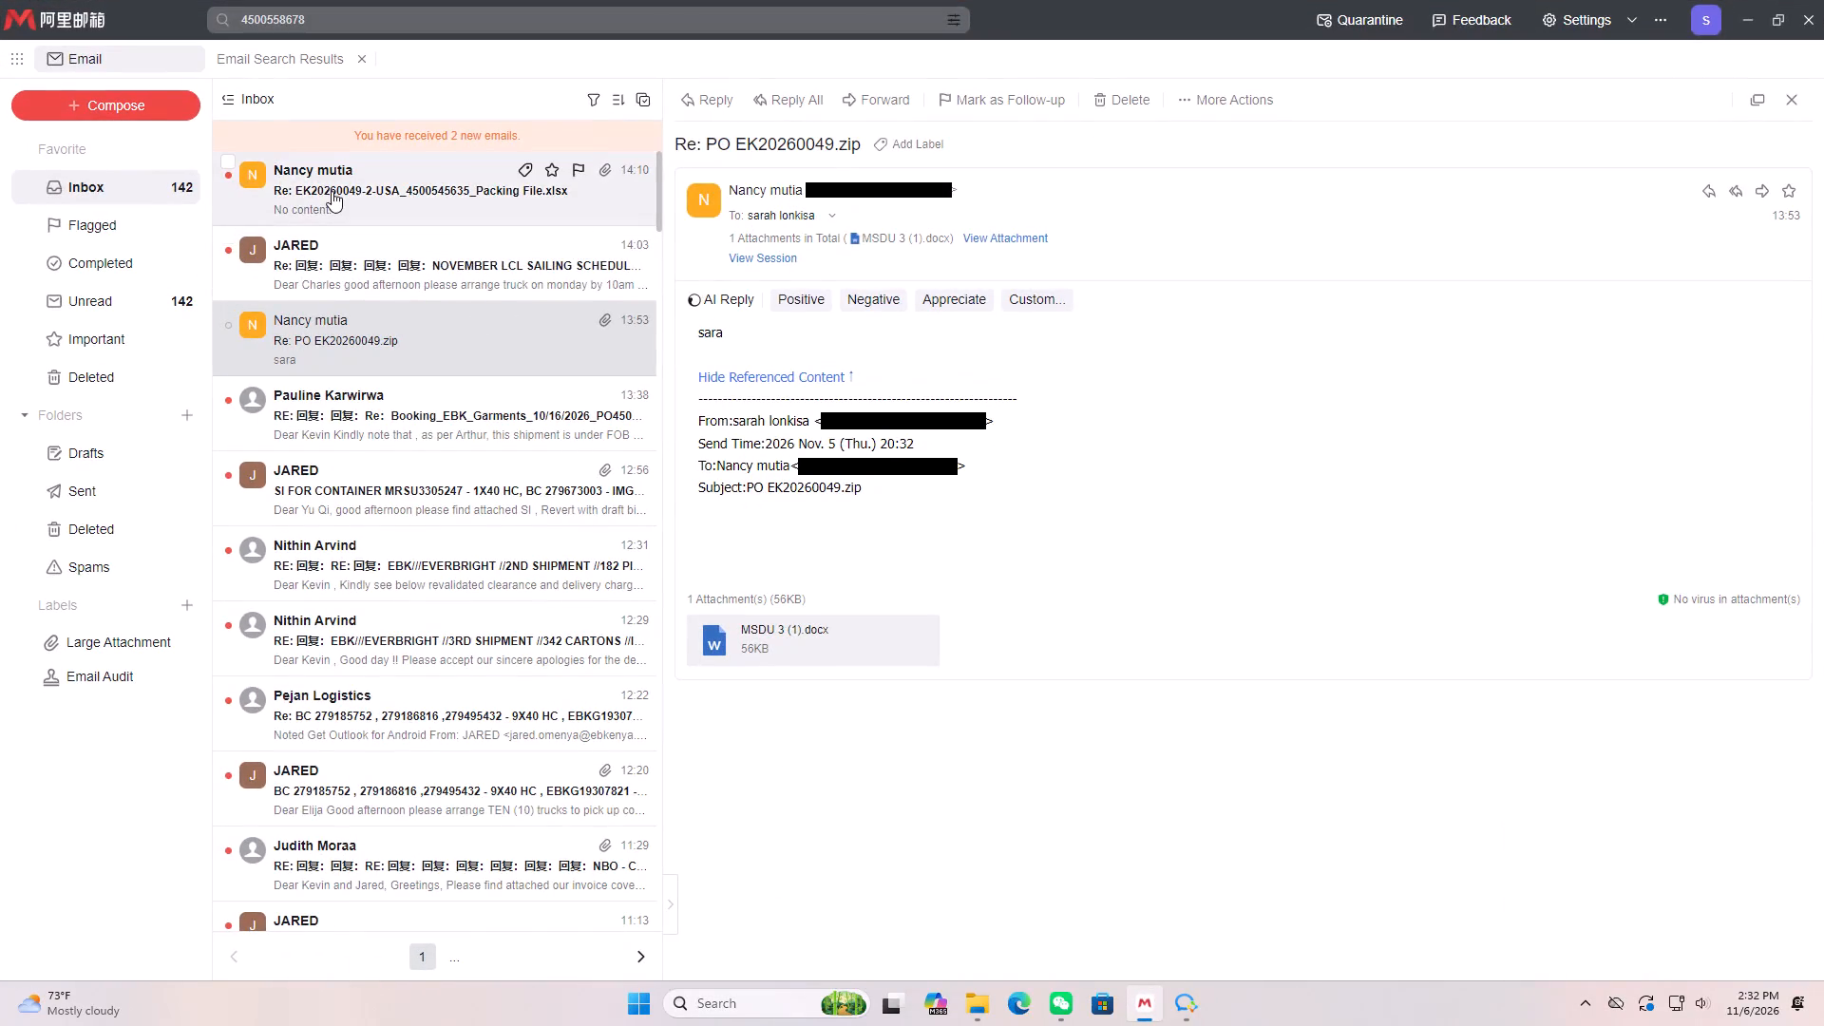
click(332, 191)
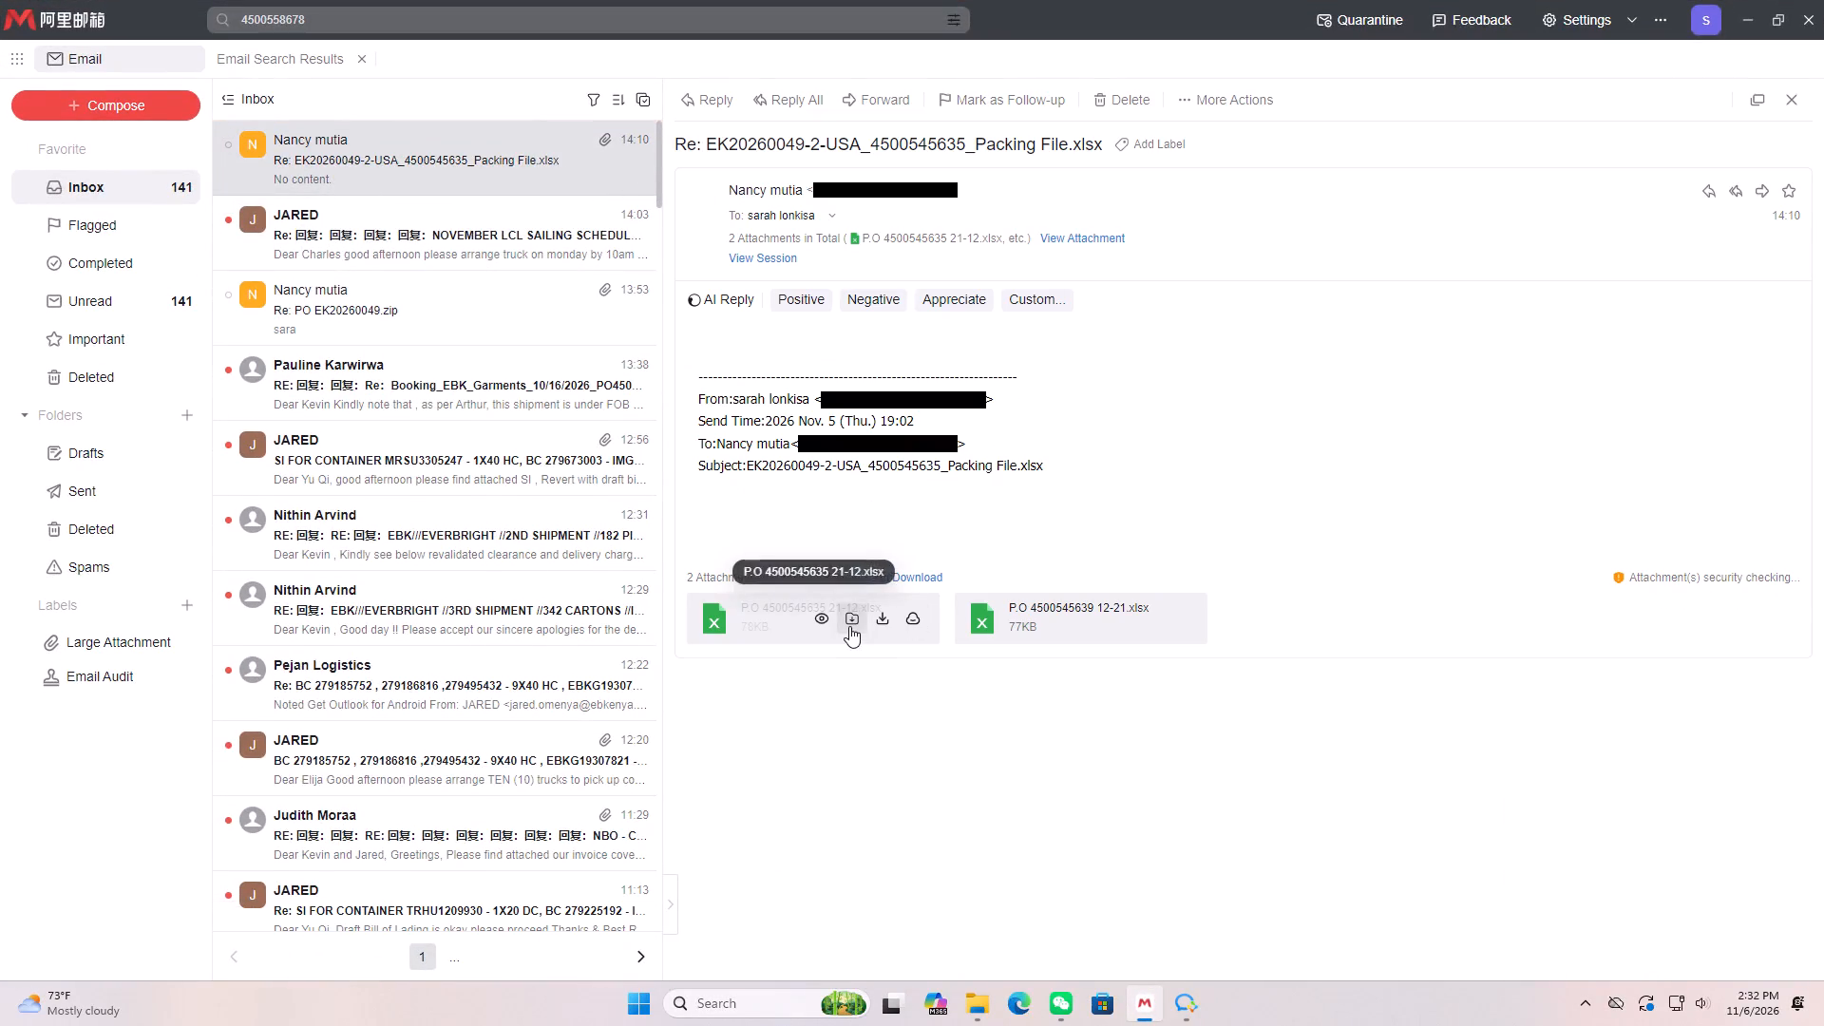
click(849, 626)
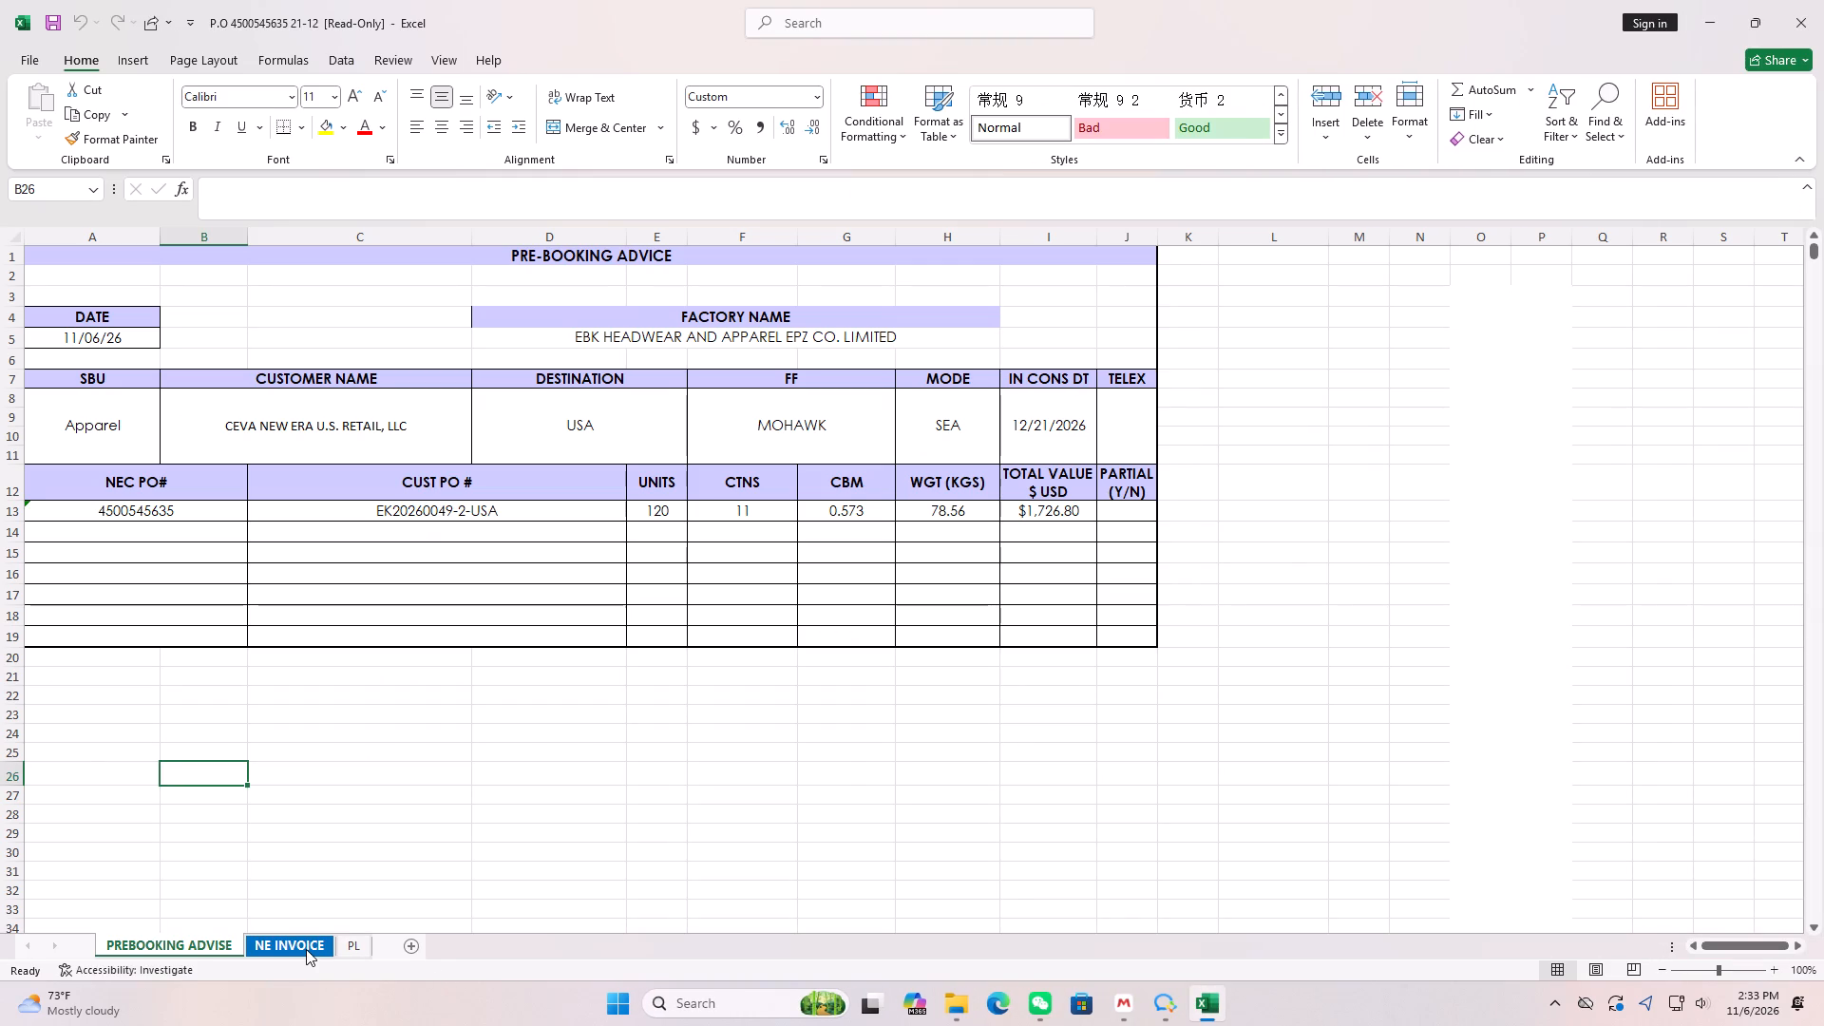
click(306, 949)
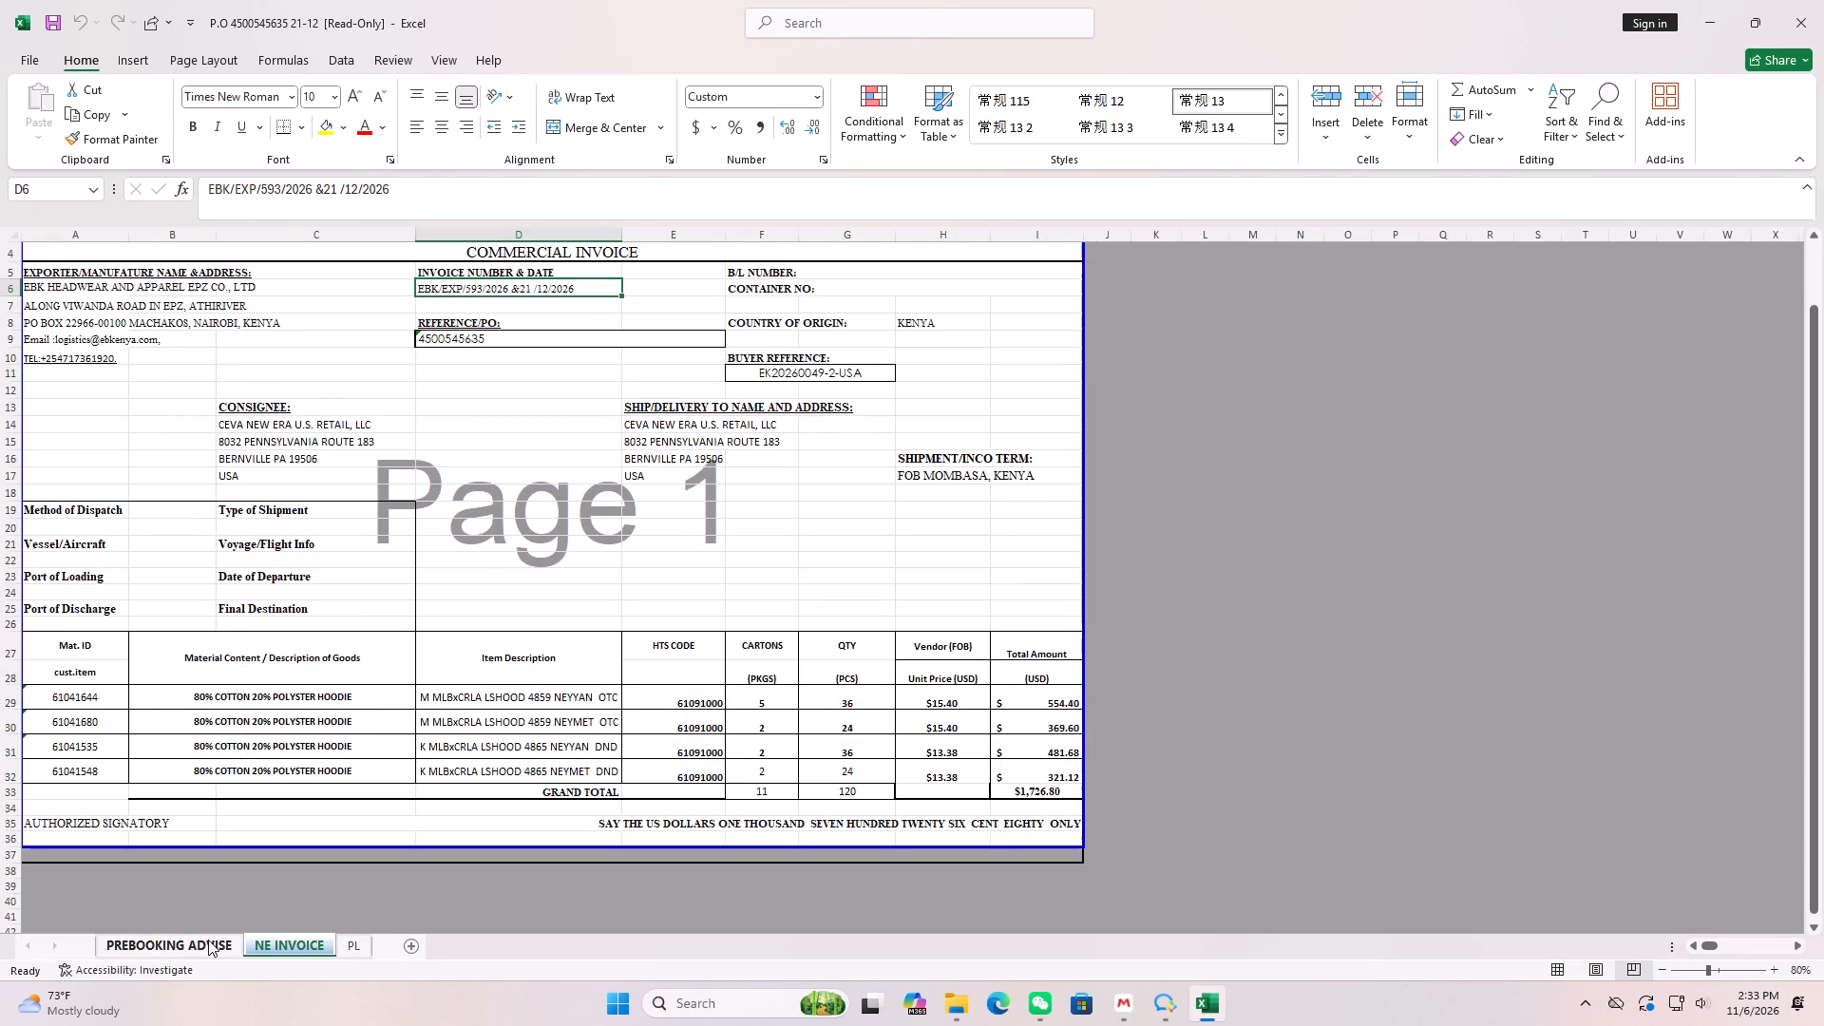
click(208, 940)
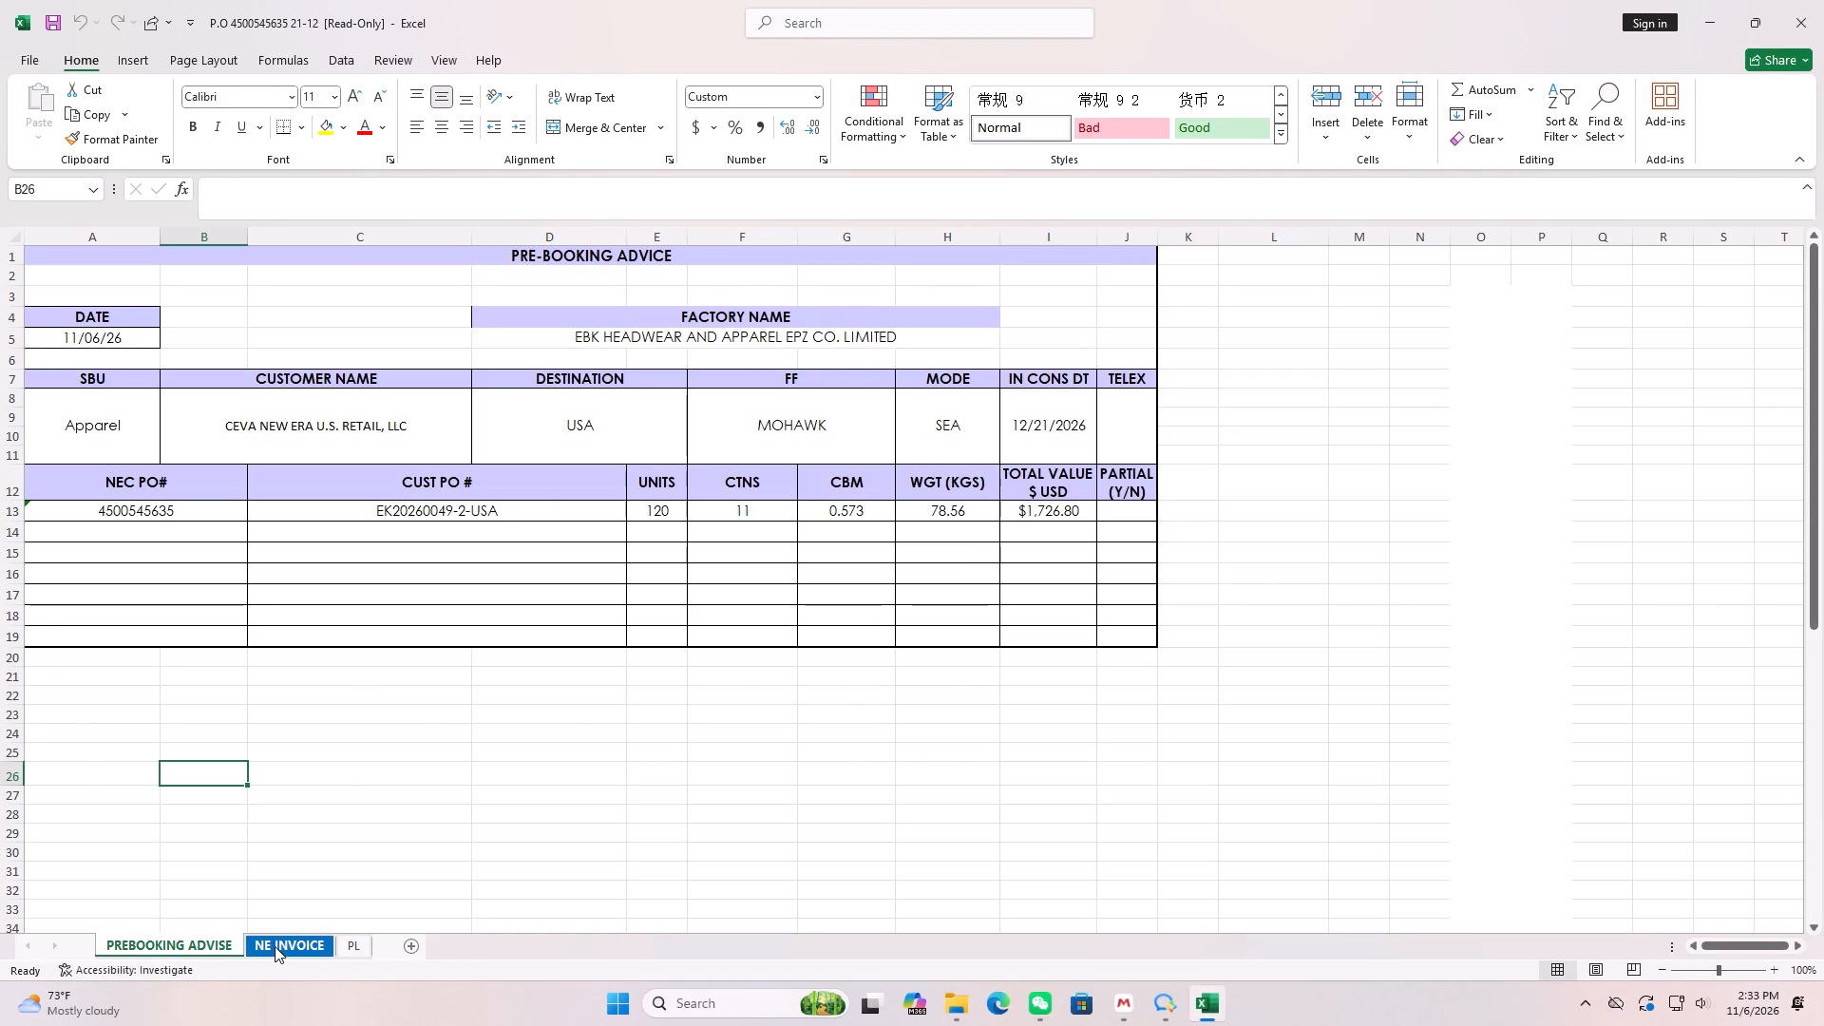
click(275, 946)
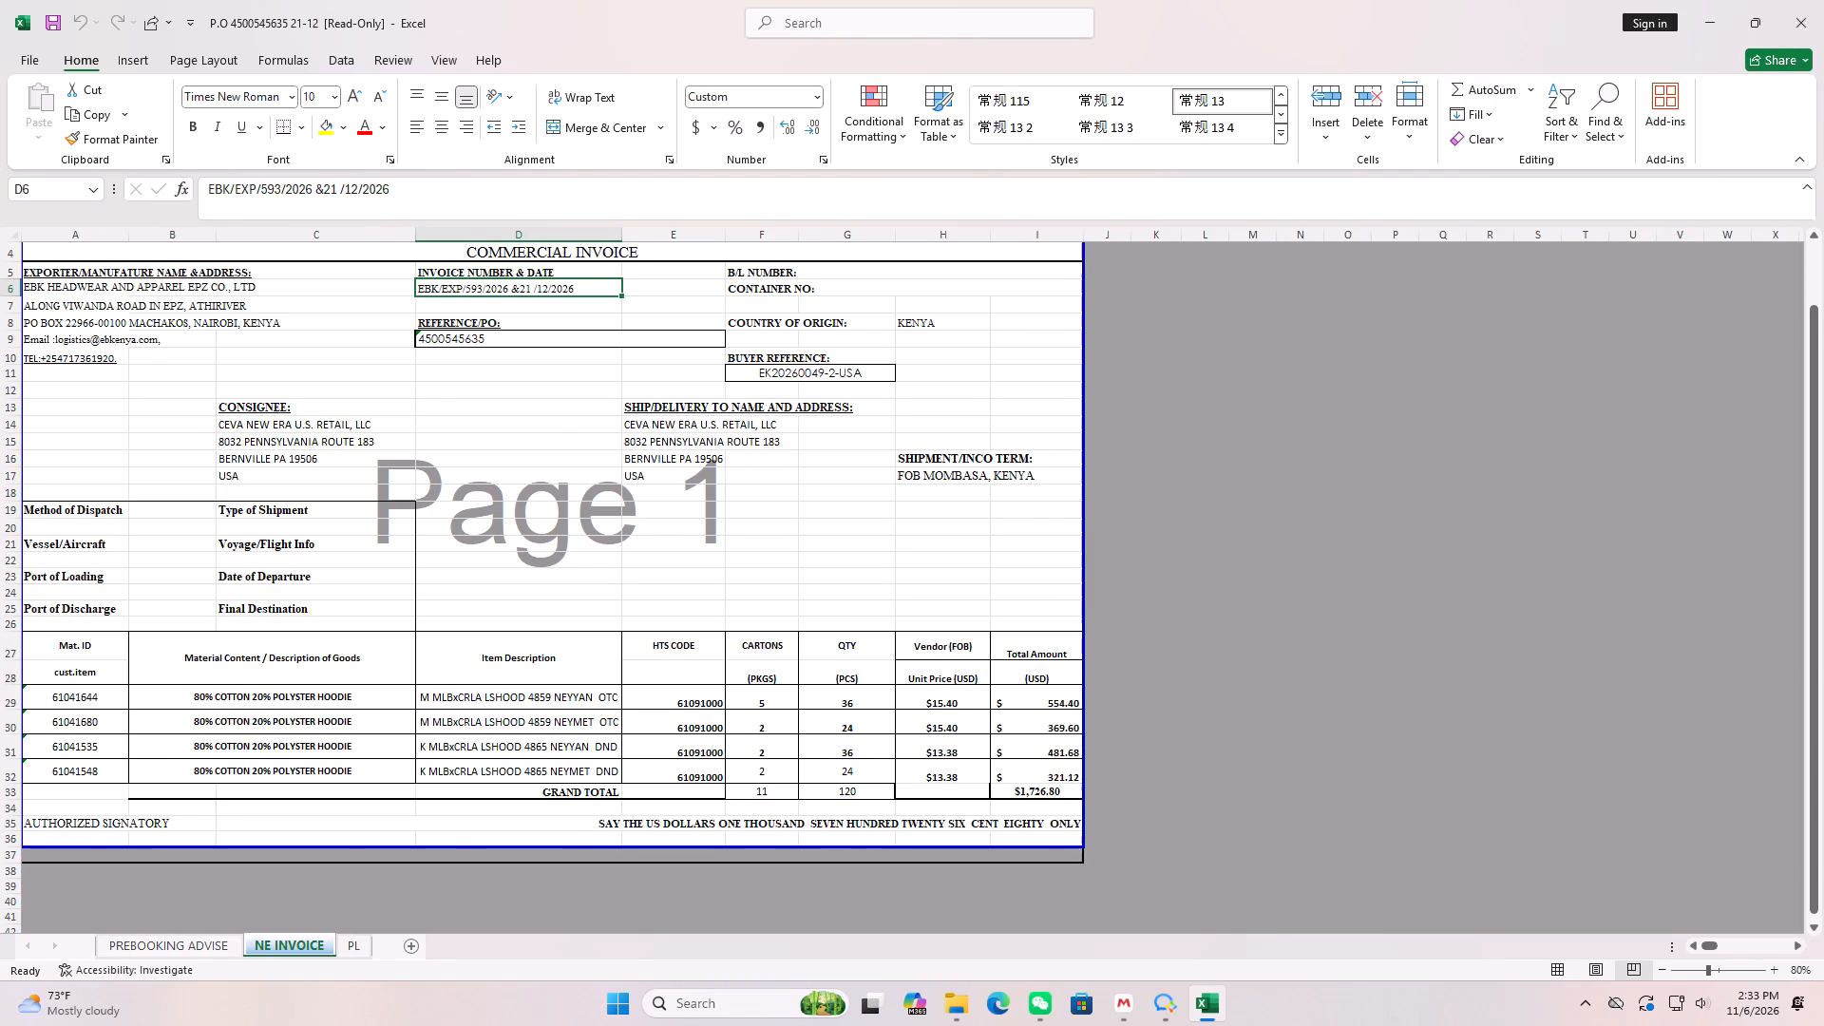
scroll(730, 566, up, 4)
click(536, 573)
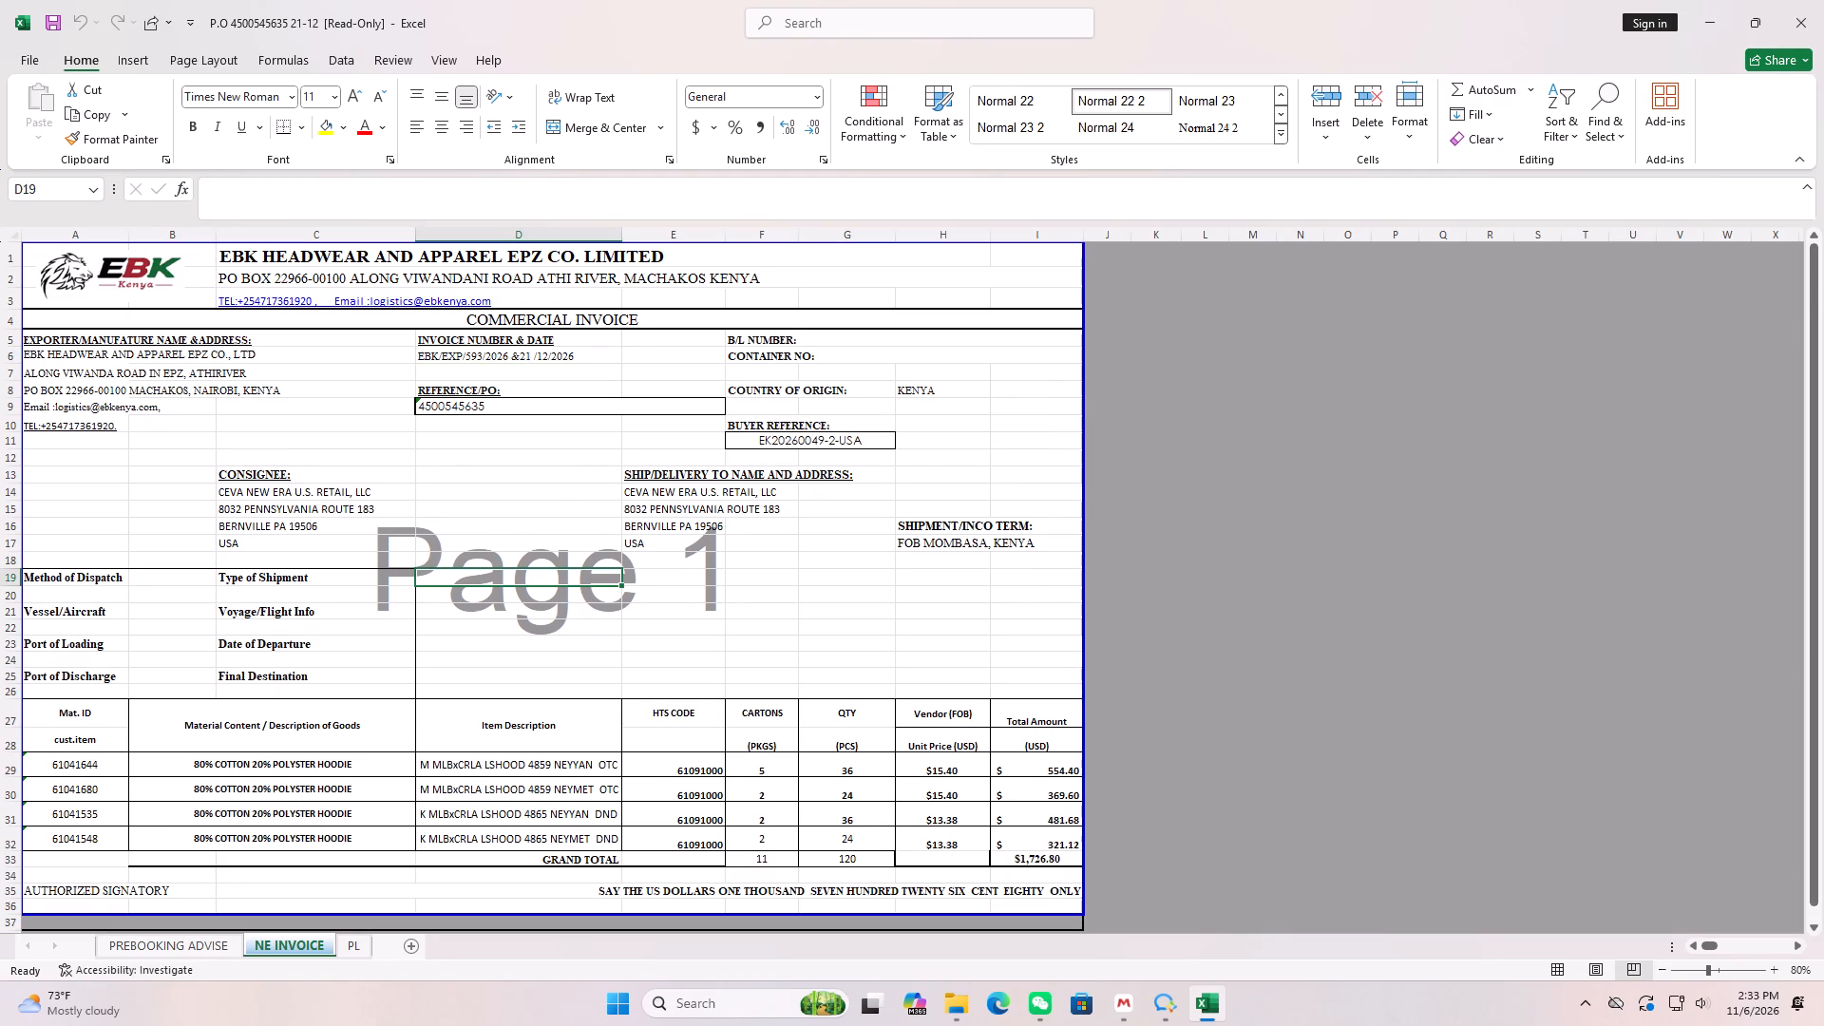
click(347, 939)
scroll(482, 770, up, 5)
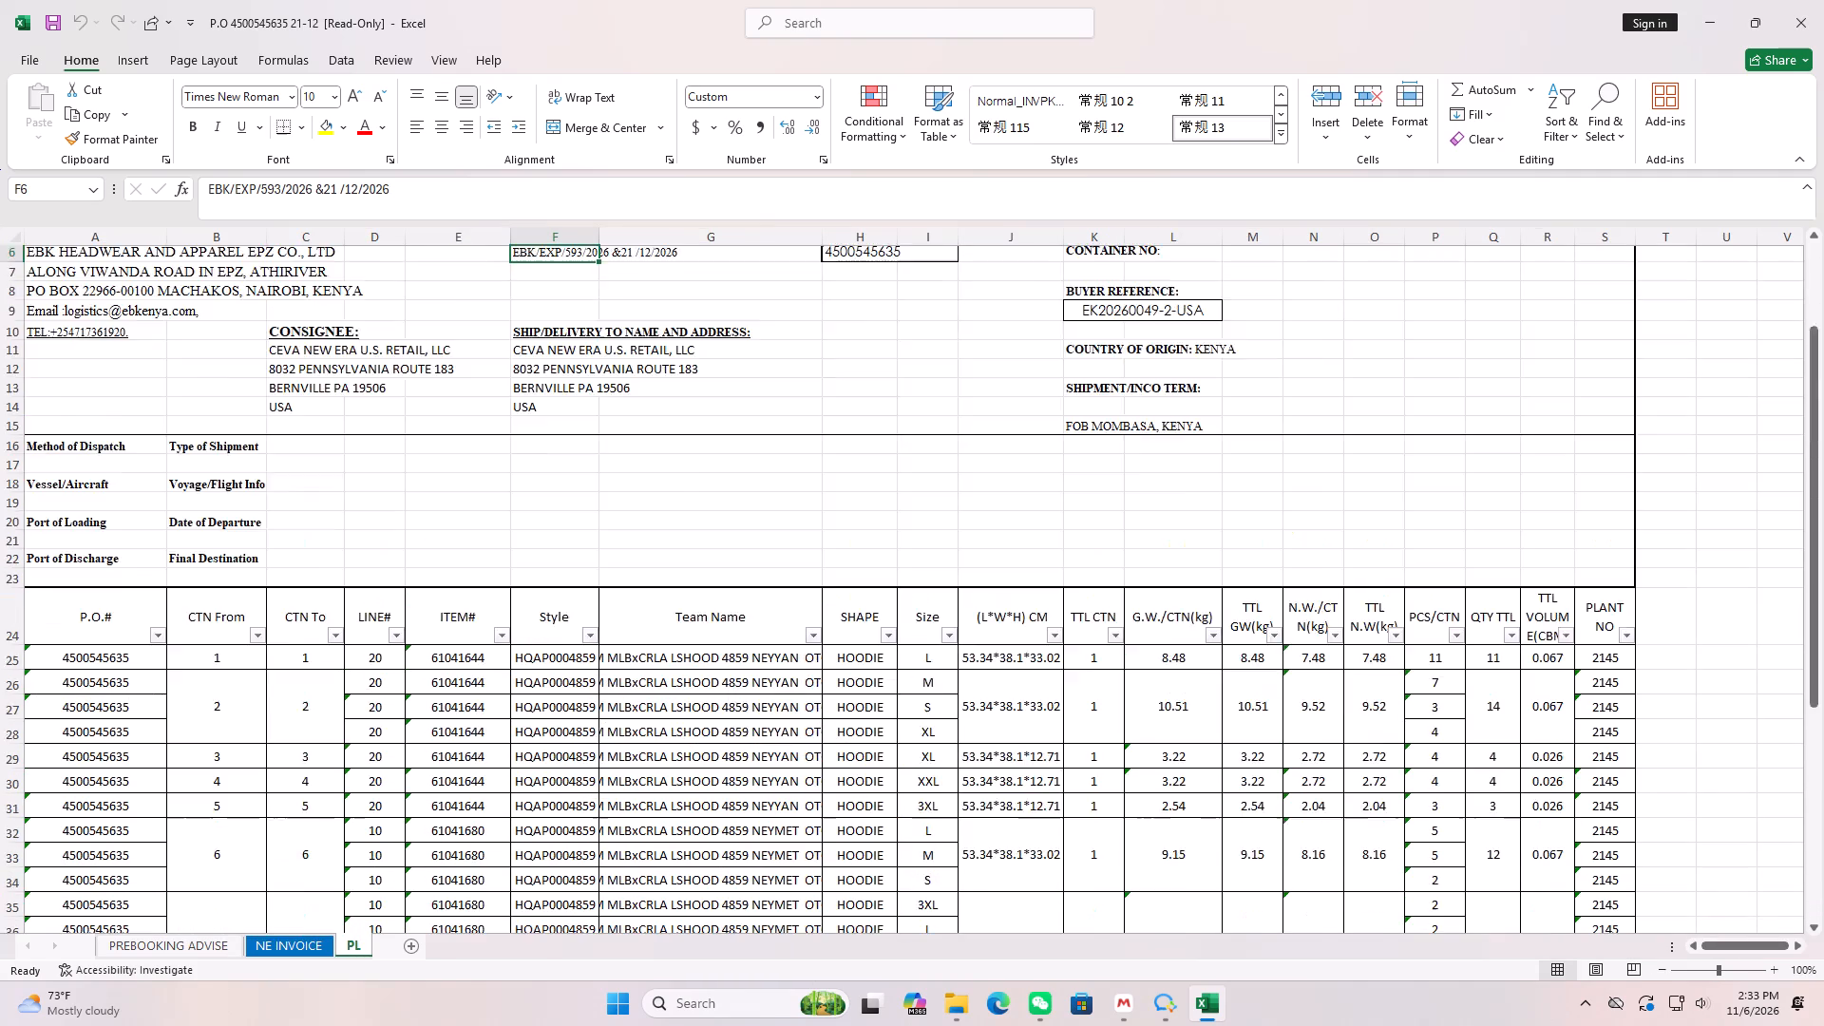
scroll(482, 770, up, 15)
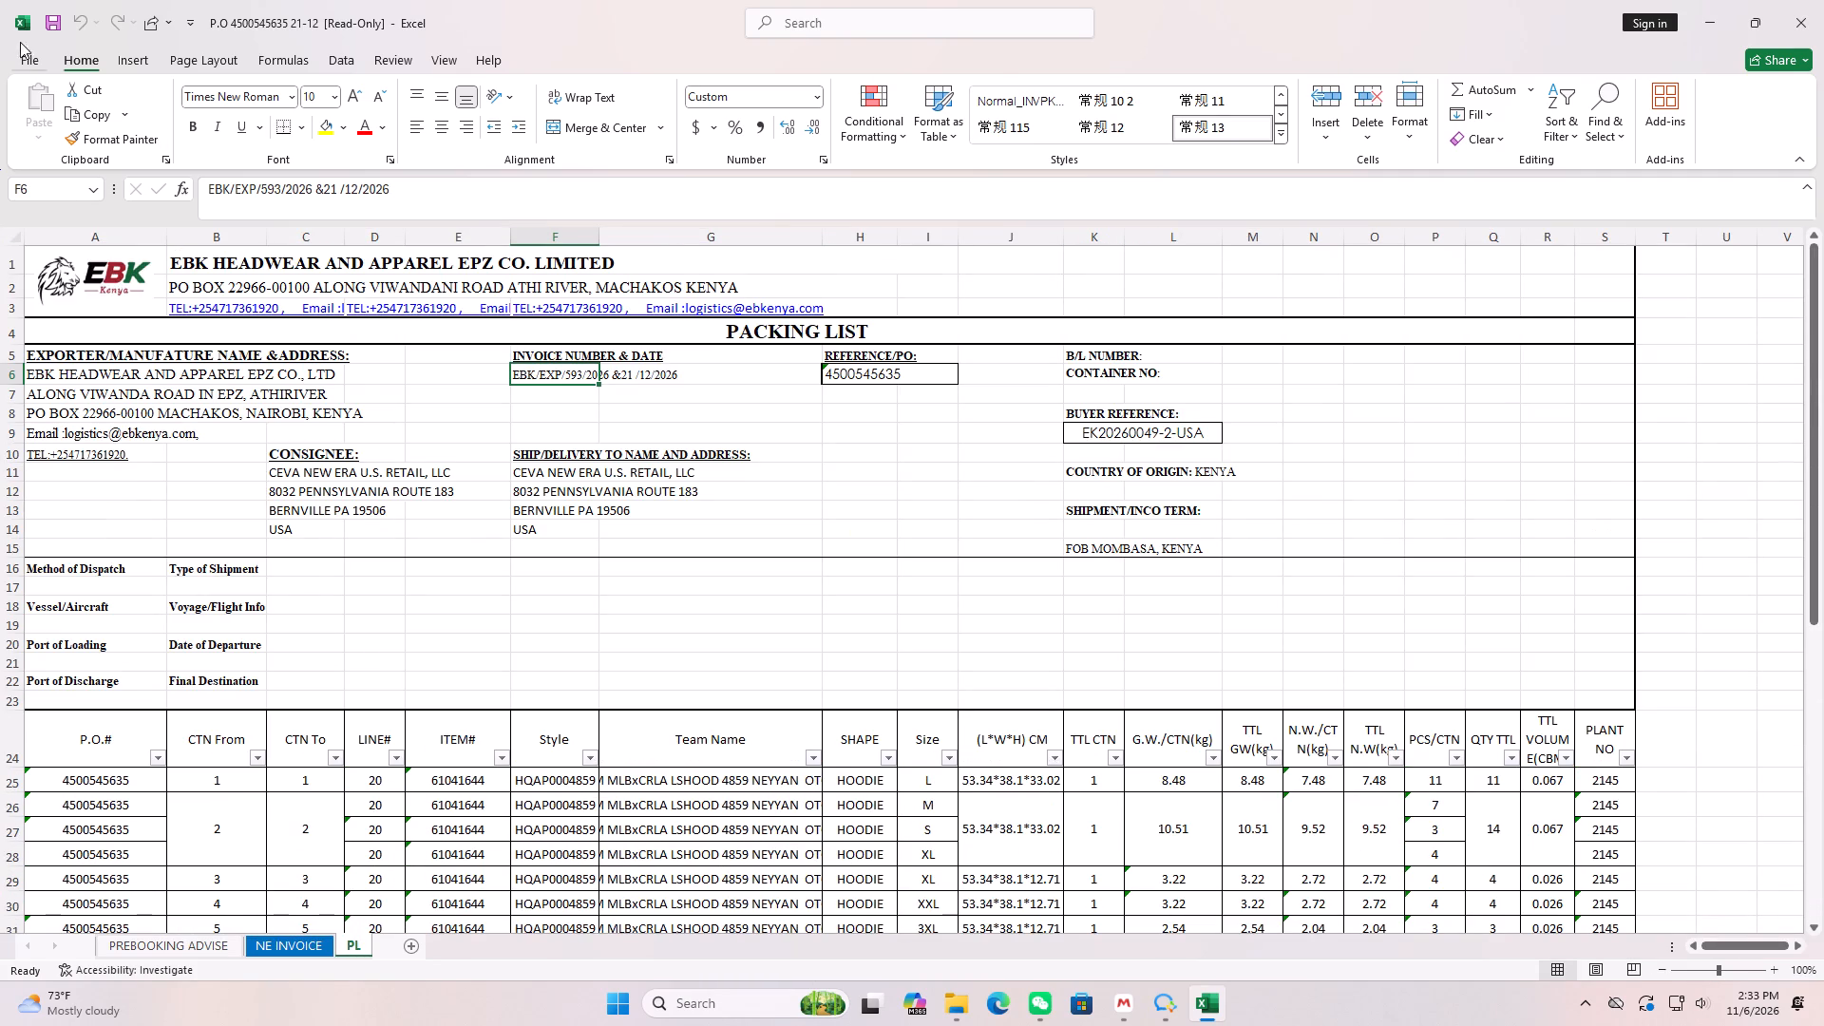
click(31, 66)
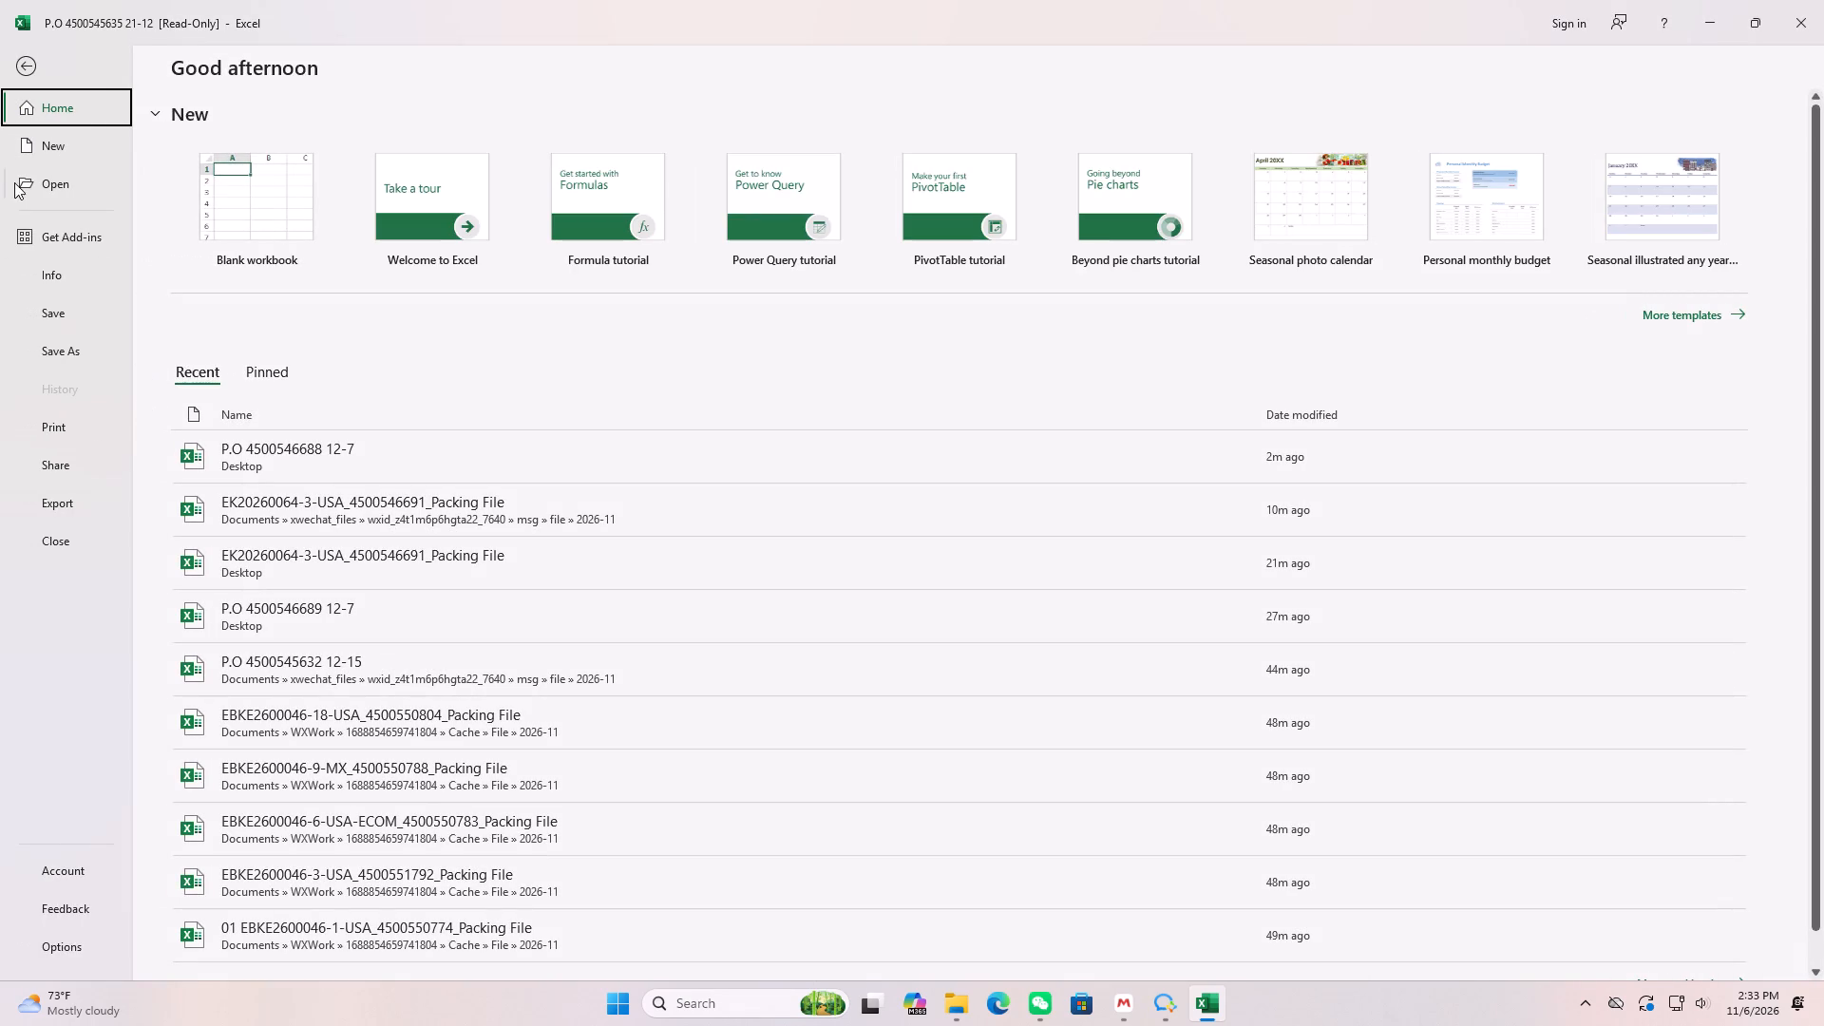
click(22, 62)
click(304, 951)
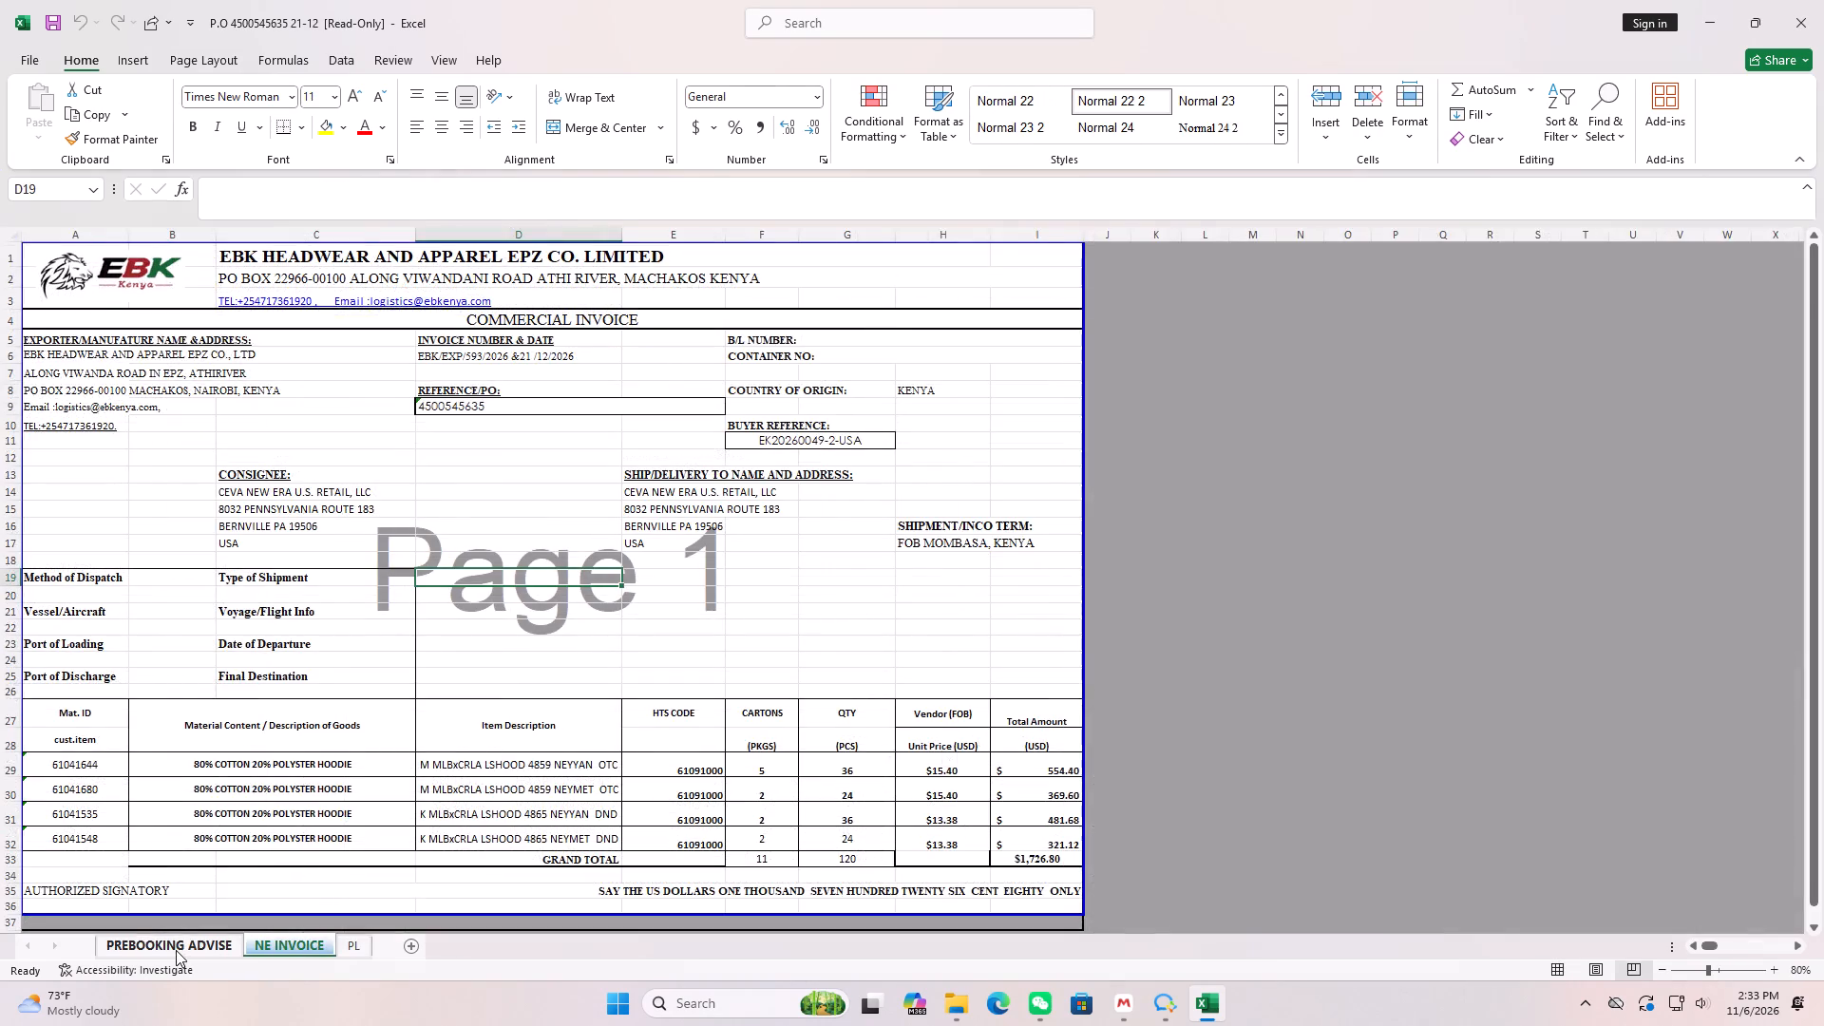
click(176, 950)
click(38, 62)
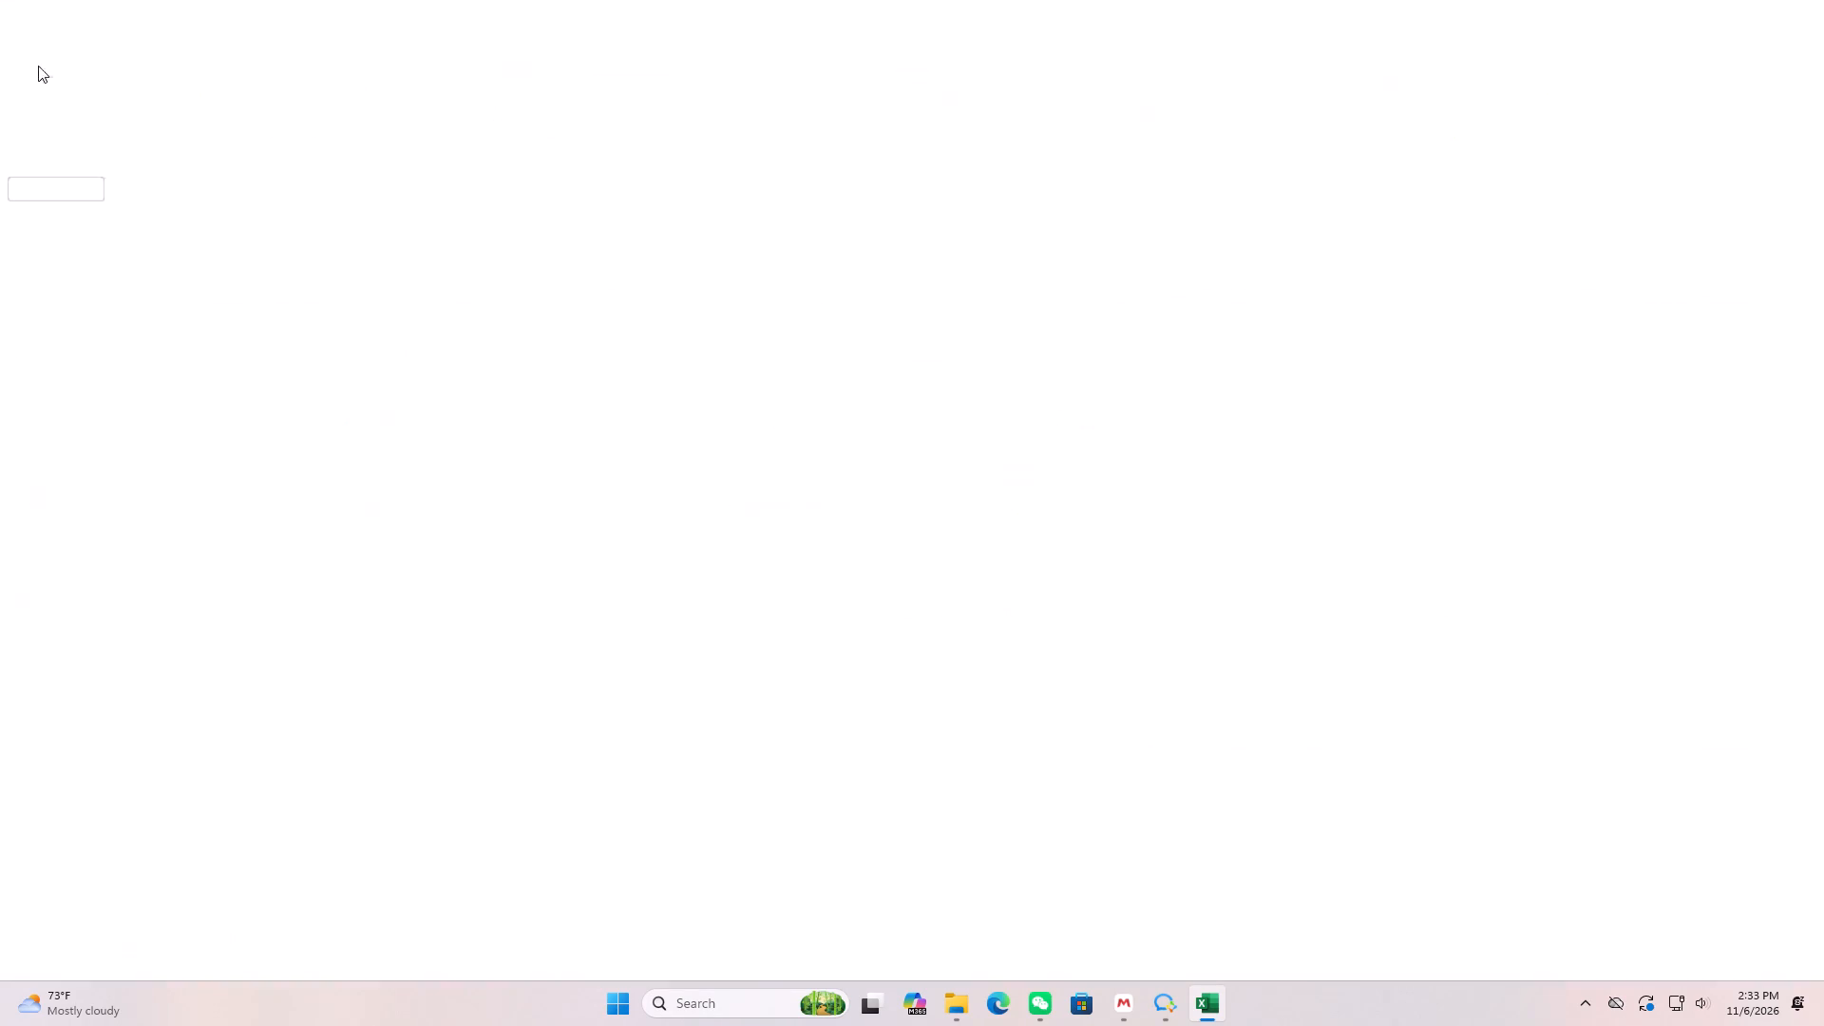
click(76, 345)
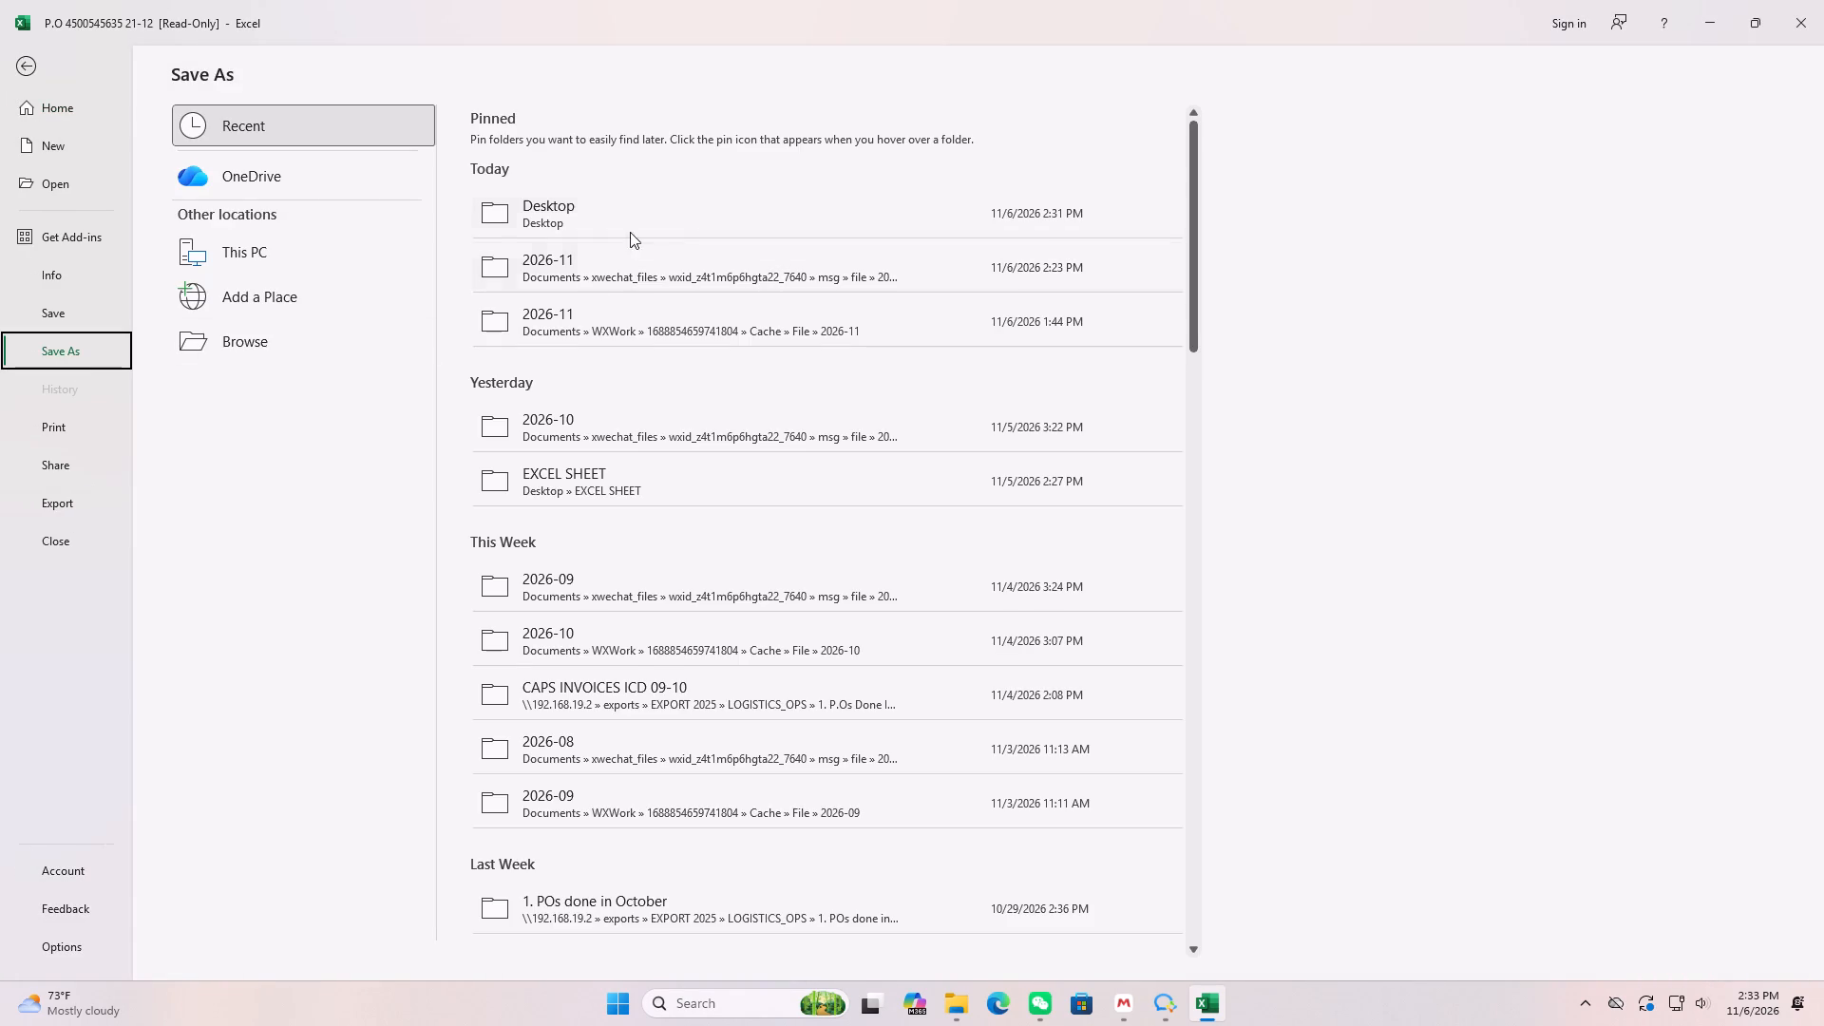
click(631, 219)
click(280, 371)
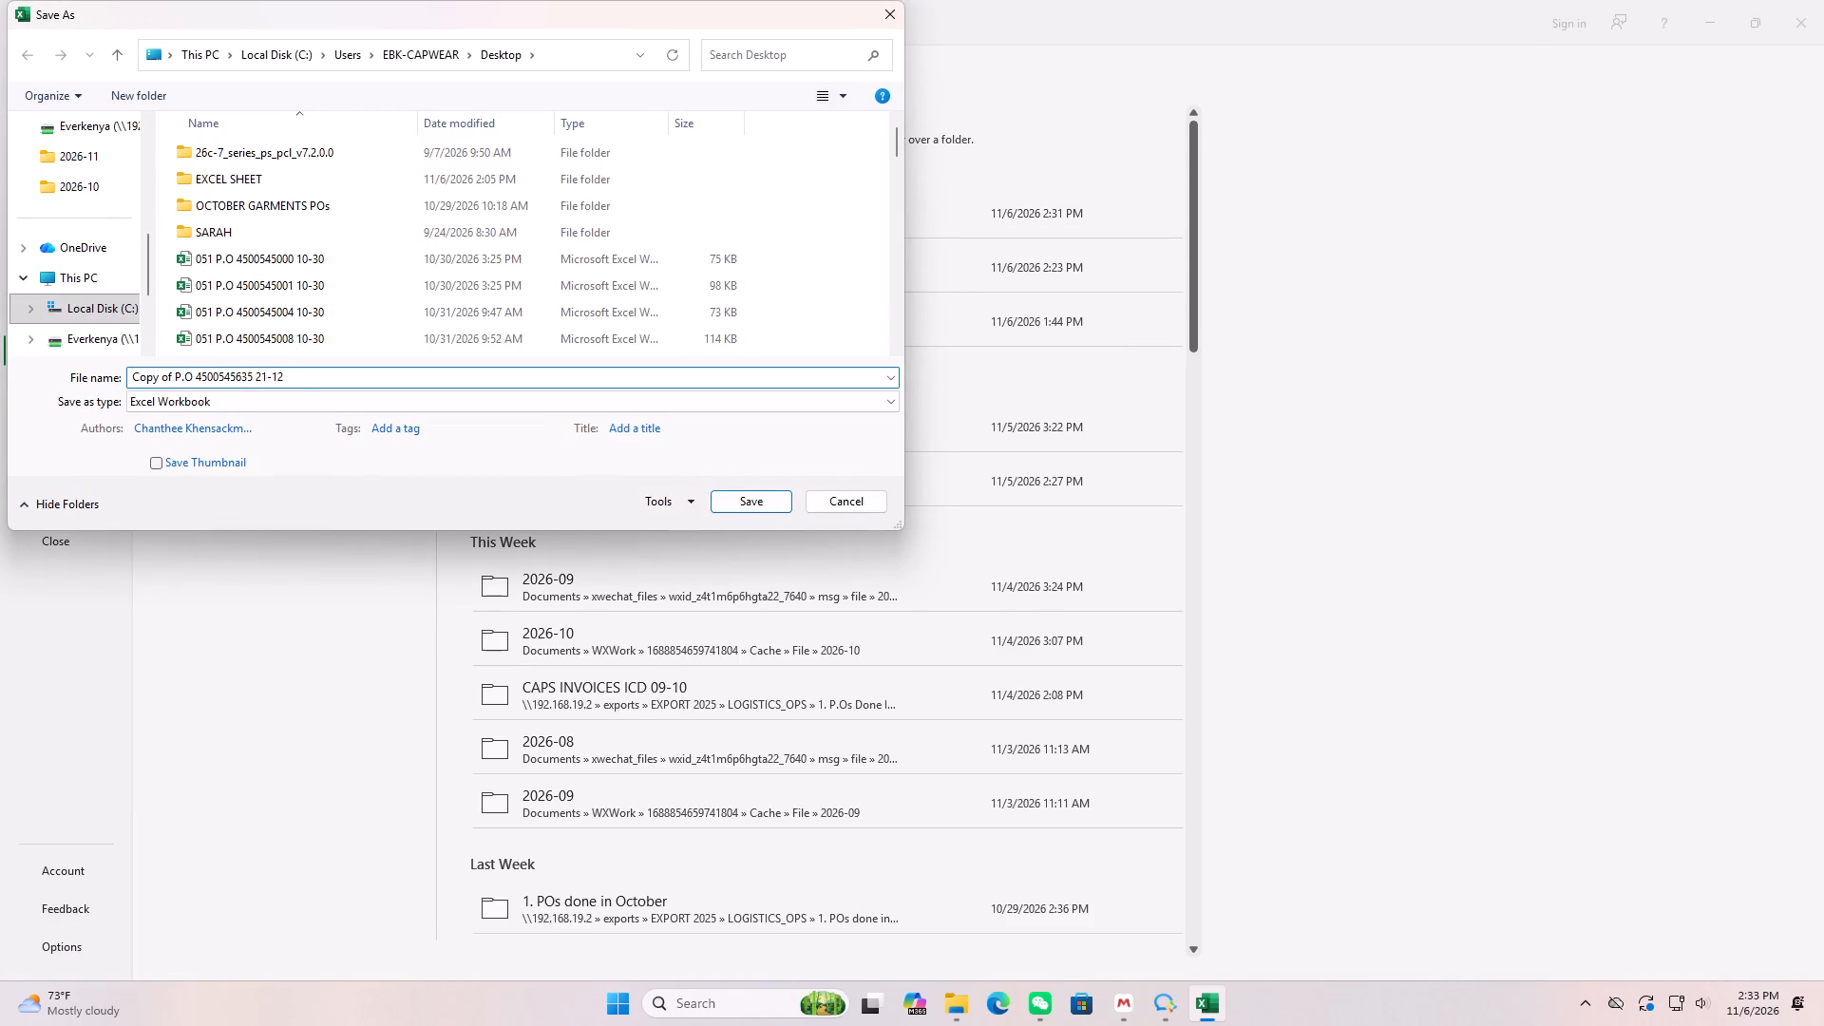
click(175, 377)
key(BackSpace)
key(BackSpace)
key(BackSpace)
key(BackSpace)
key(BackSpace)
key(BackSpace)
key(BackSpace)
key(BackSpace)
key(BackSpace)
key(BackSpace)
key(BackSpace)
key(BackSpace)
key(BackSpace)
key(BackSpace)
key(BackSpace)
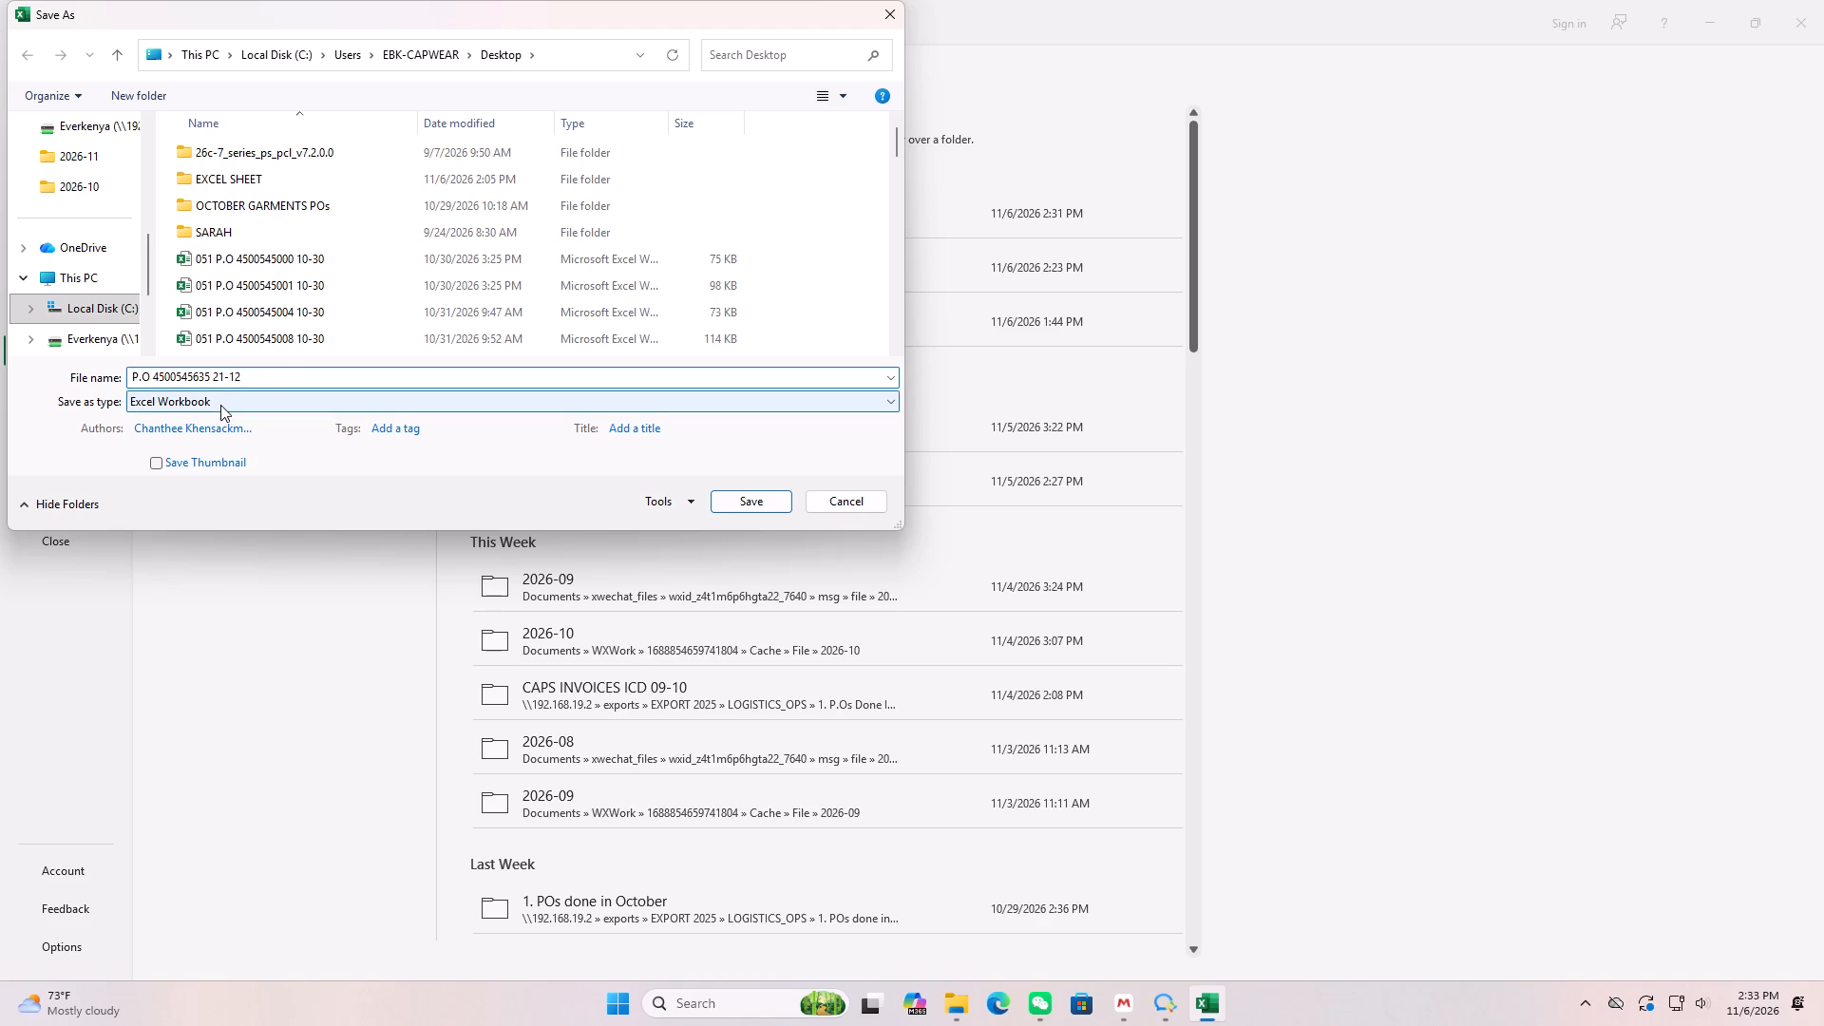
key(Return)
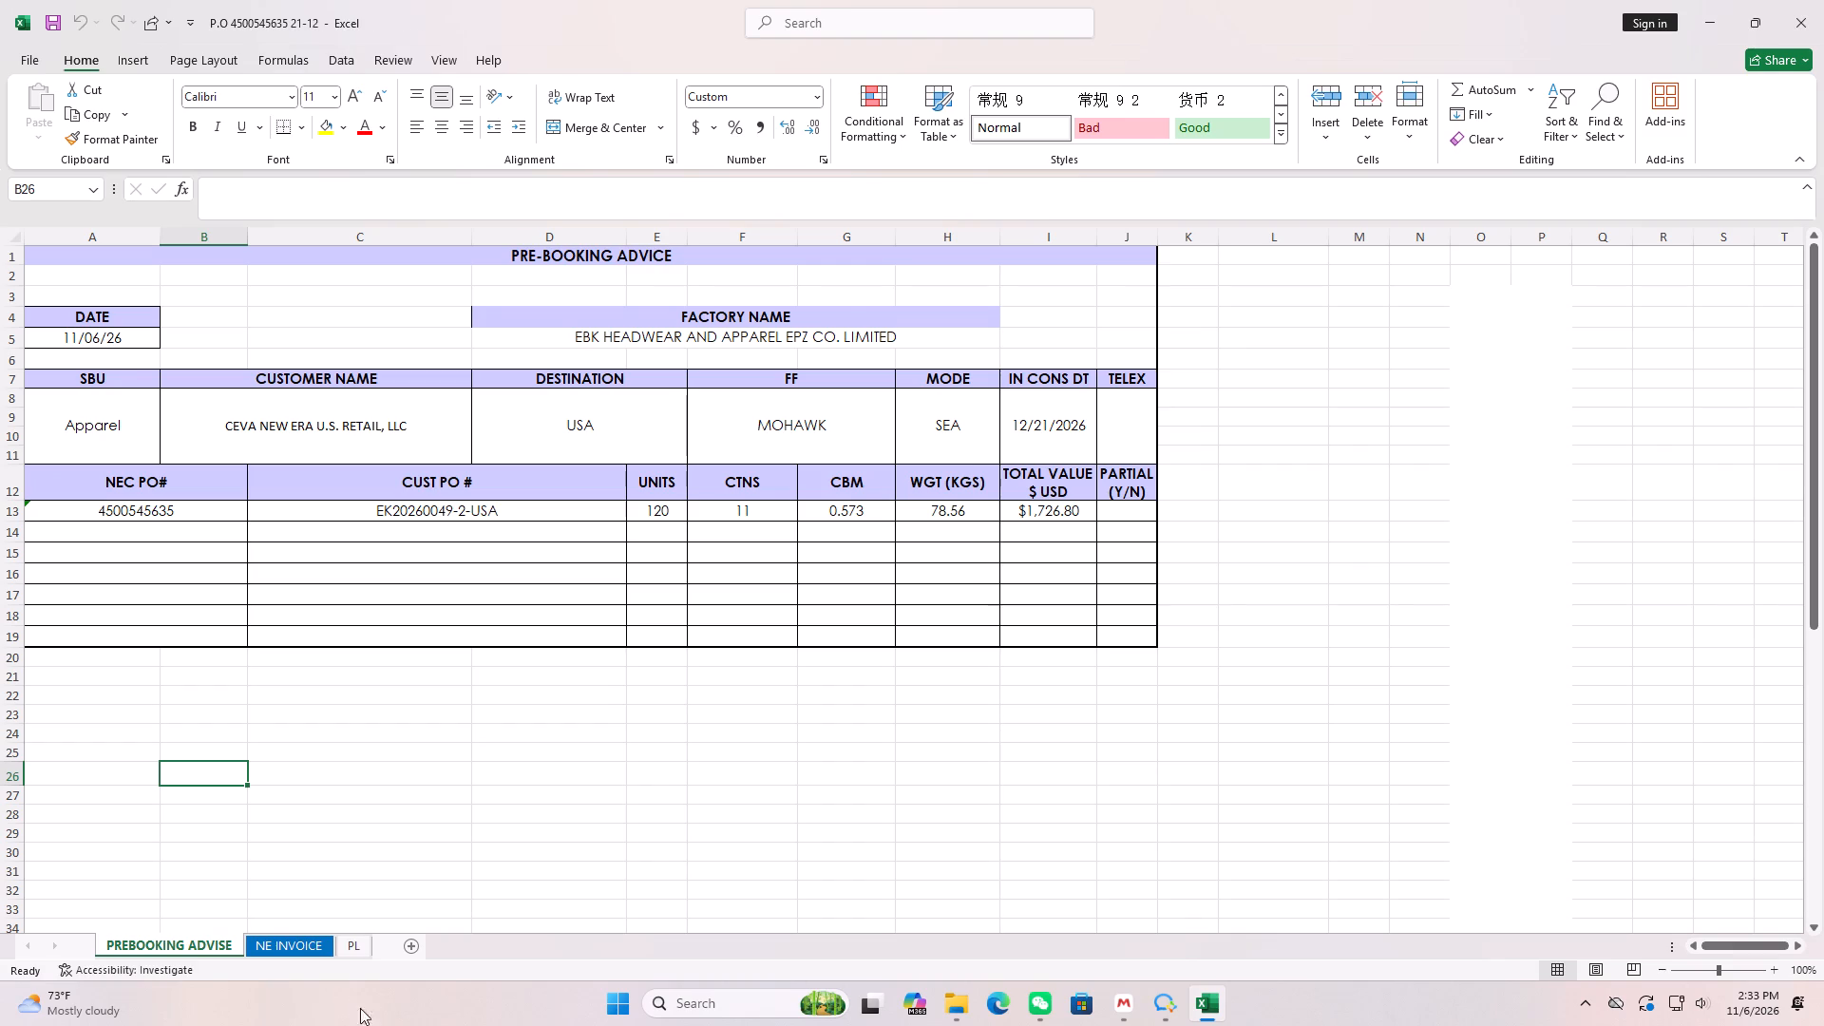
click(1823, 0)
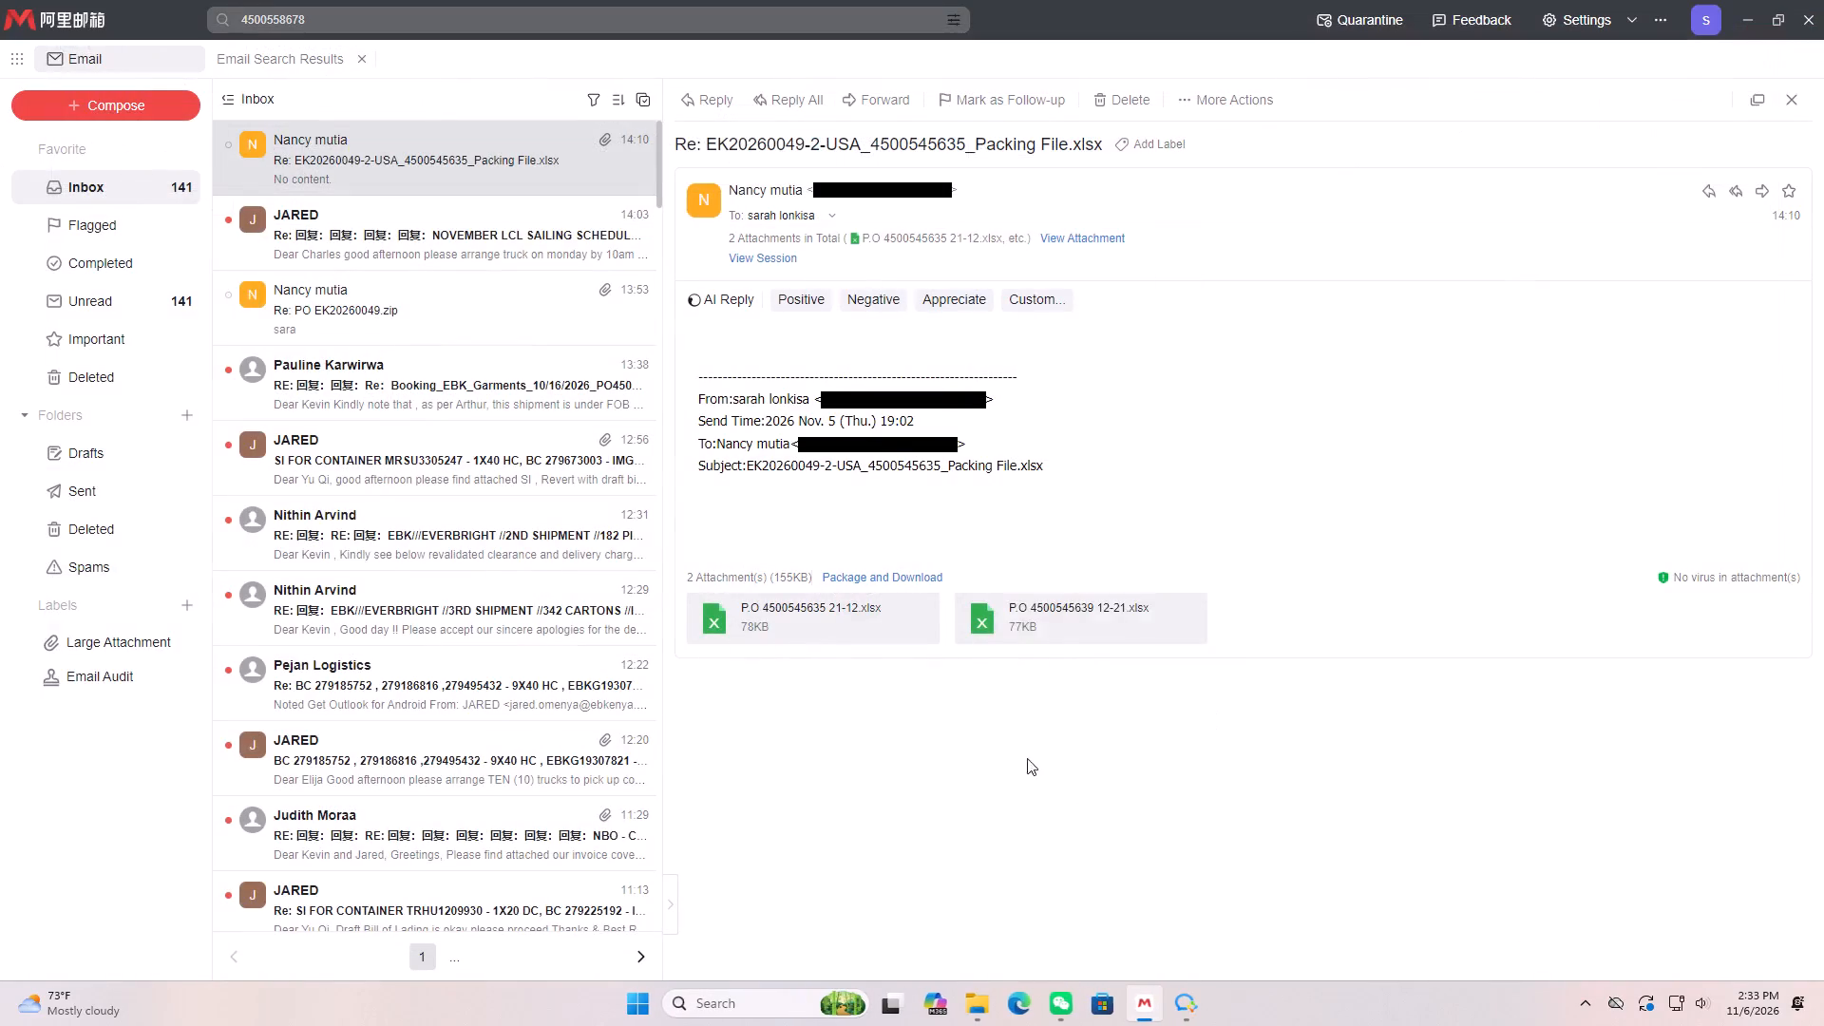
click(1110, 616)
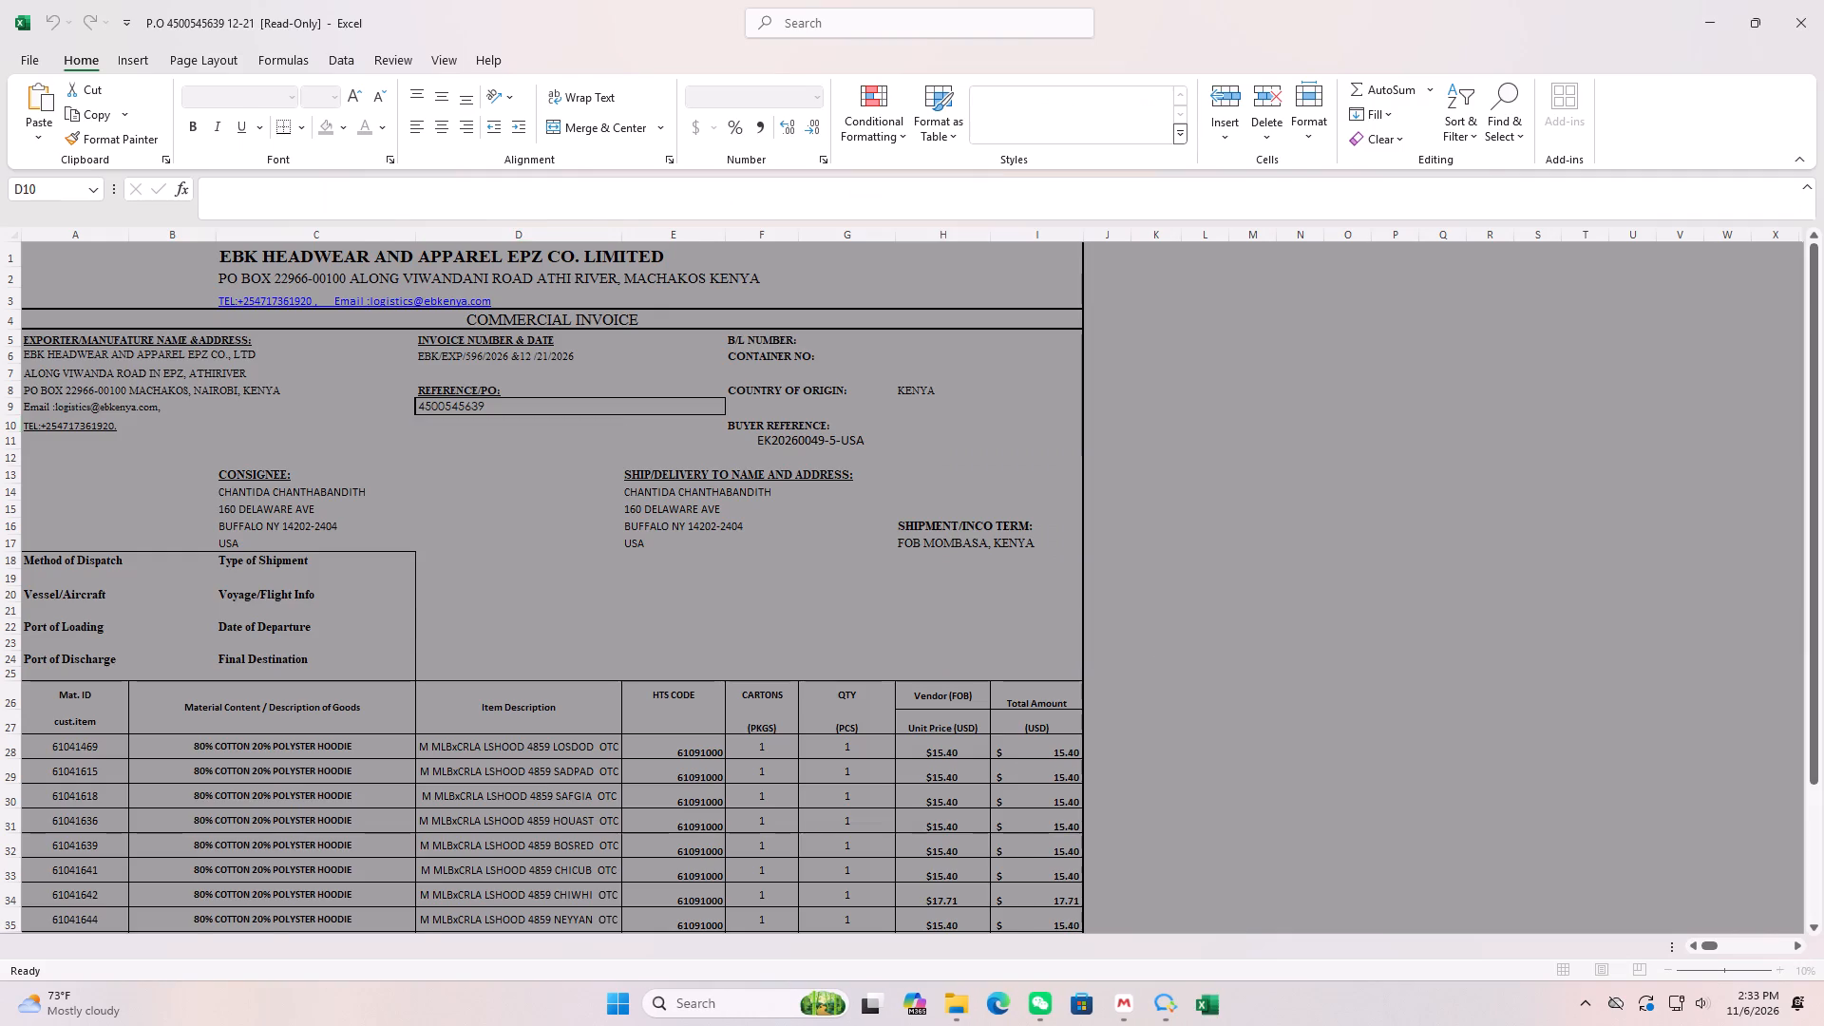
click(473, 534)
click(205, 942)
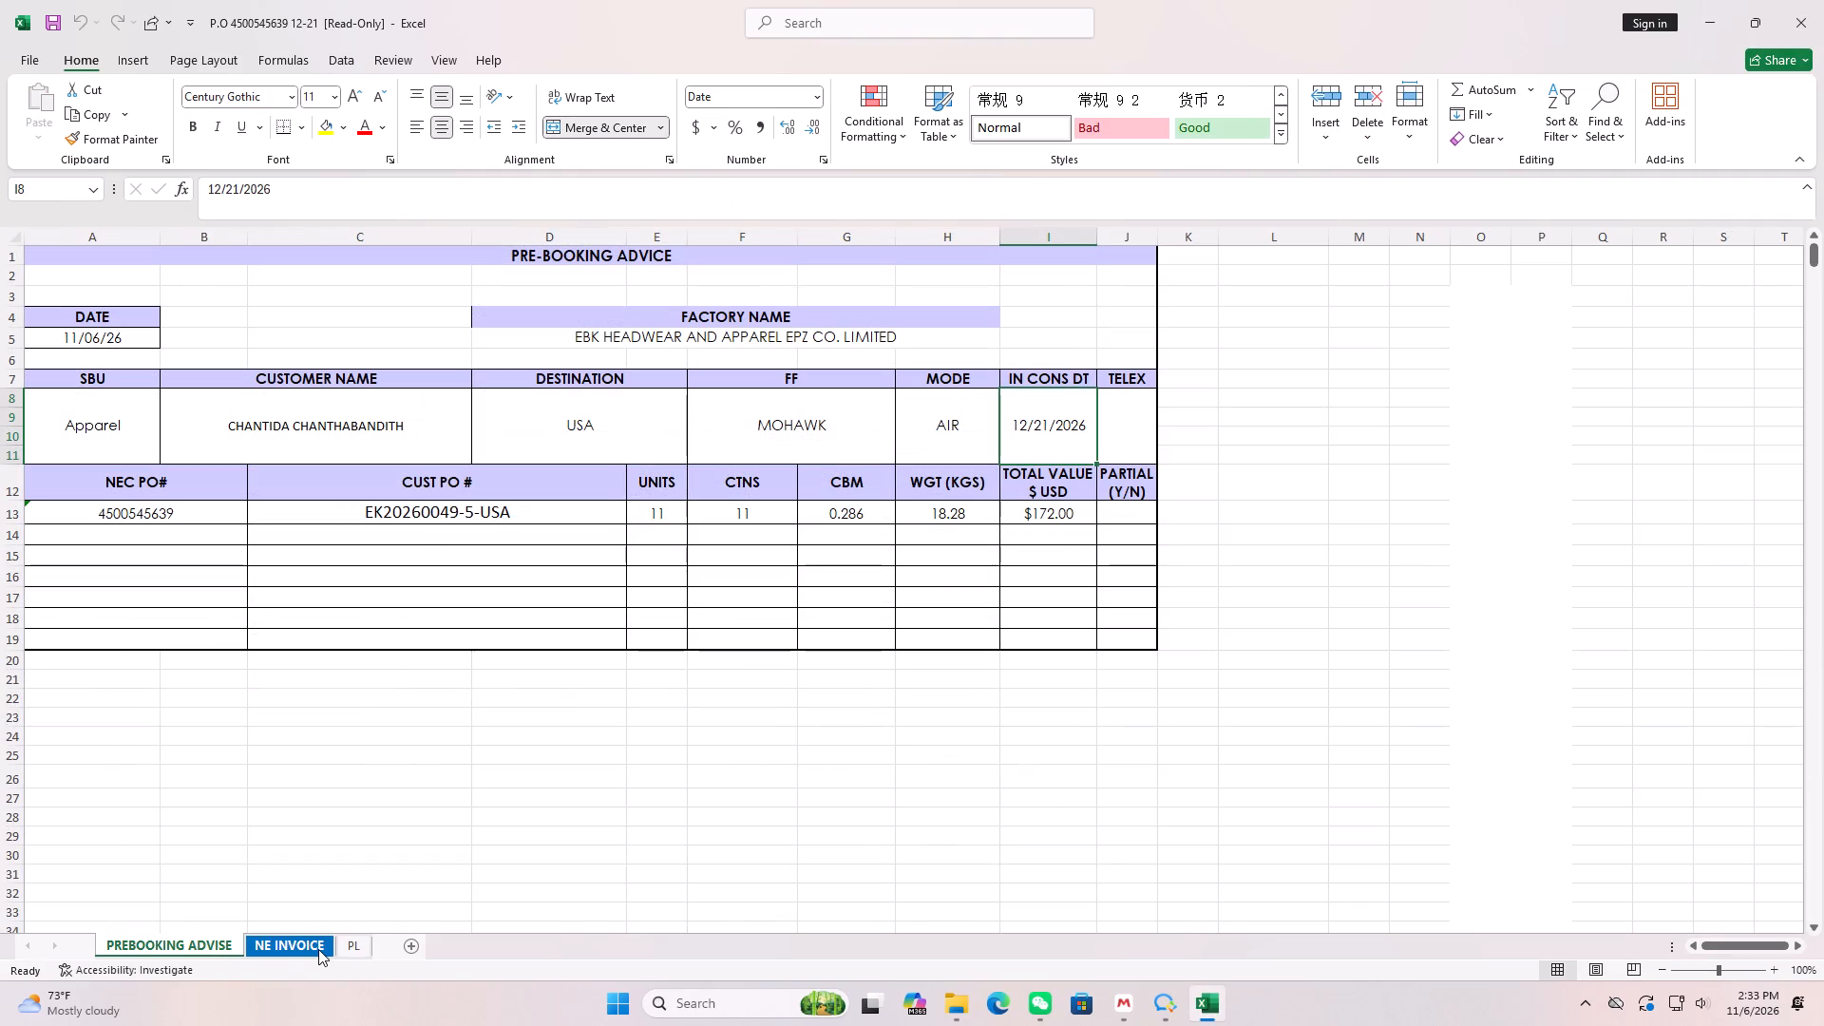
click(318, 949)
scroll(424, 817, down, 4)
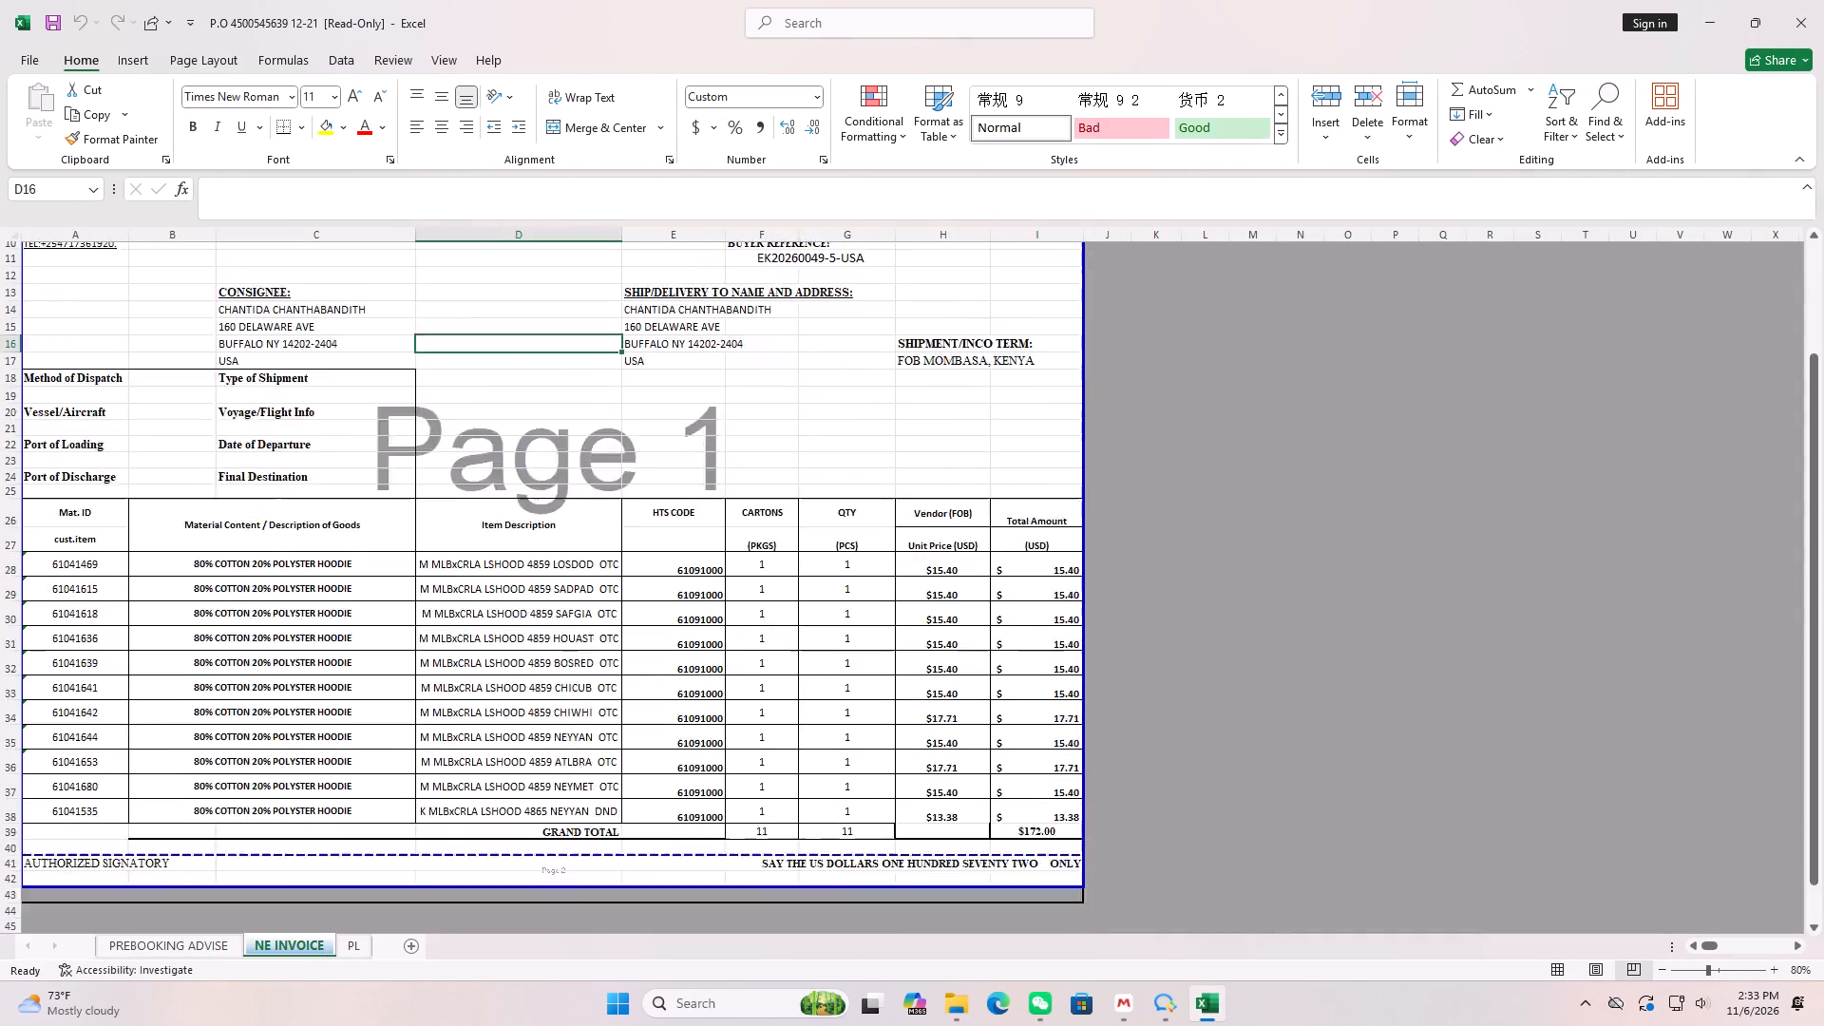
scroll(425, 817, down, 4)
scroll(425, 815, up, 6)
scroll(425, 815, down, 2)
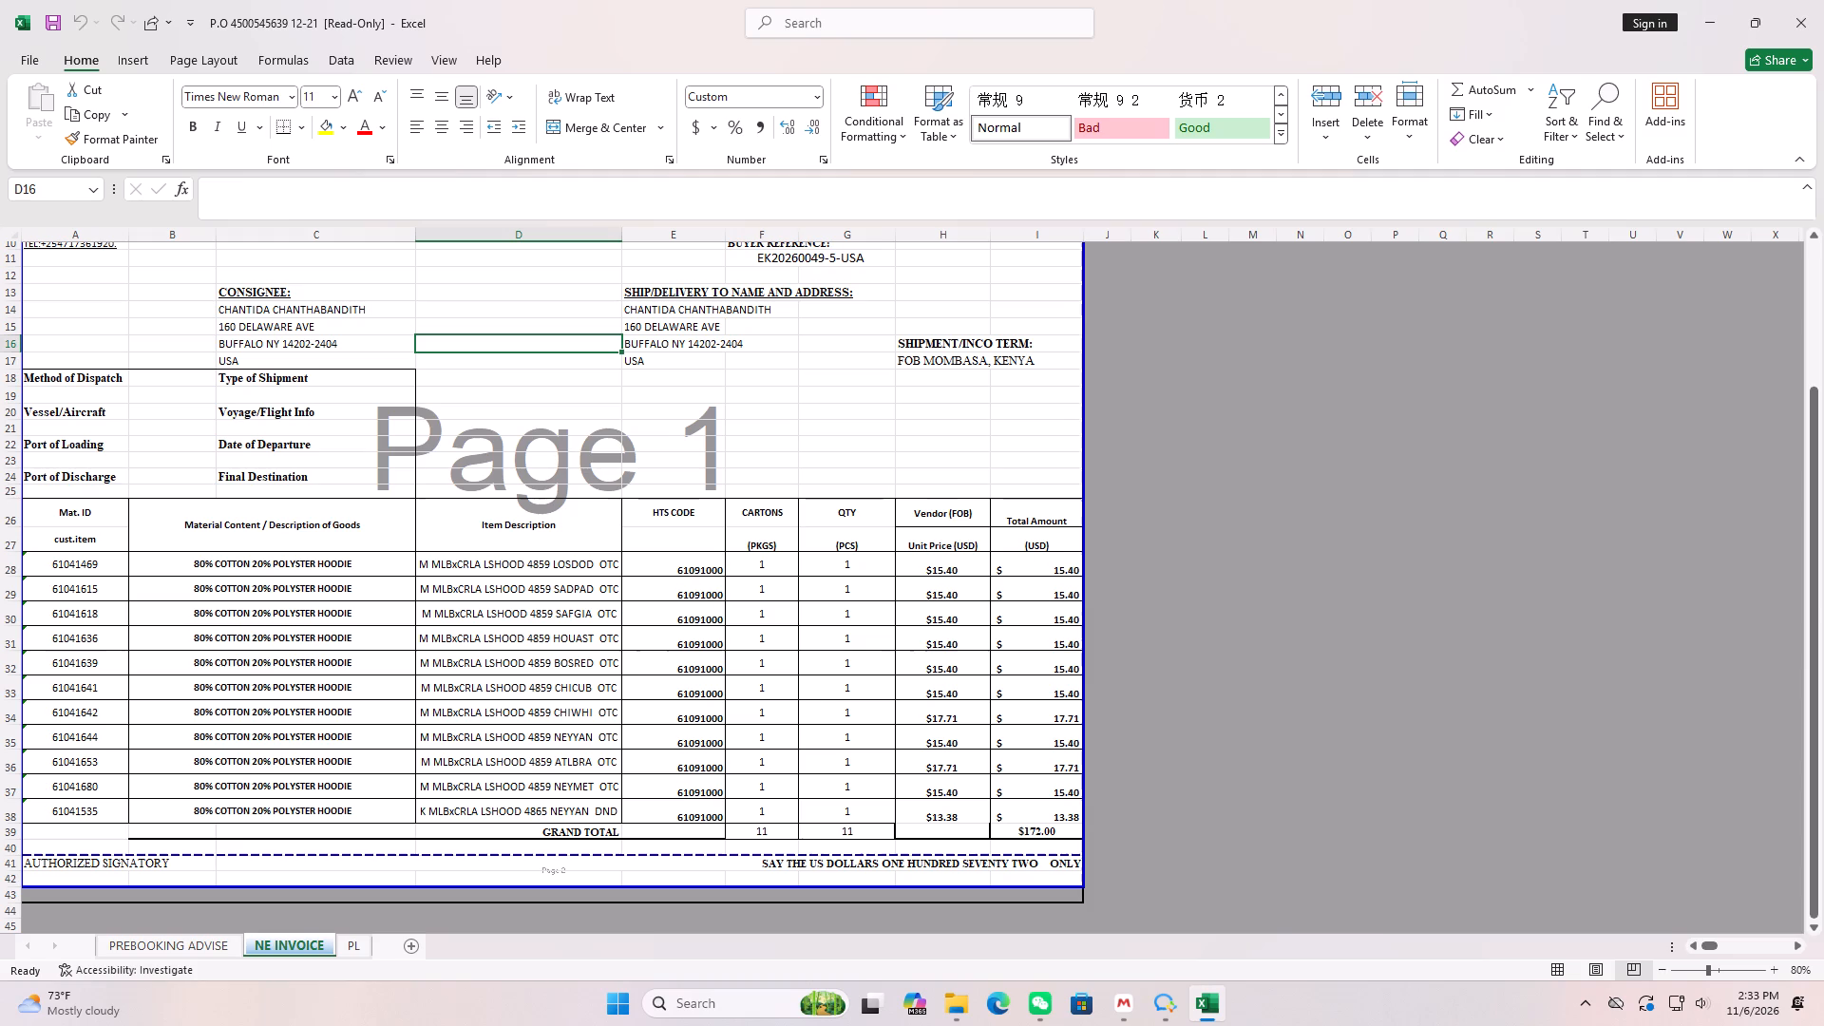
scroll(425, 815, up, 2)
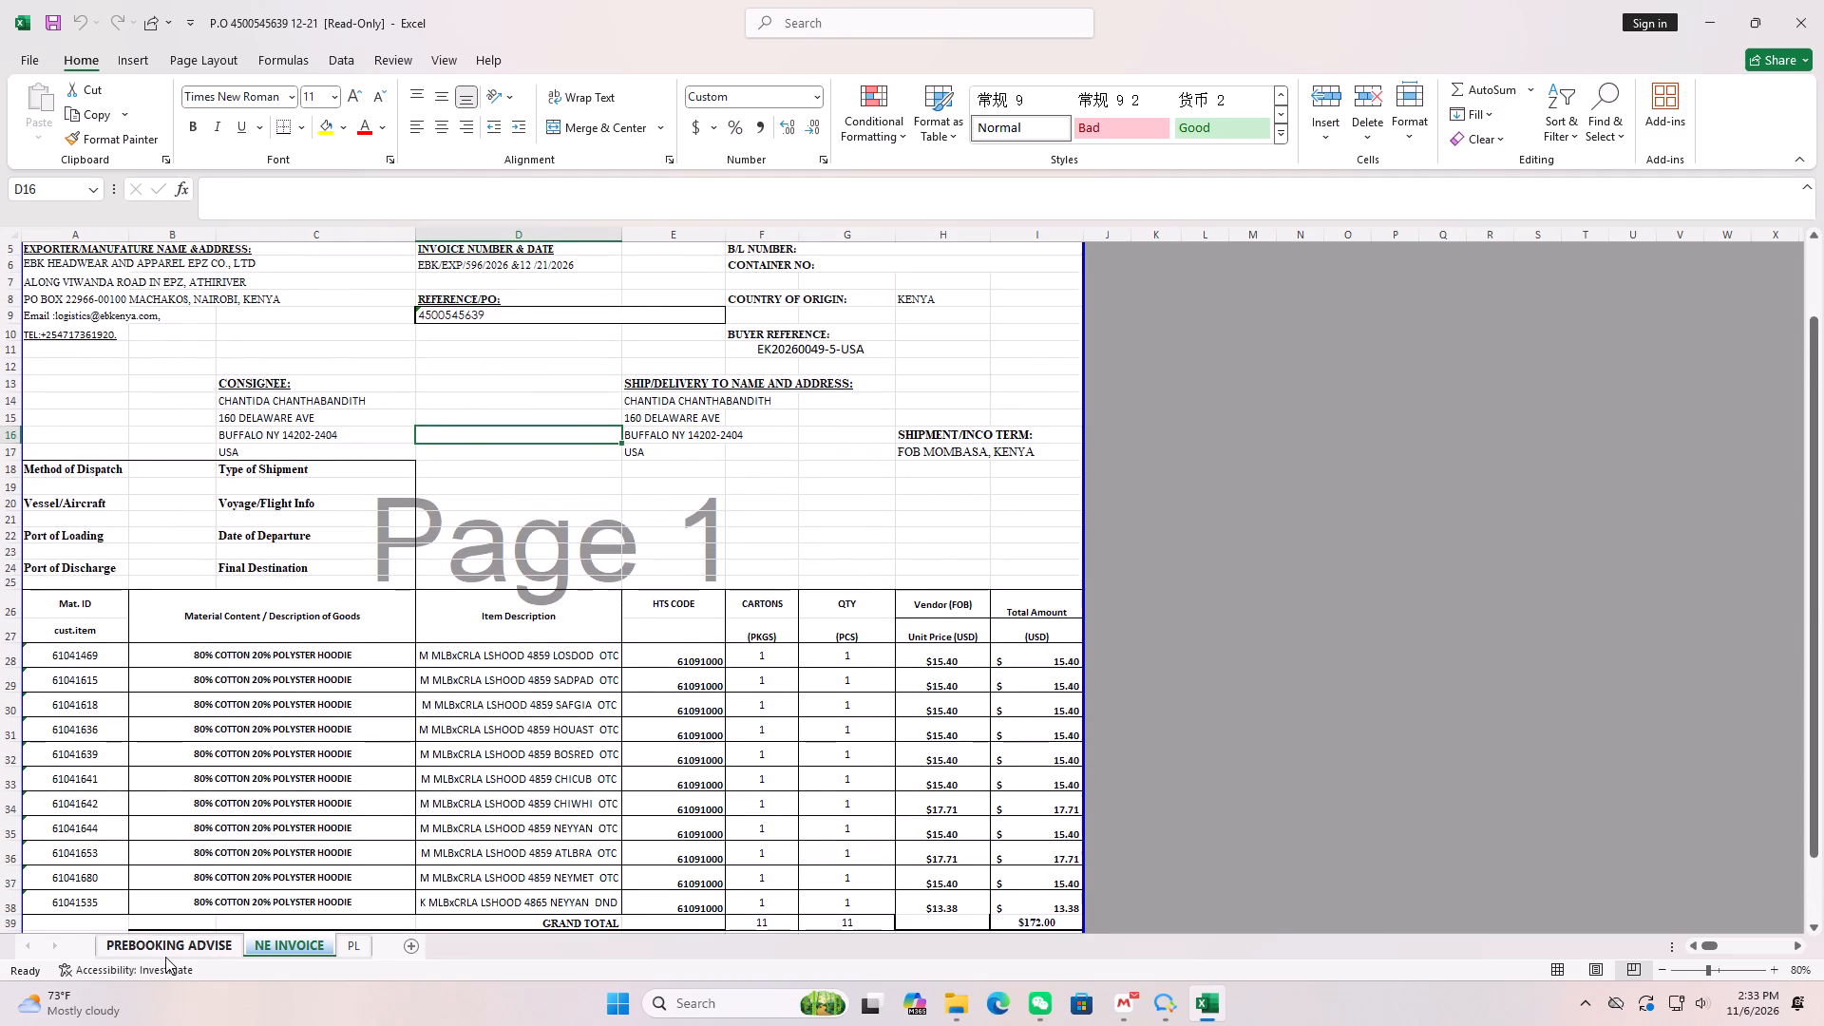
click(165, 957)
Widen the (L*W*H) CM column on the PL sheet enough to show the full carton dimensions.
click(356, 947)
scroll(717, 763, down, 8)
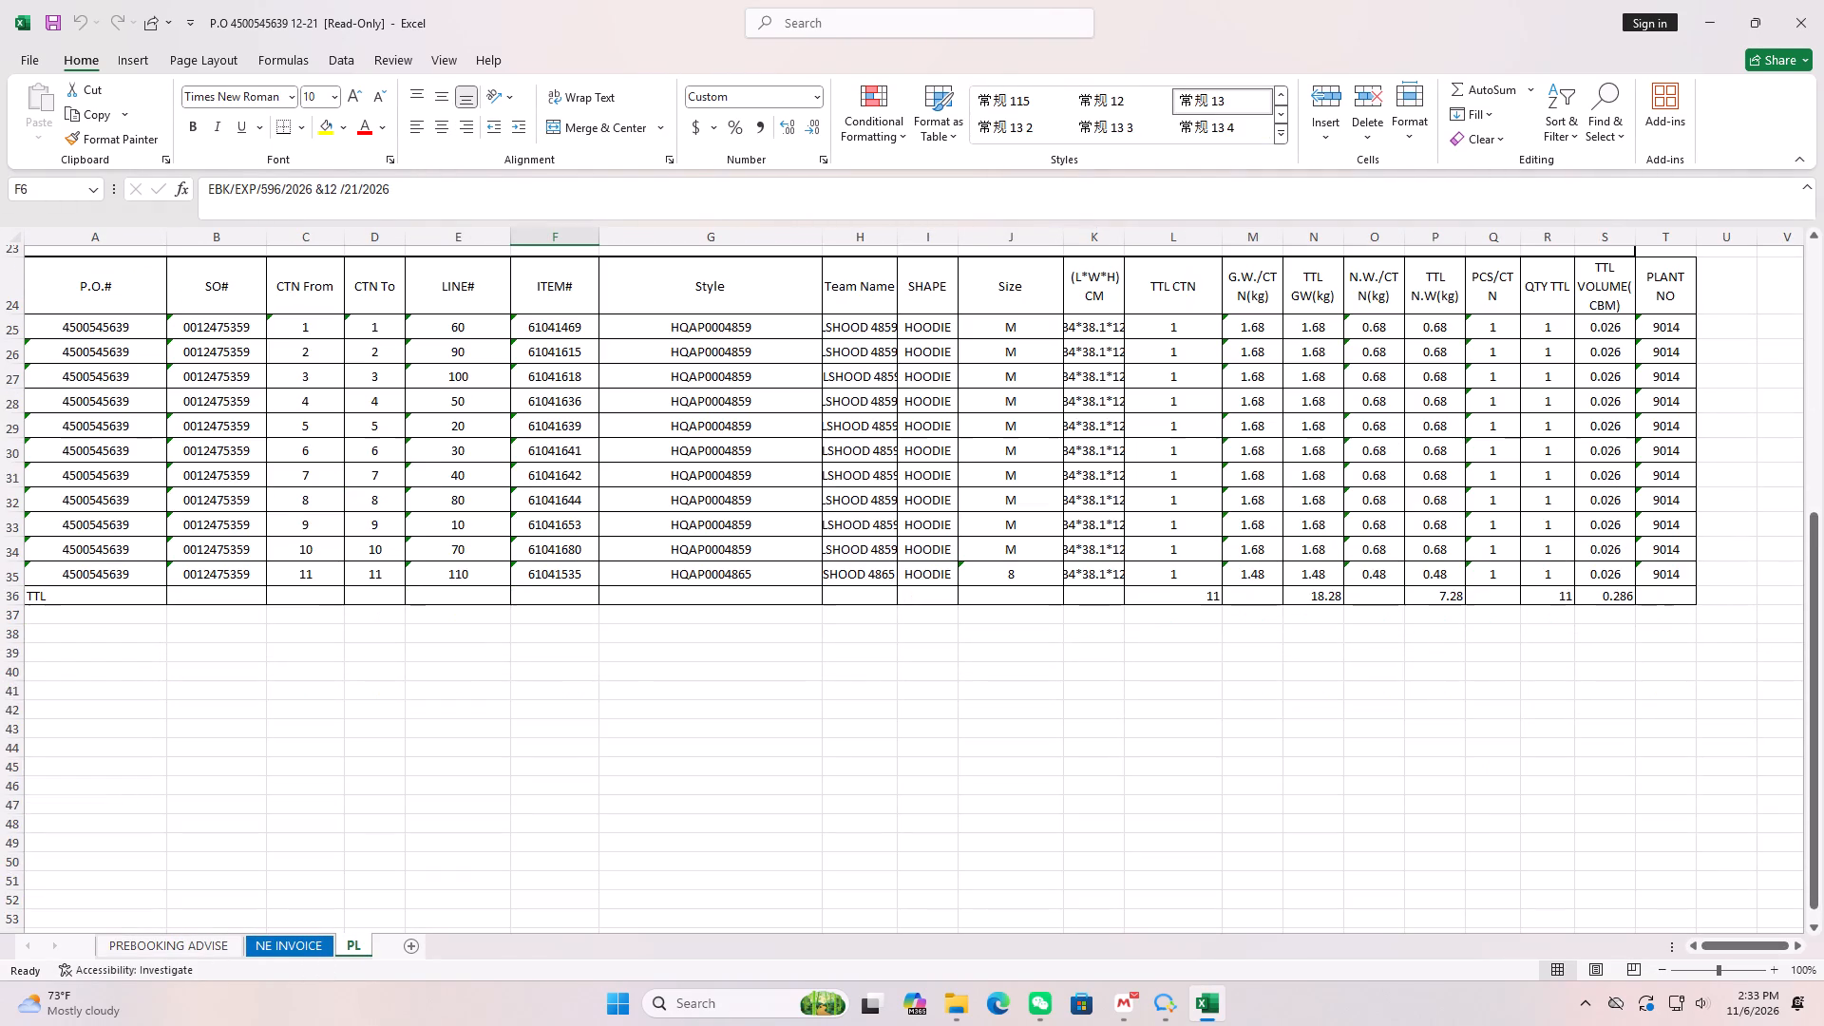
drag(1120, 242, 1154, 232)
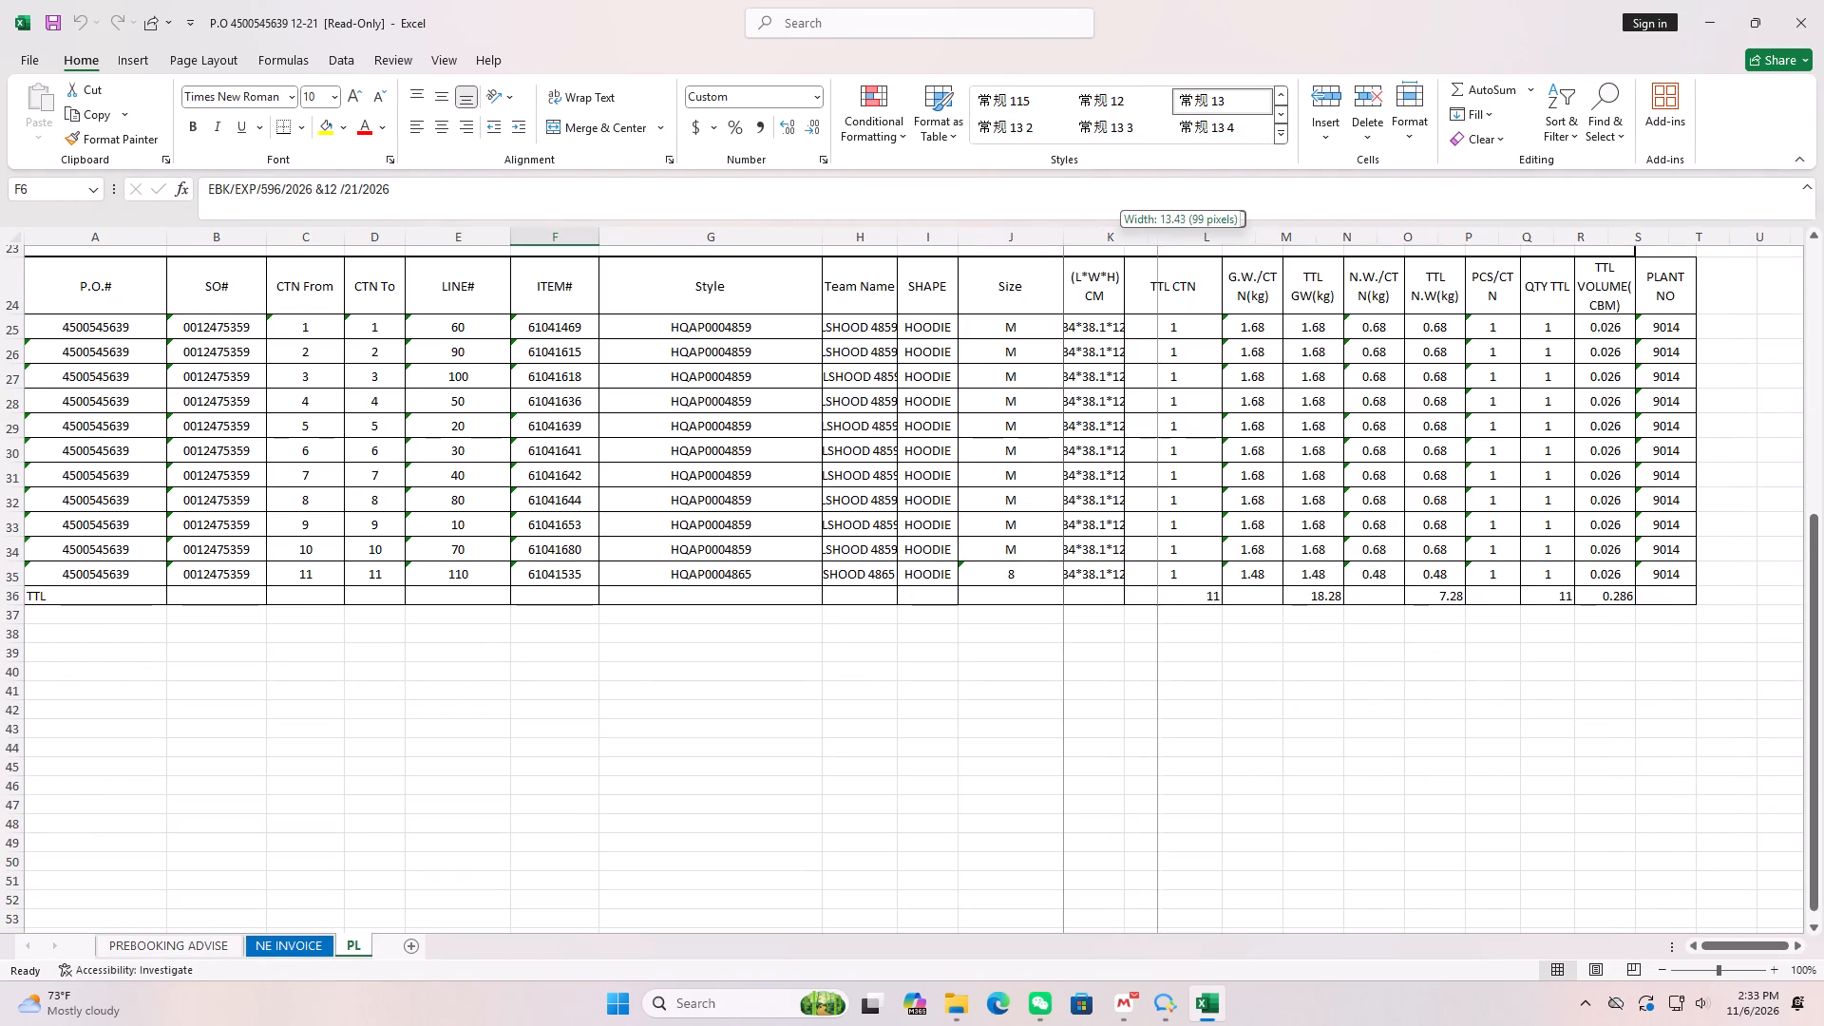
drag(1154, 232, 1155, 232)
drag(1159, 240, 1193, 236)
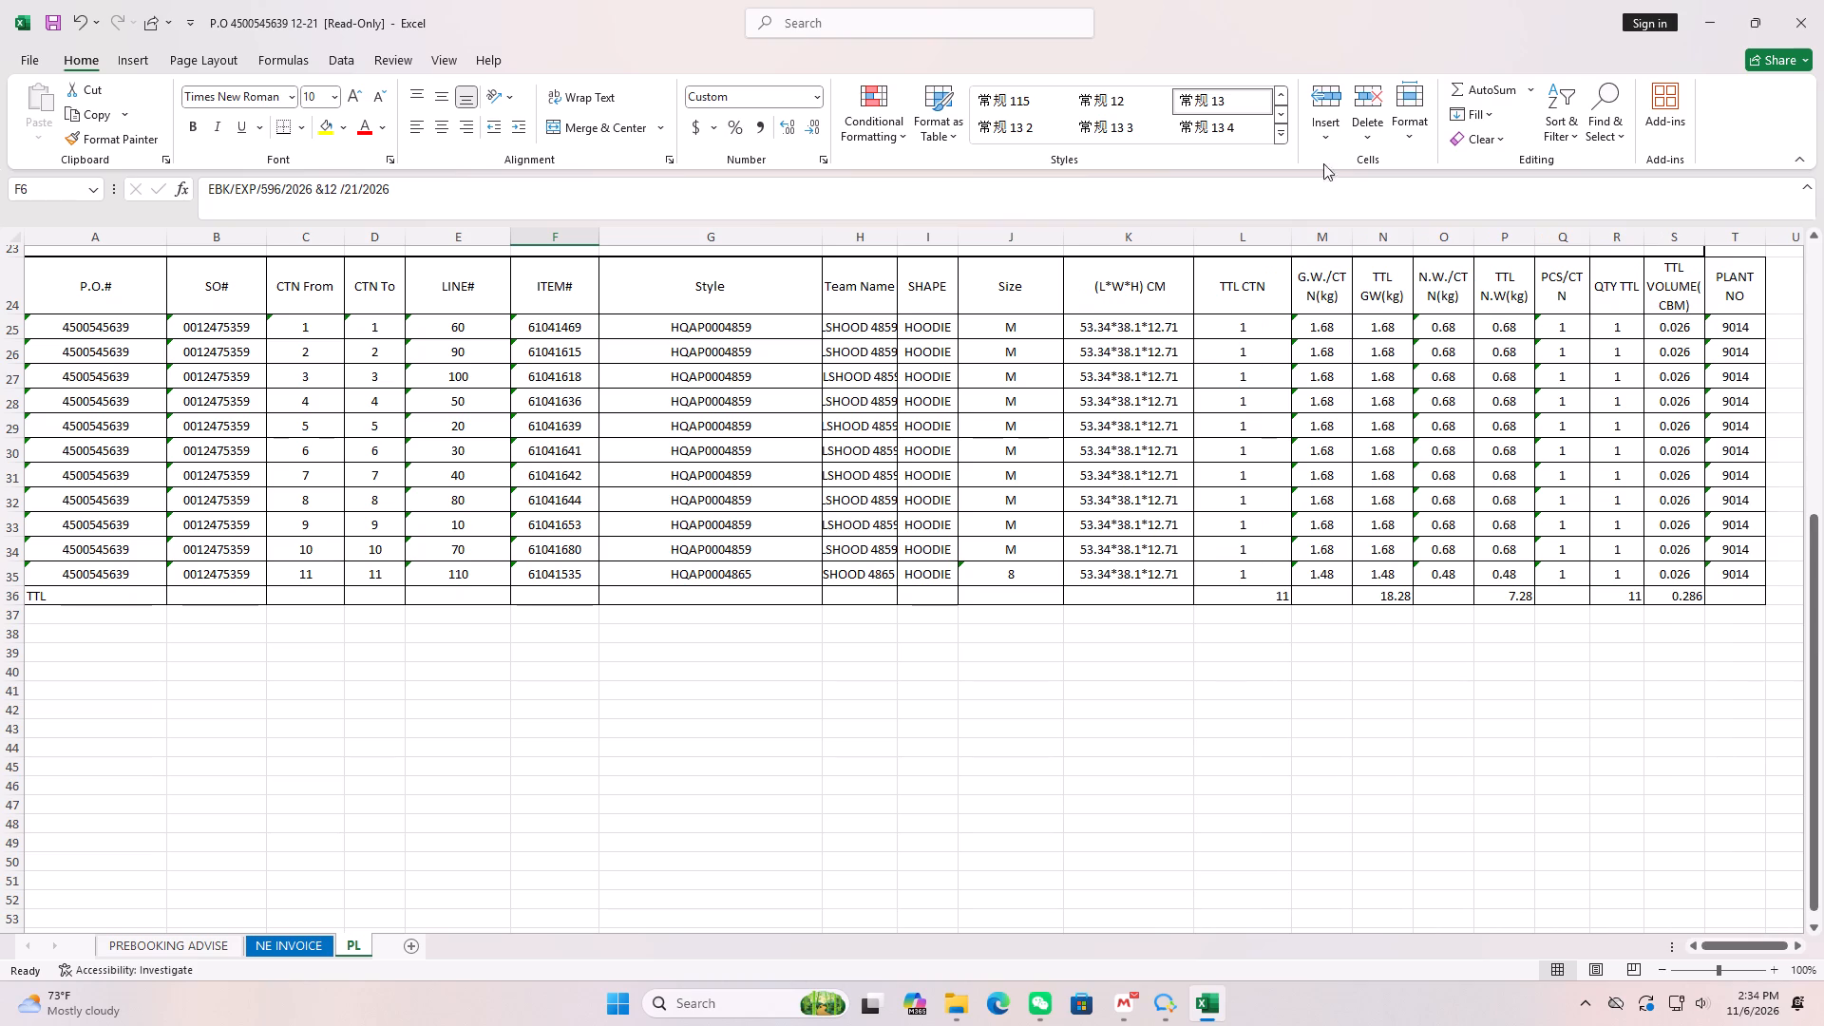
Widen the Team Name column on the PL sheet to about 47 so the full item names fit.
drag(900, 239, 986, 261)
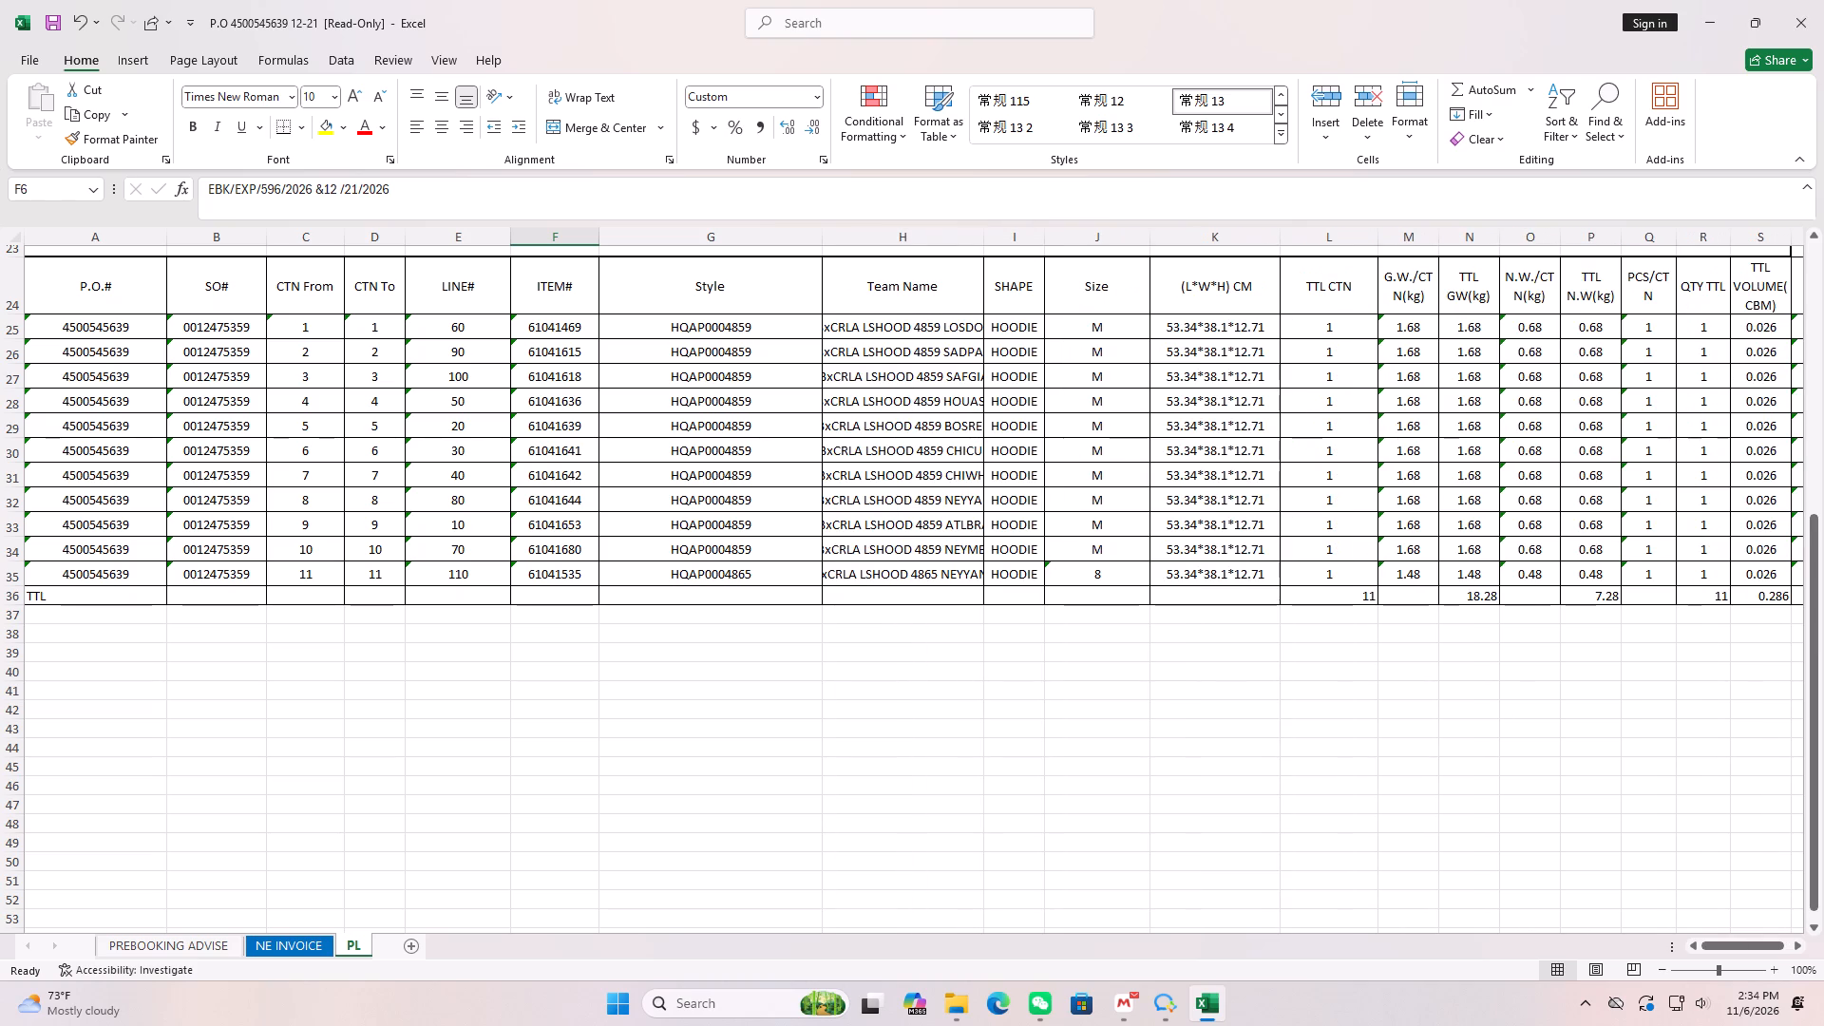
drag(986, 249, 1050, 244)
drag(983, 232, 1021, 243)
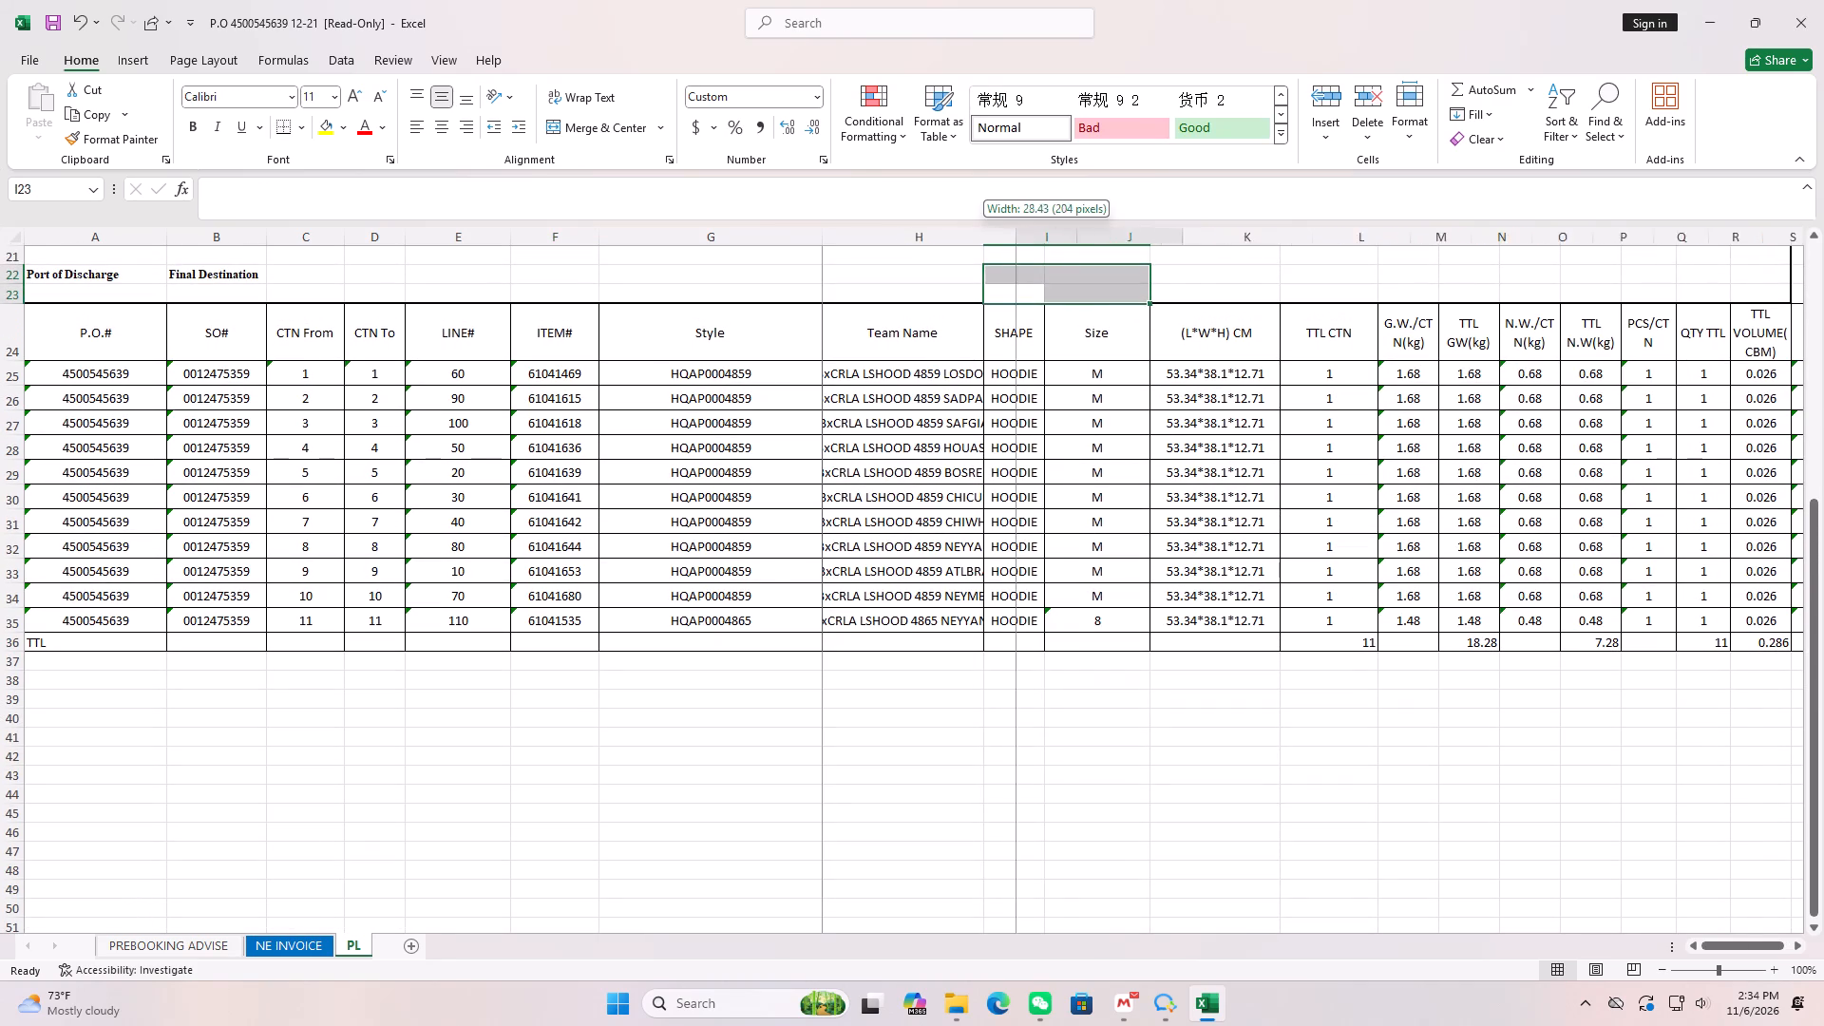
drag(1021, 243, 1054, 233)
drag(1054, 237, 1143, 256)
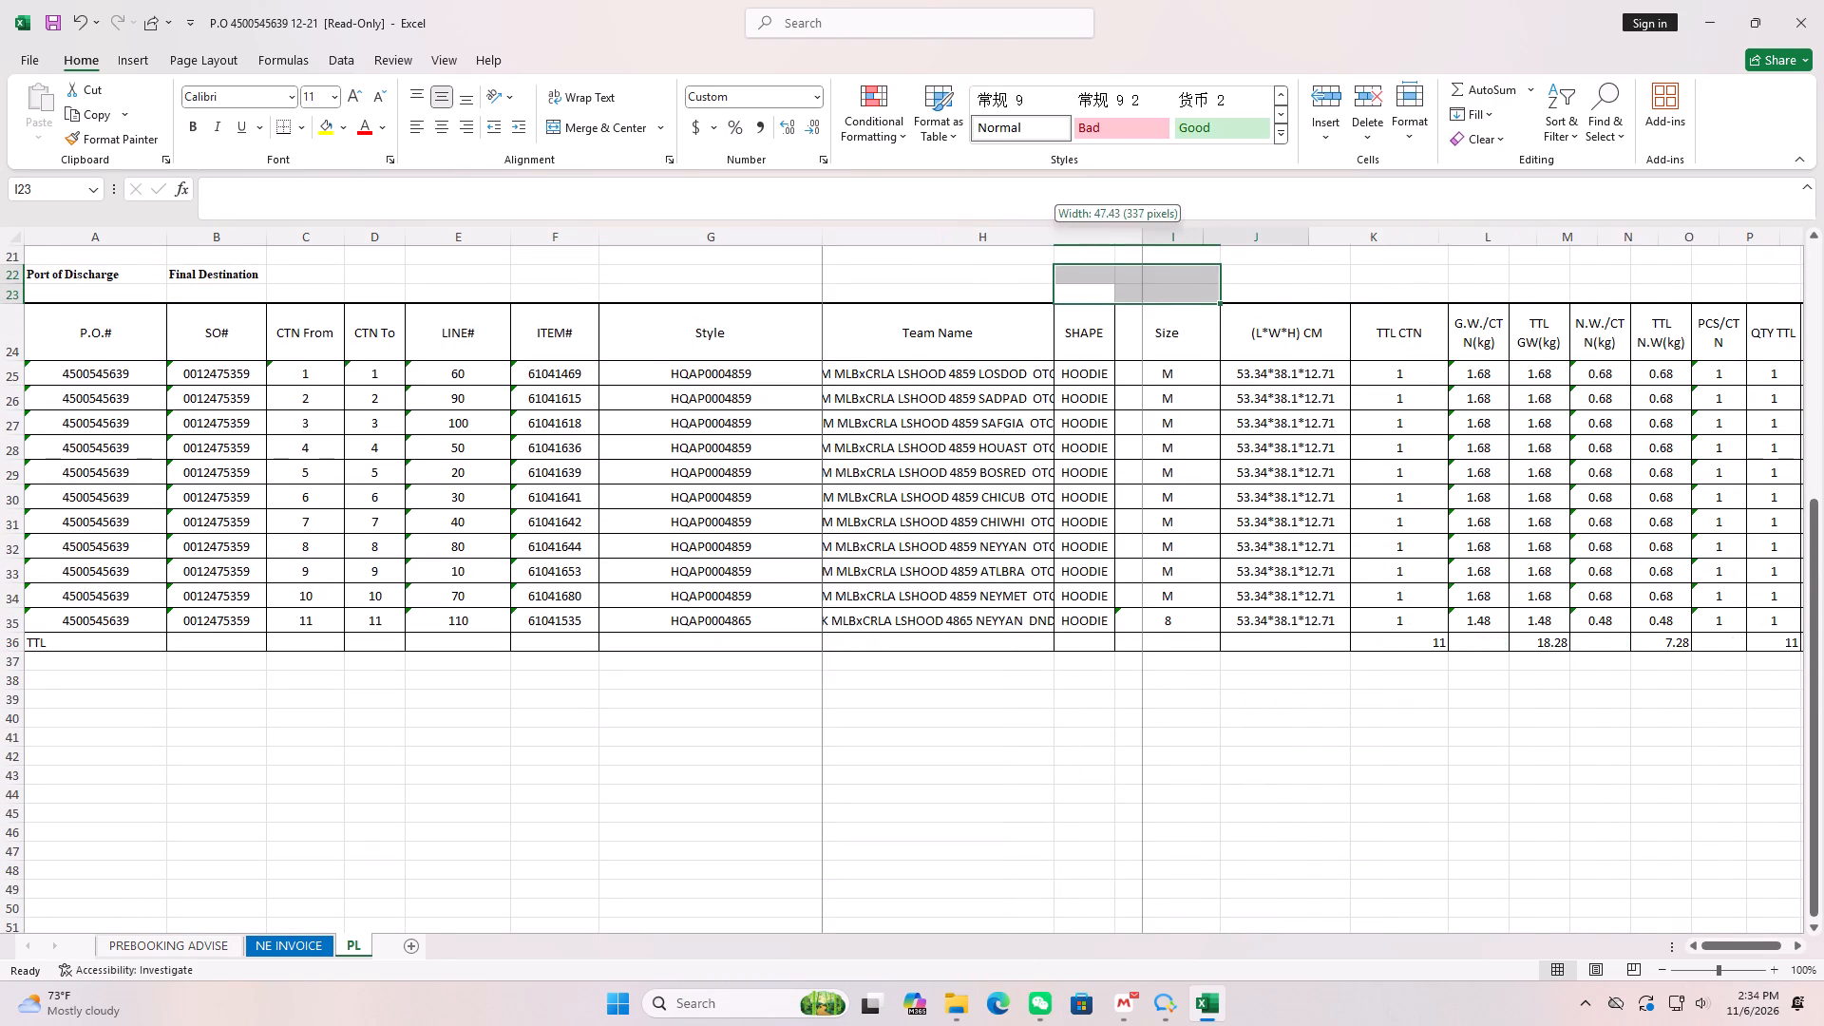
drag(1143, 256, 1140, 256)
click(986, 845)
scroll(1021, 832, up, 12)
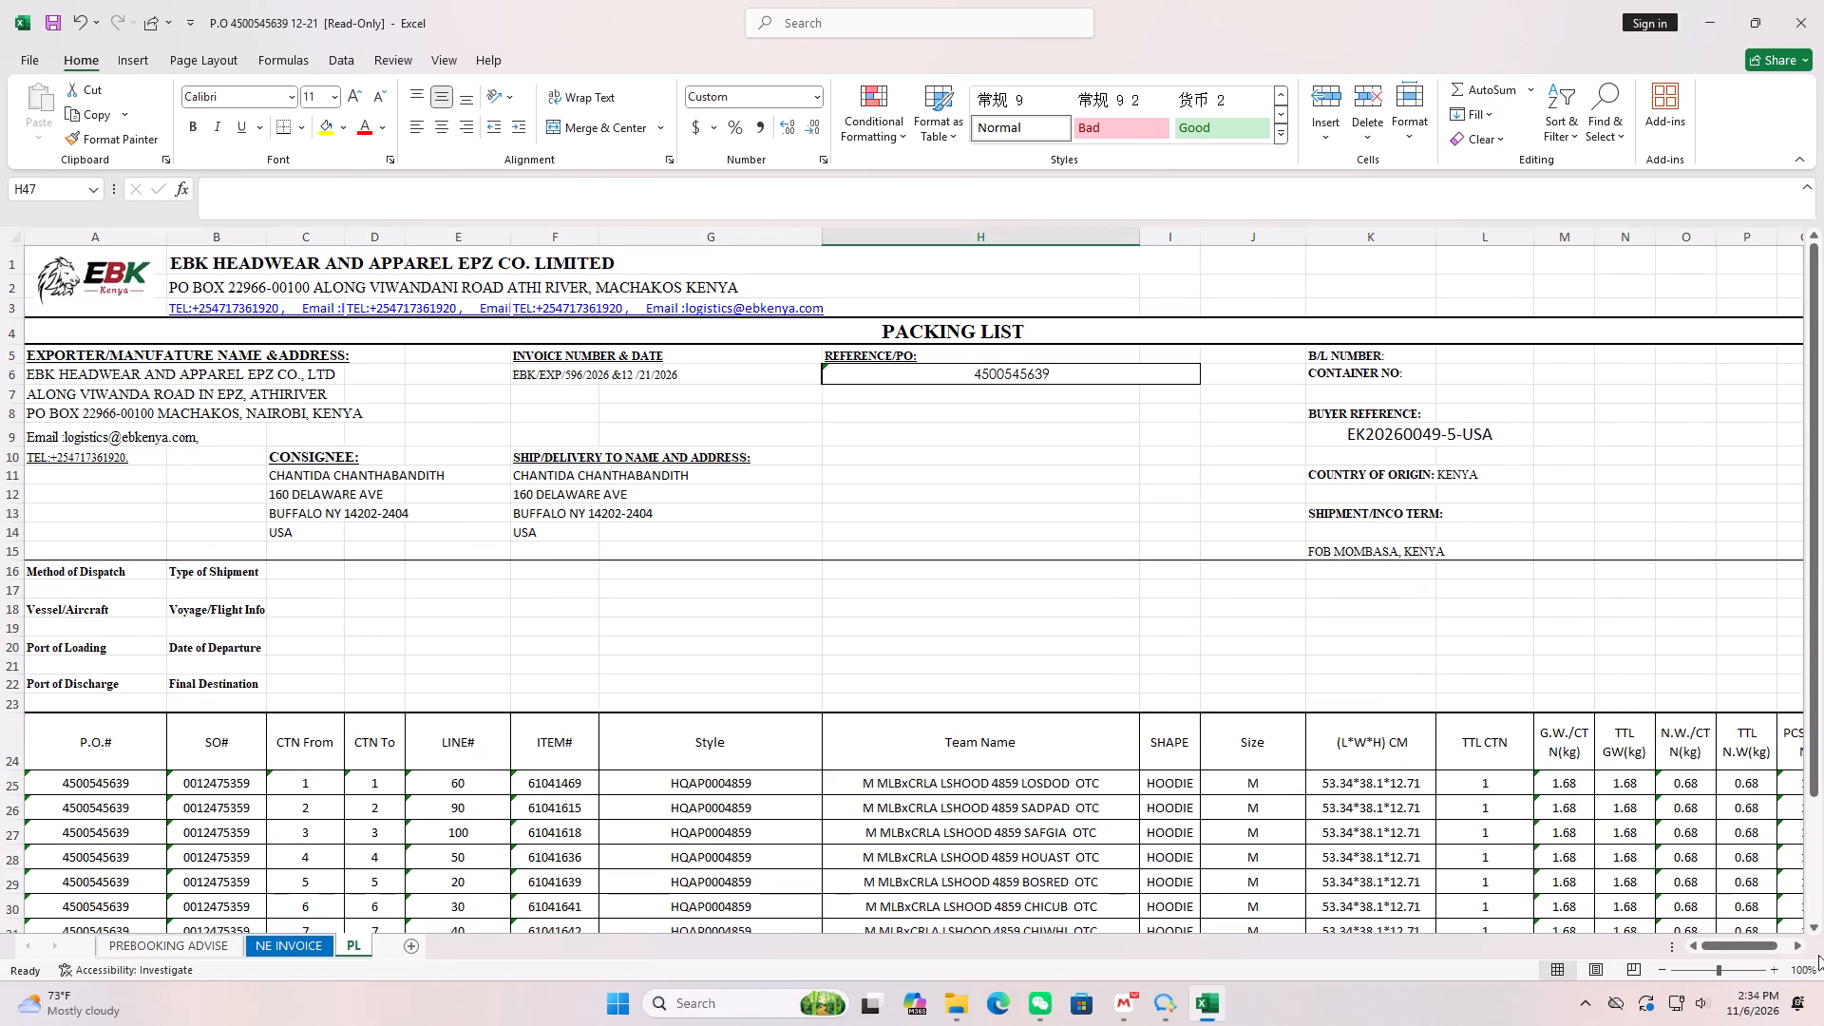
drag(1747, 939, 1760, 934)
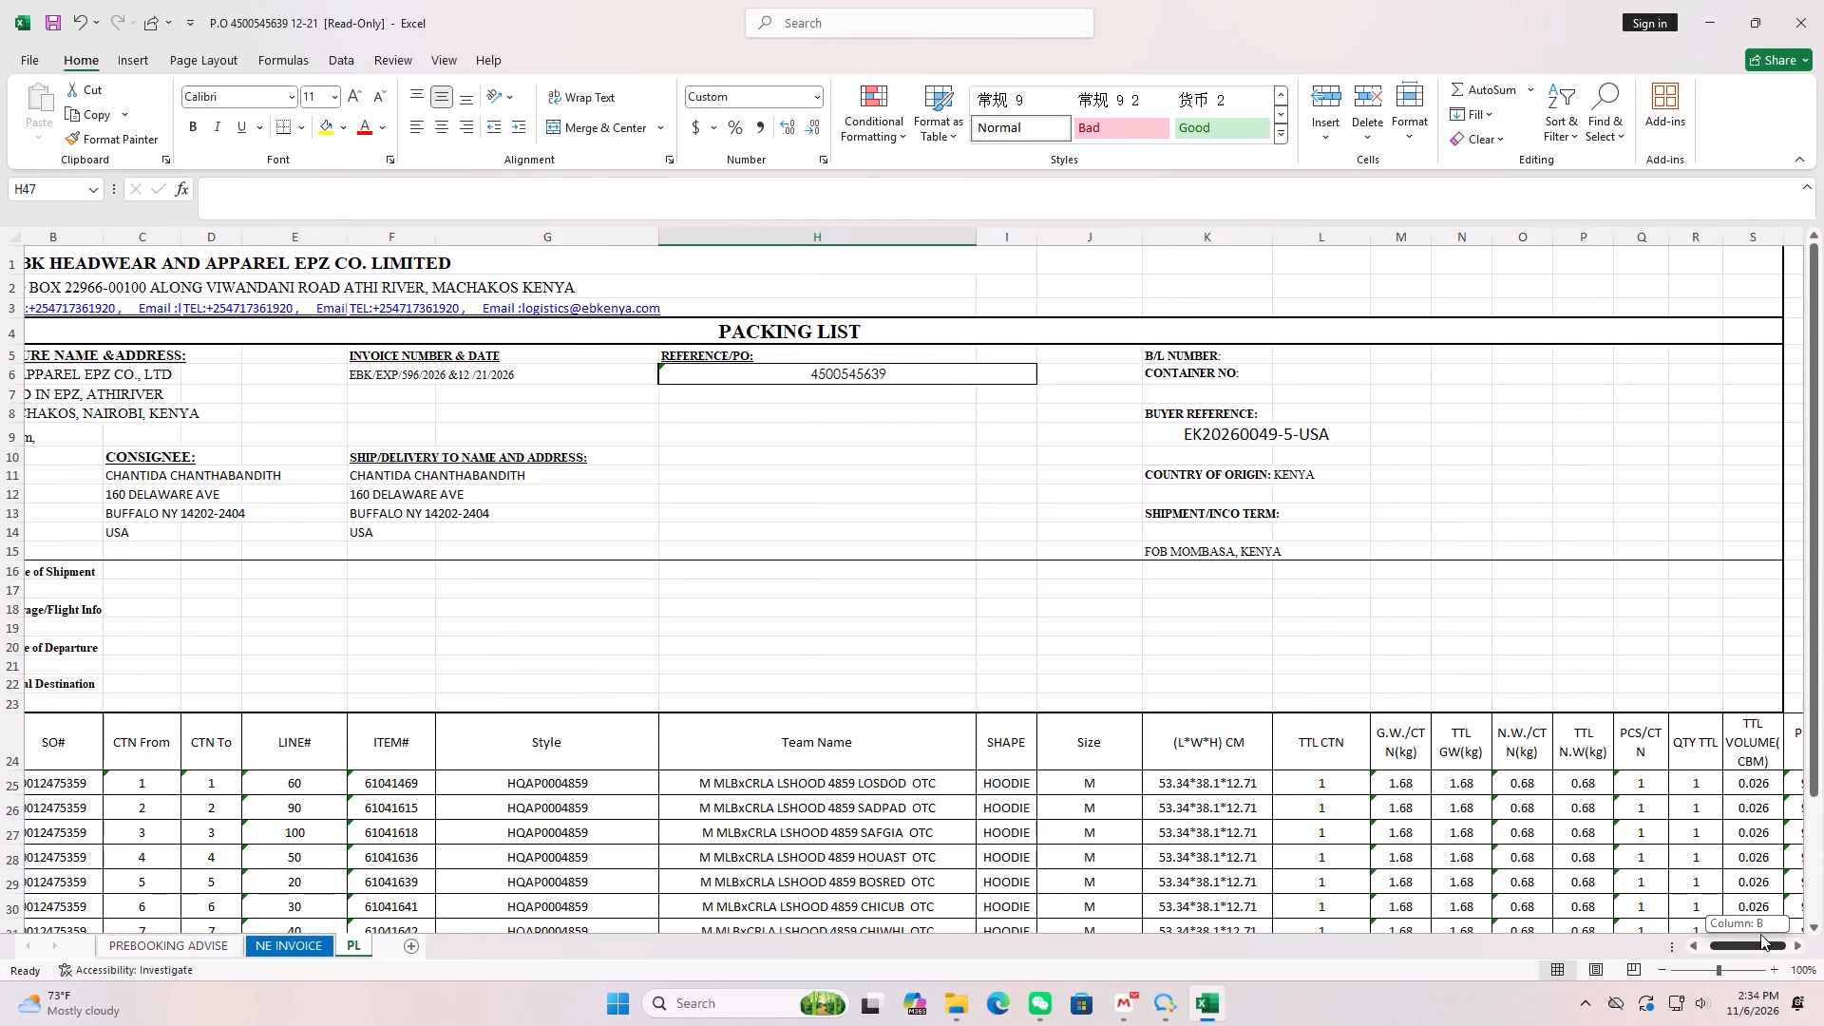
drag(1760, 934, 1666, 935)
click(1054, 638)
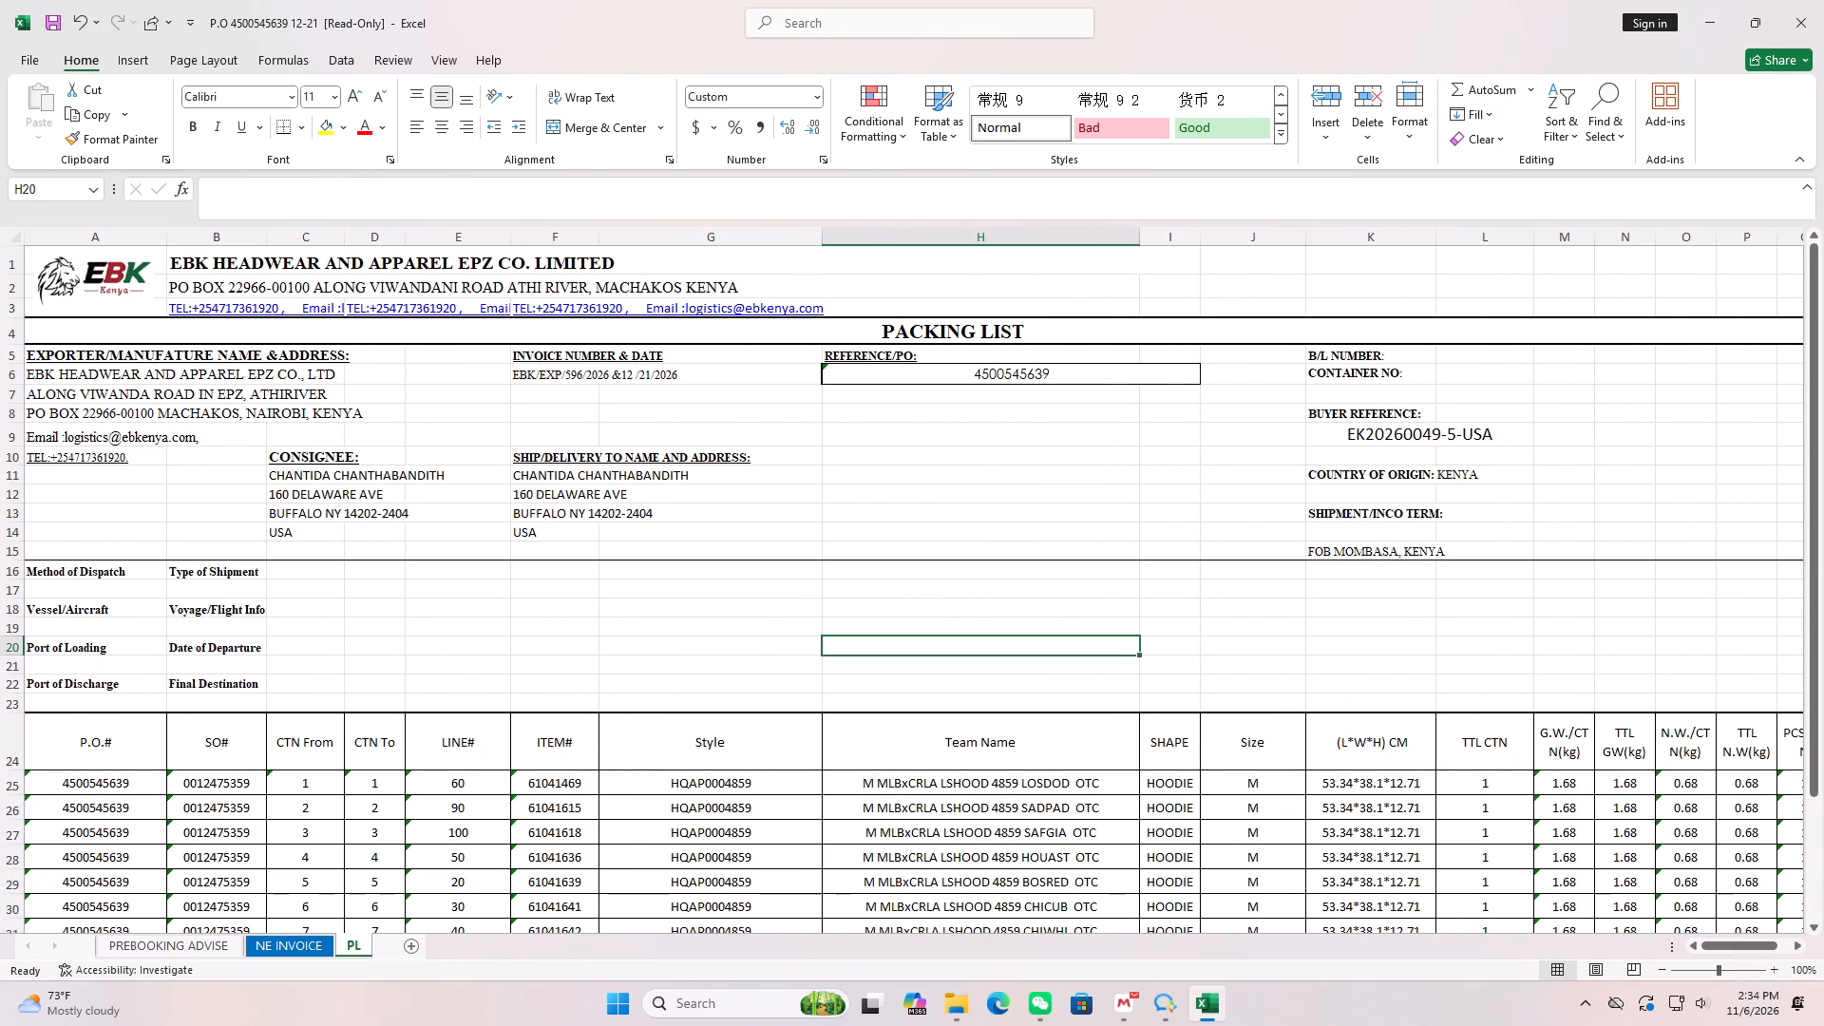
click(297, 935)
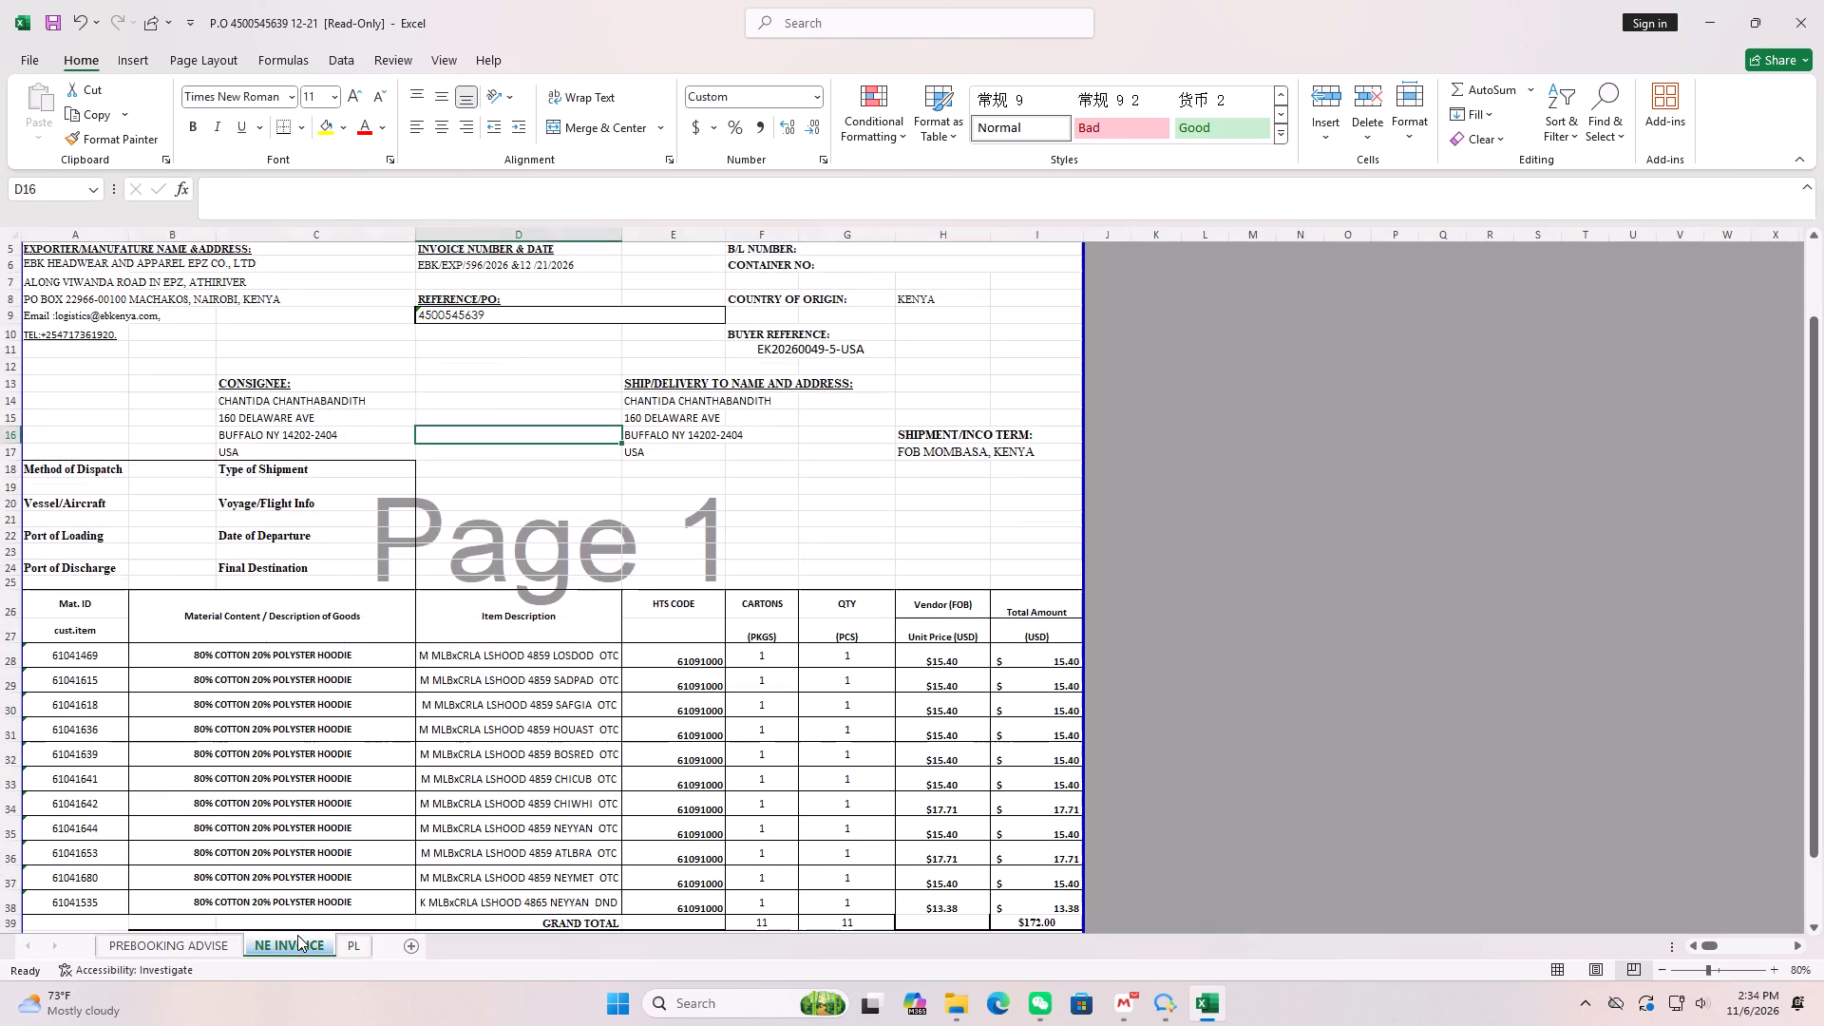
scroll(358, 485, up, 4)
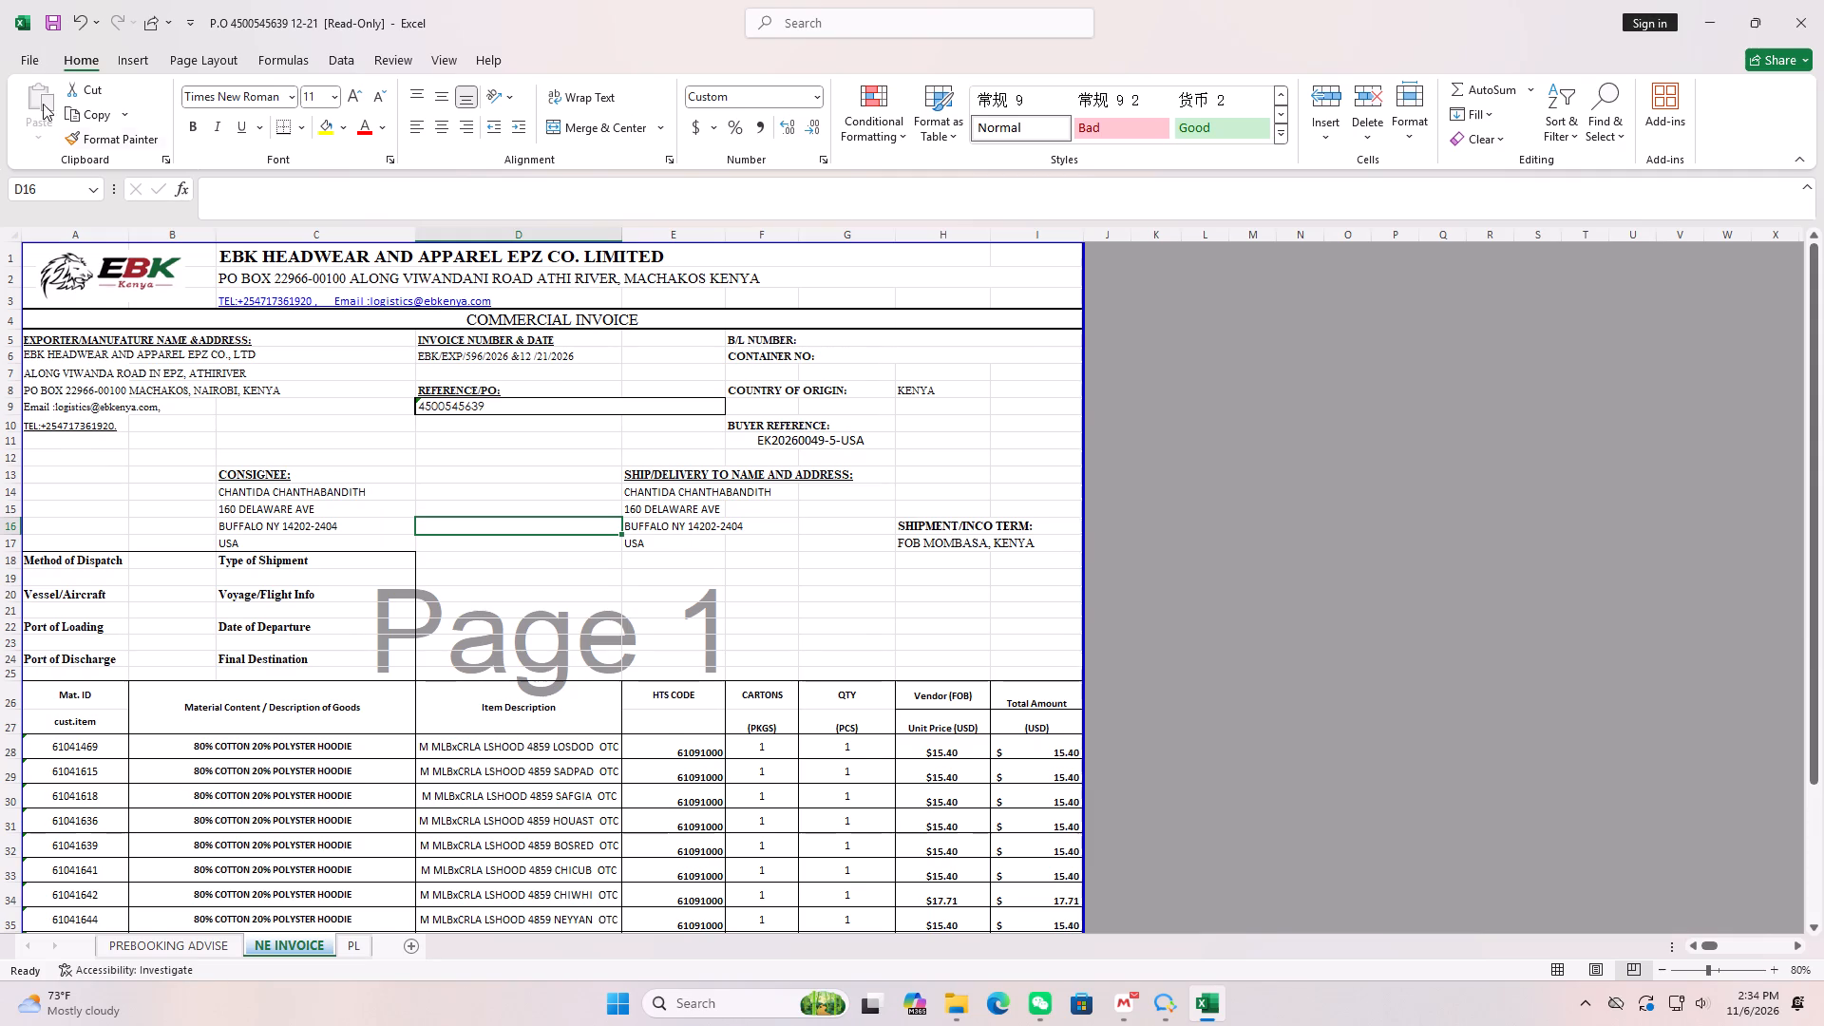
scroll(565, 772, down, 5)
click(352, 948)
scroll(527, 725, down, 3)
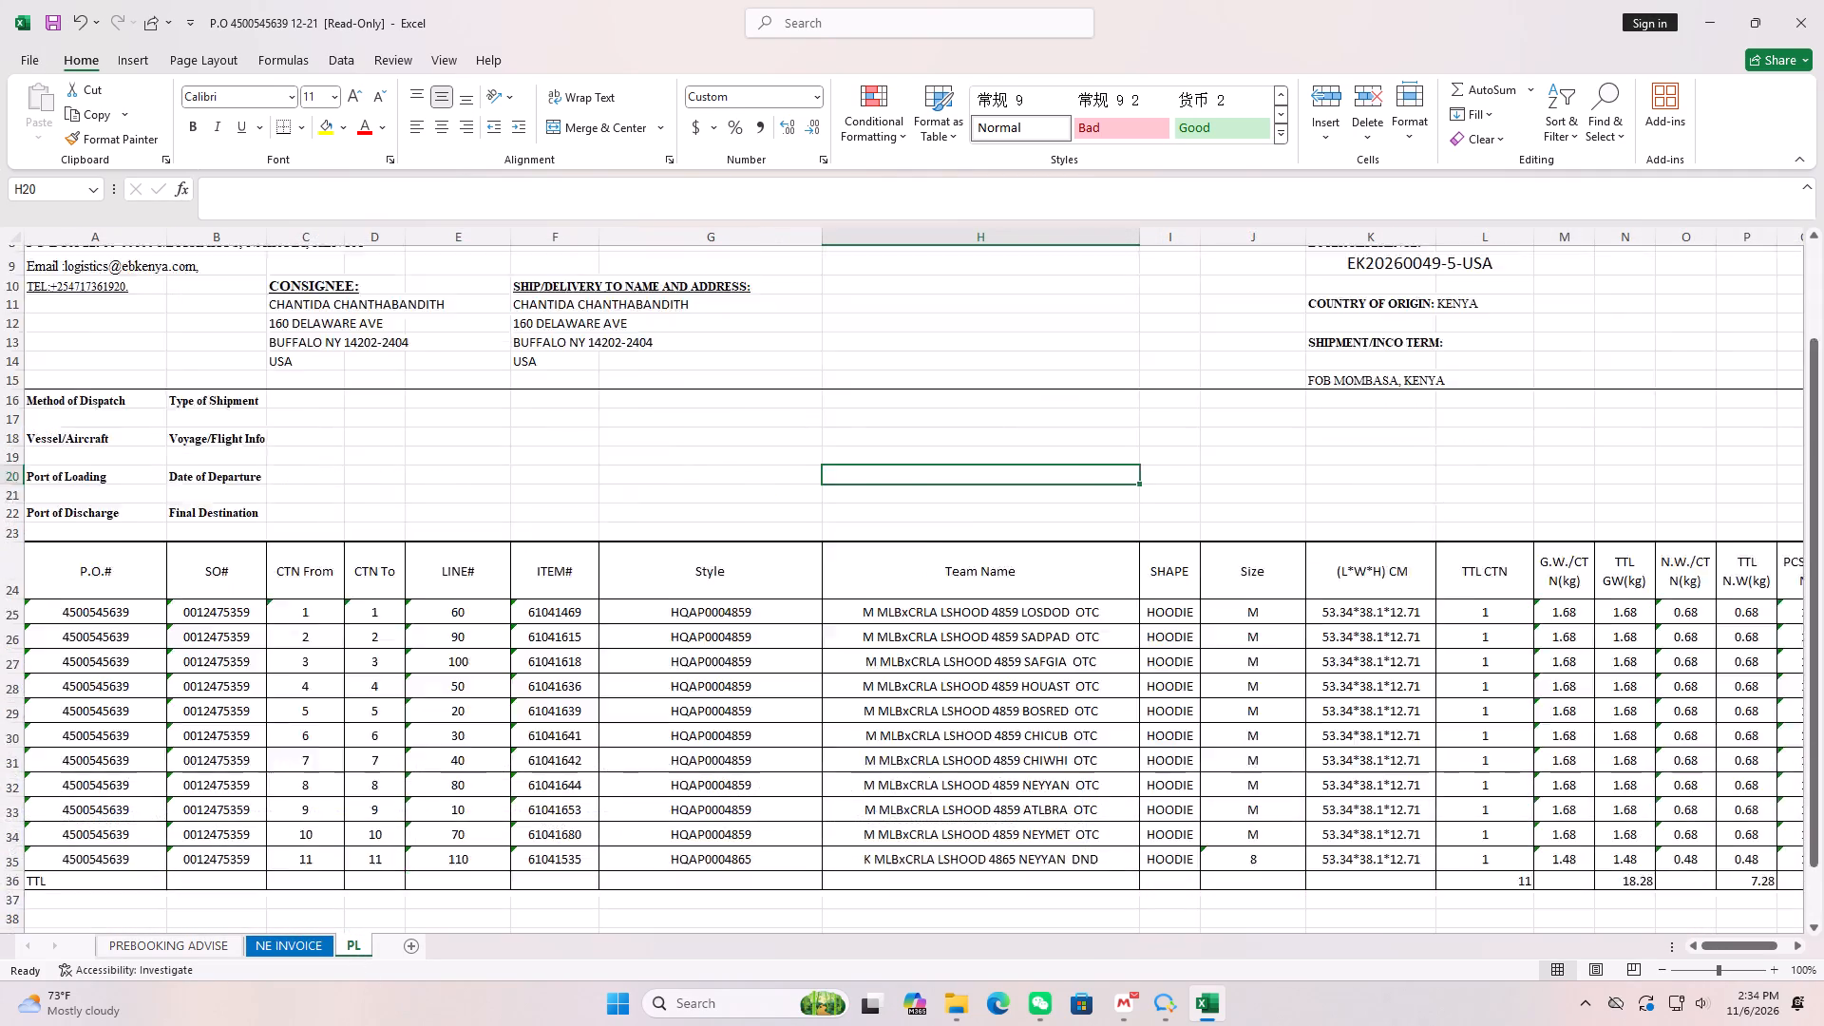
scroll(528, 725, down, 6)
drag(1711, 943, 1723, 940)
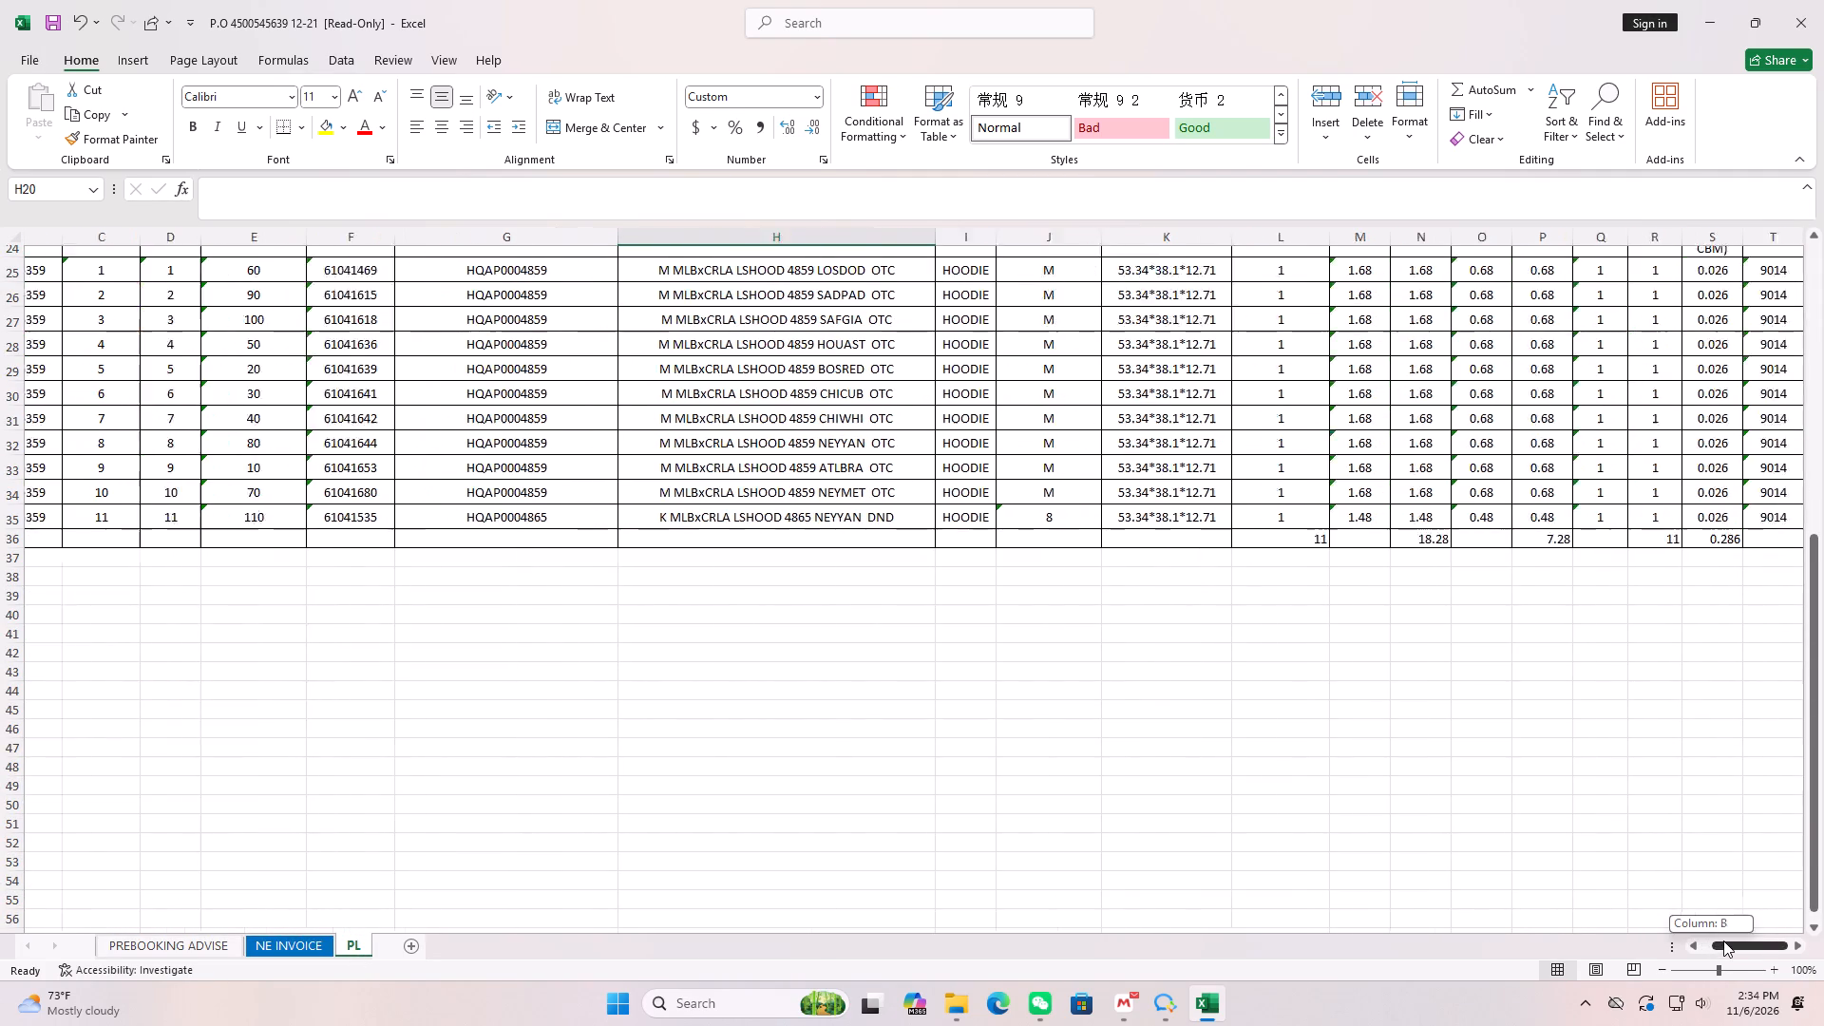
drag(1723, 940, 1726, 940)
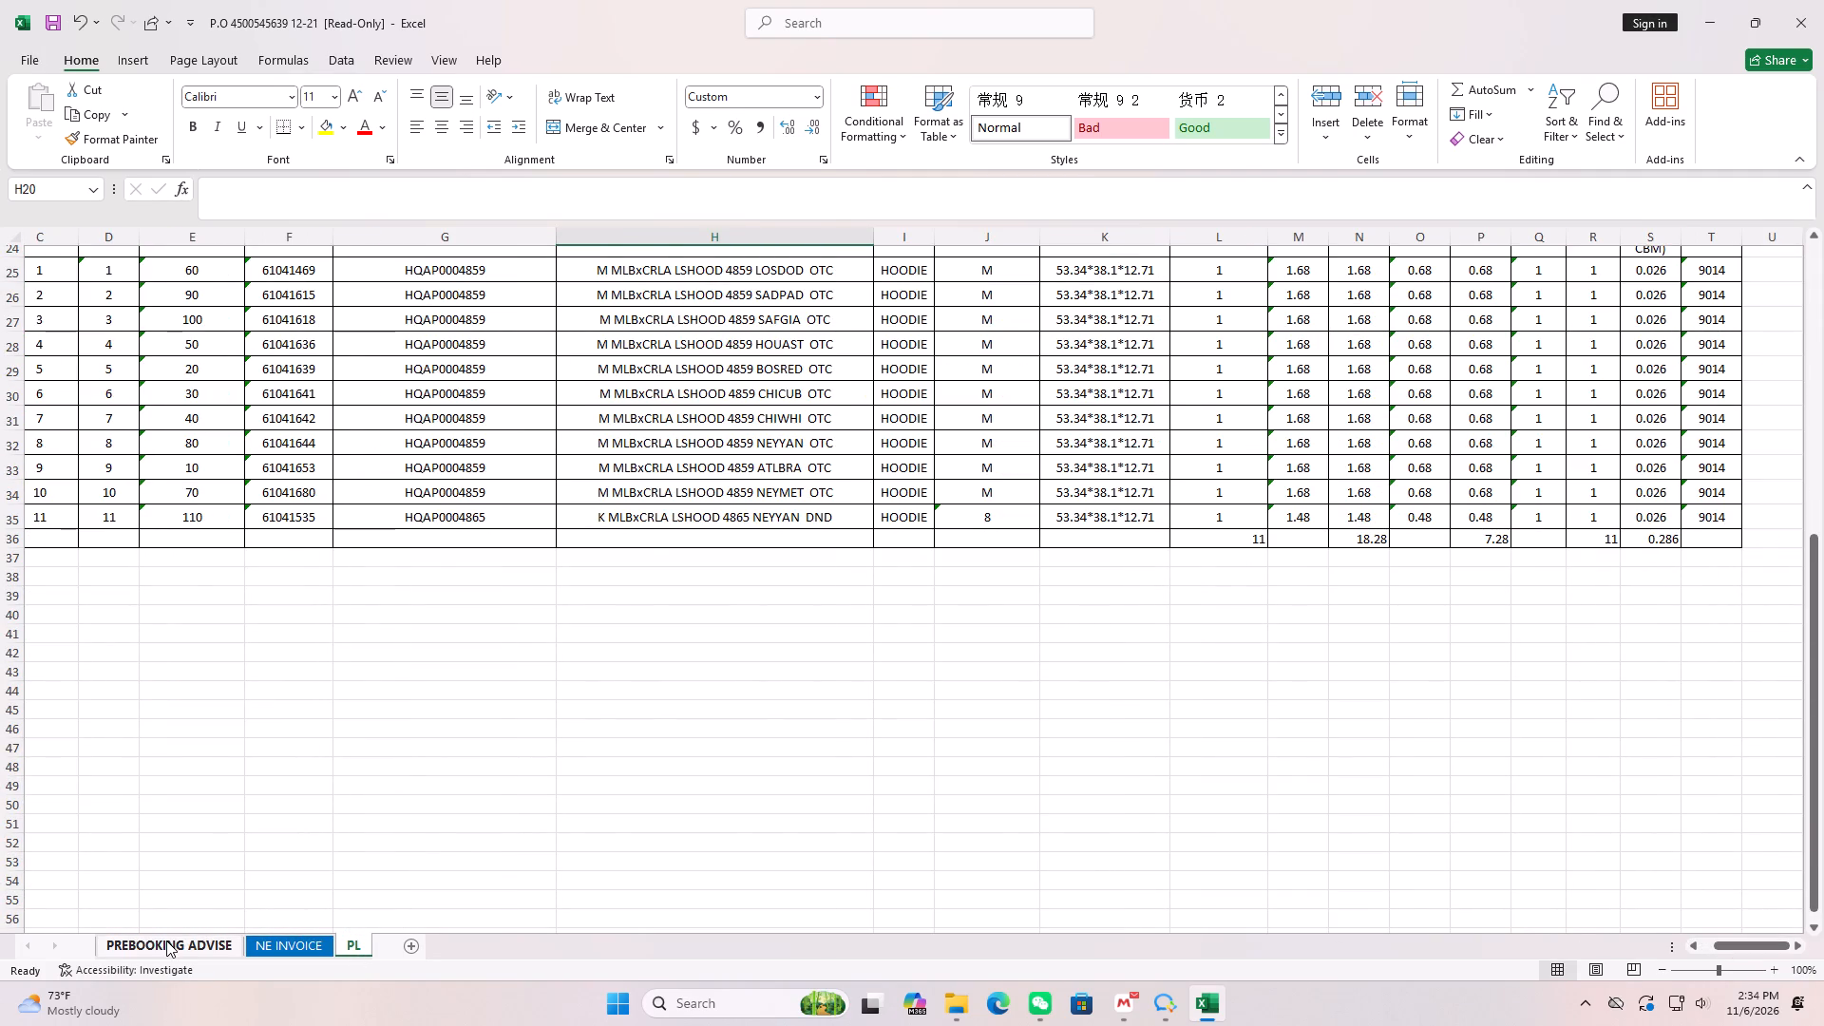
click(166, 940)
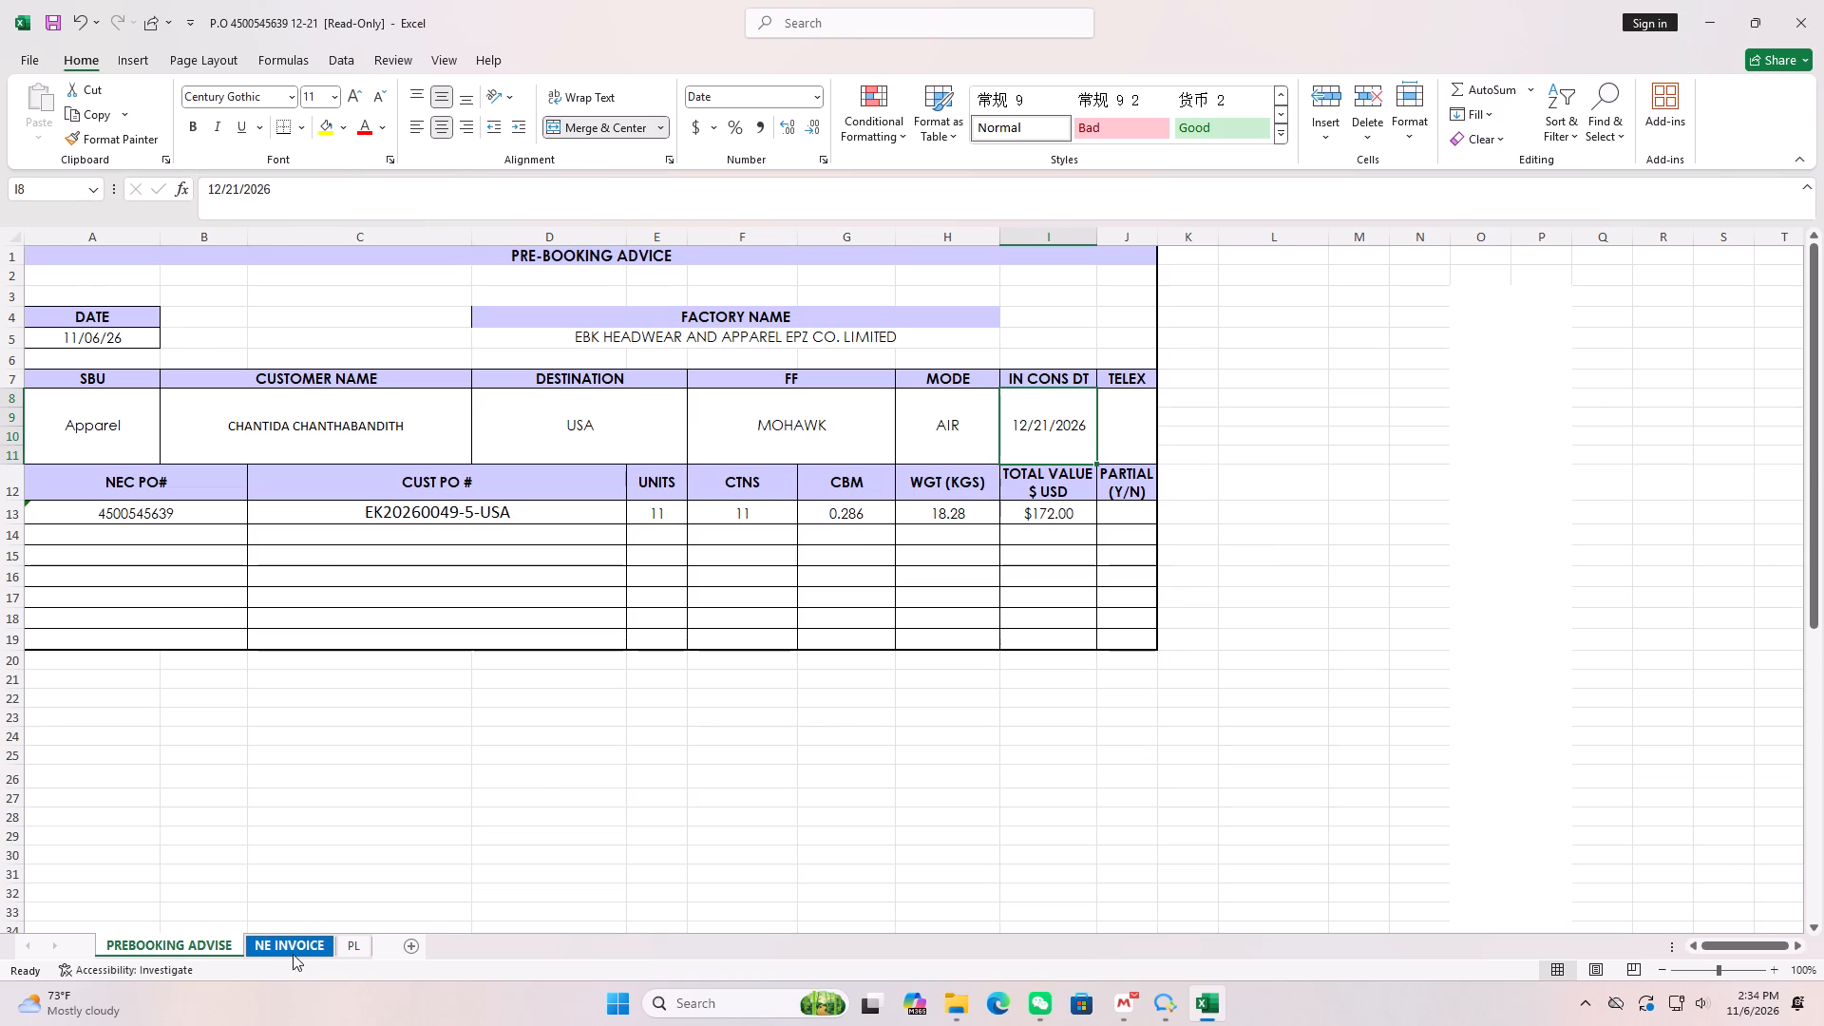
click(346, 935)
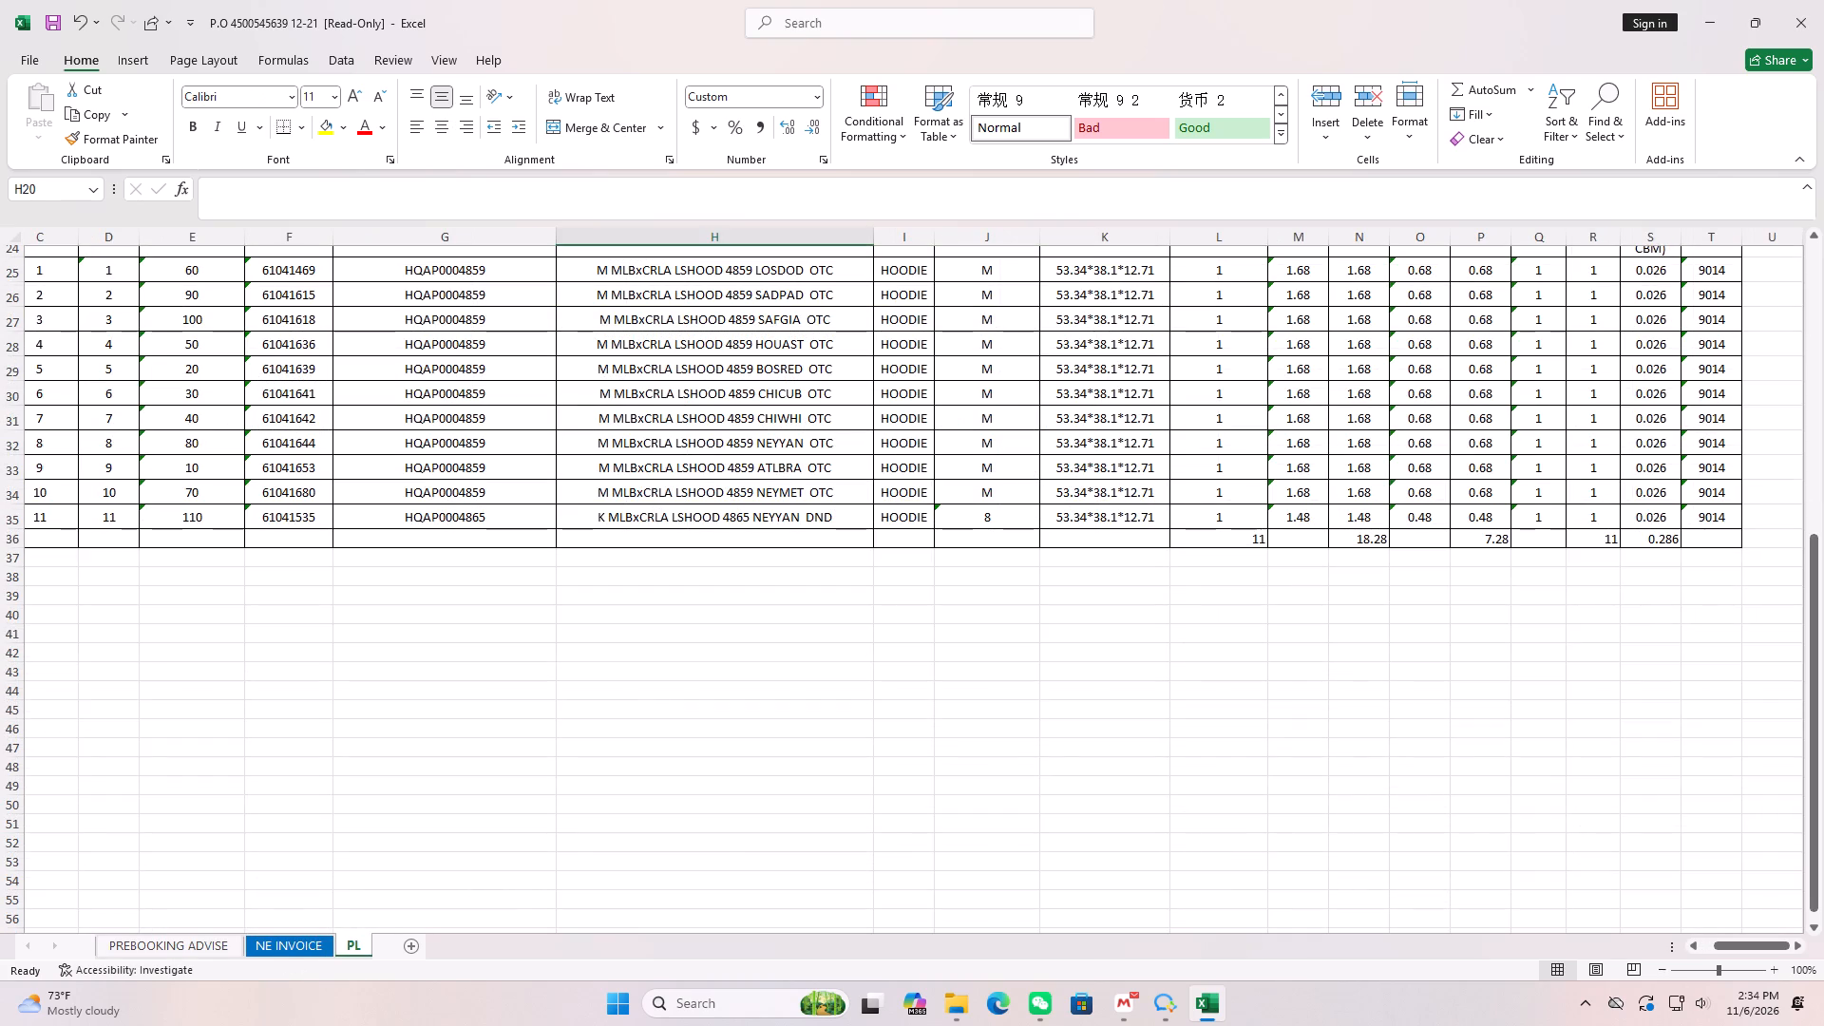
scroll(901, 811, up, 17)
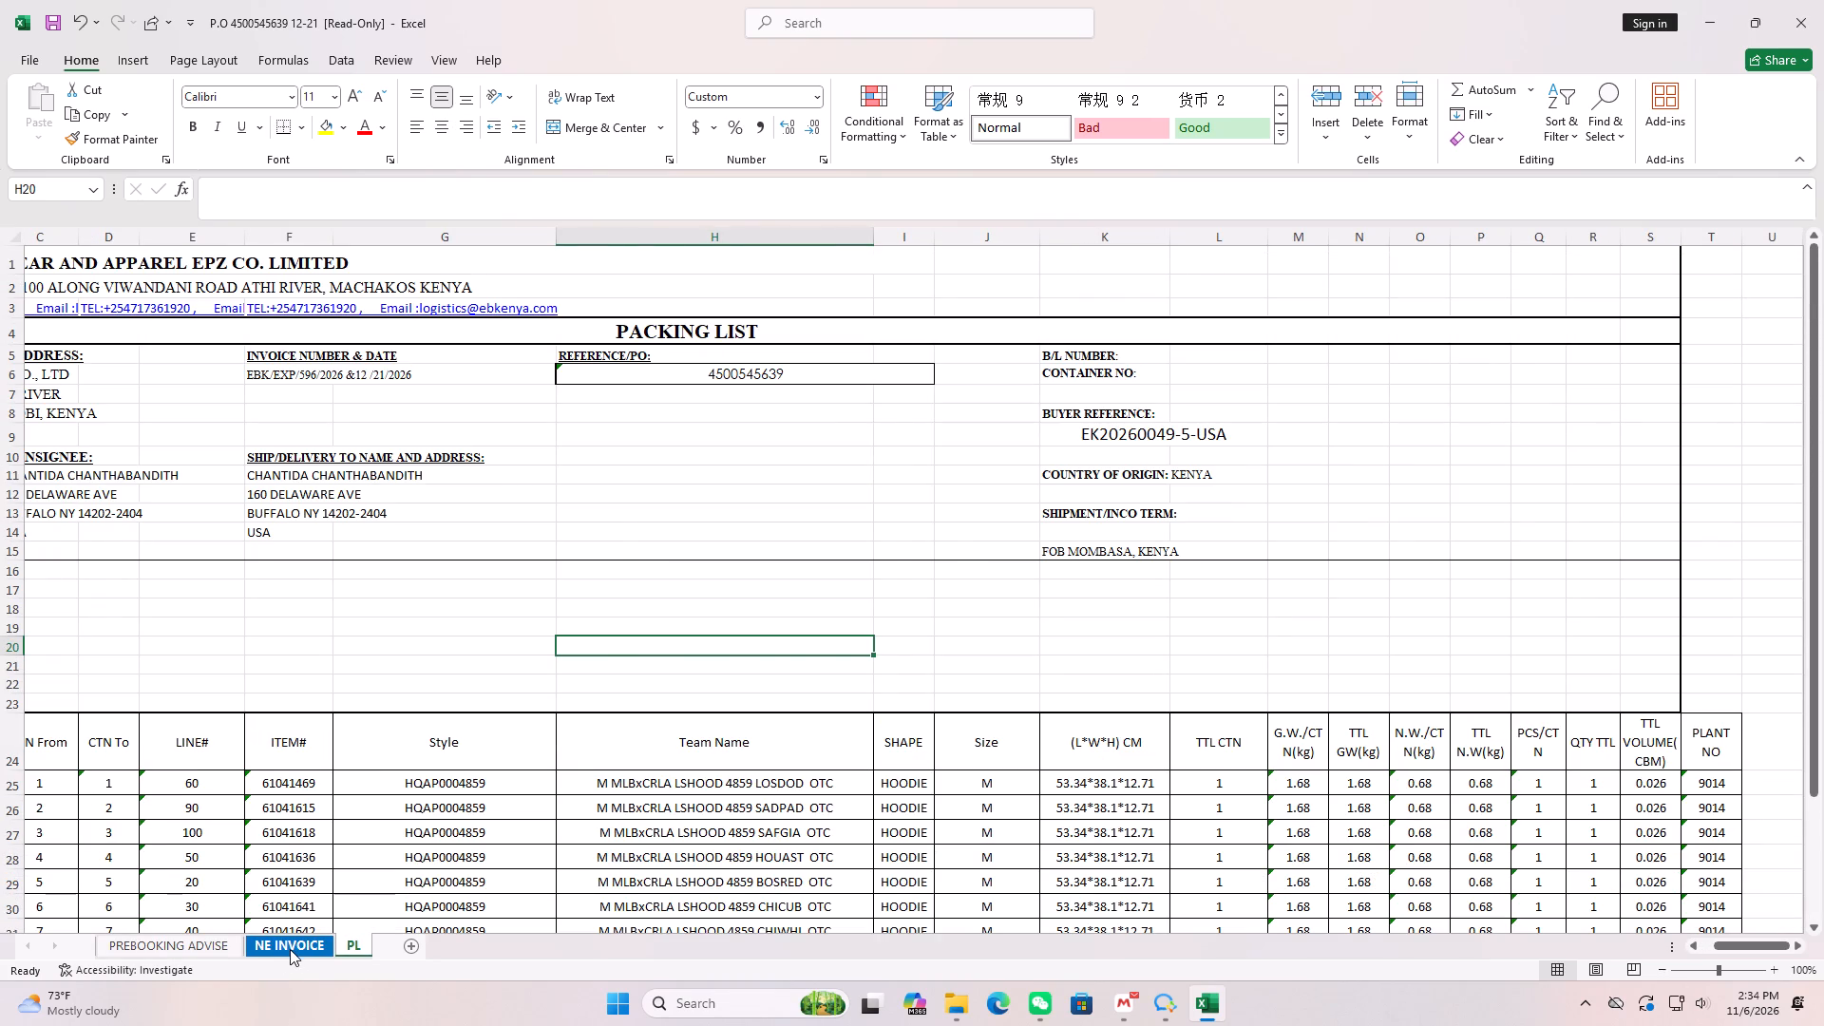
click(290, 949)
scroll(452, 439, up, 6)
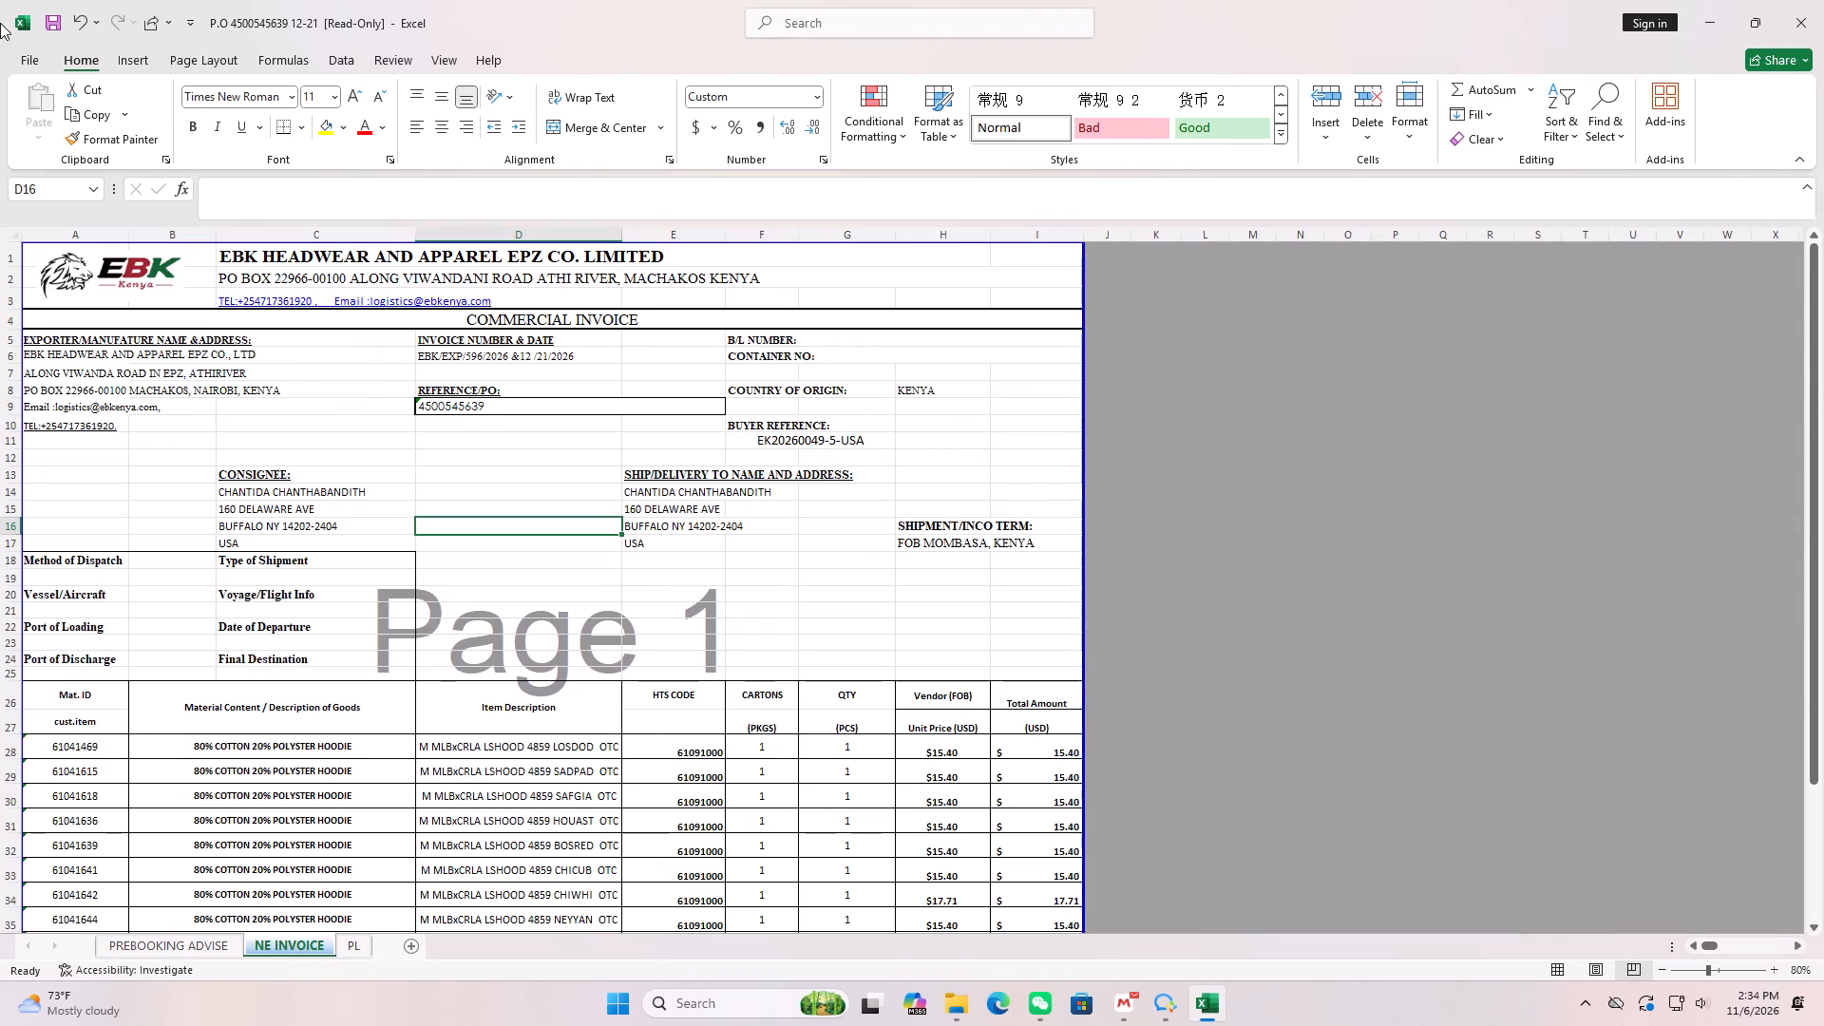
click(21, 62)
click(72, 357)
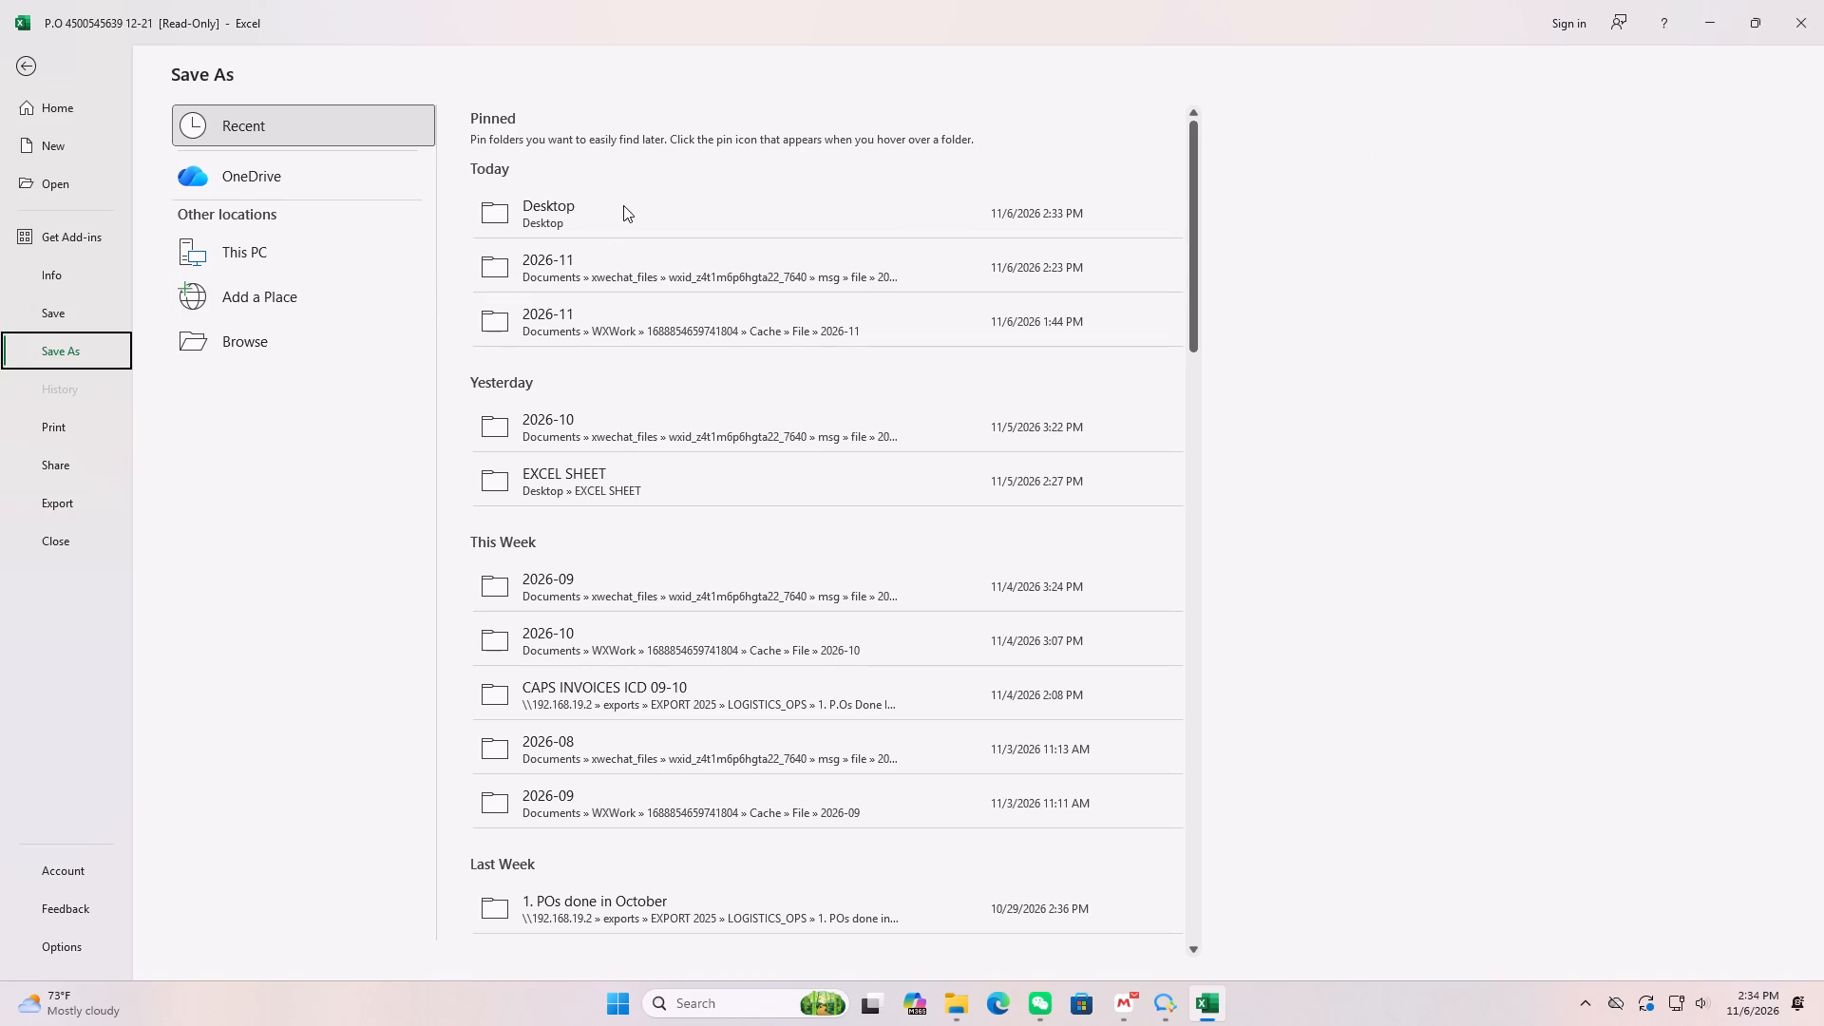
click(623, 205)
click(174, 373)
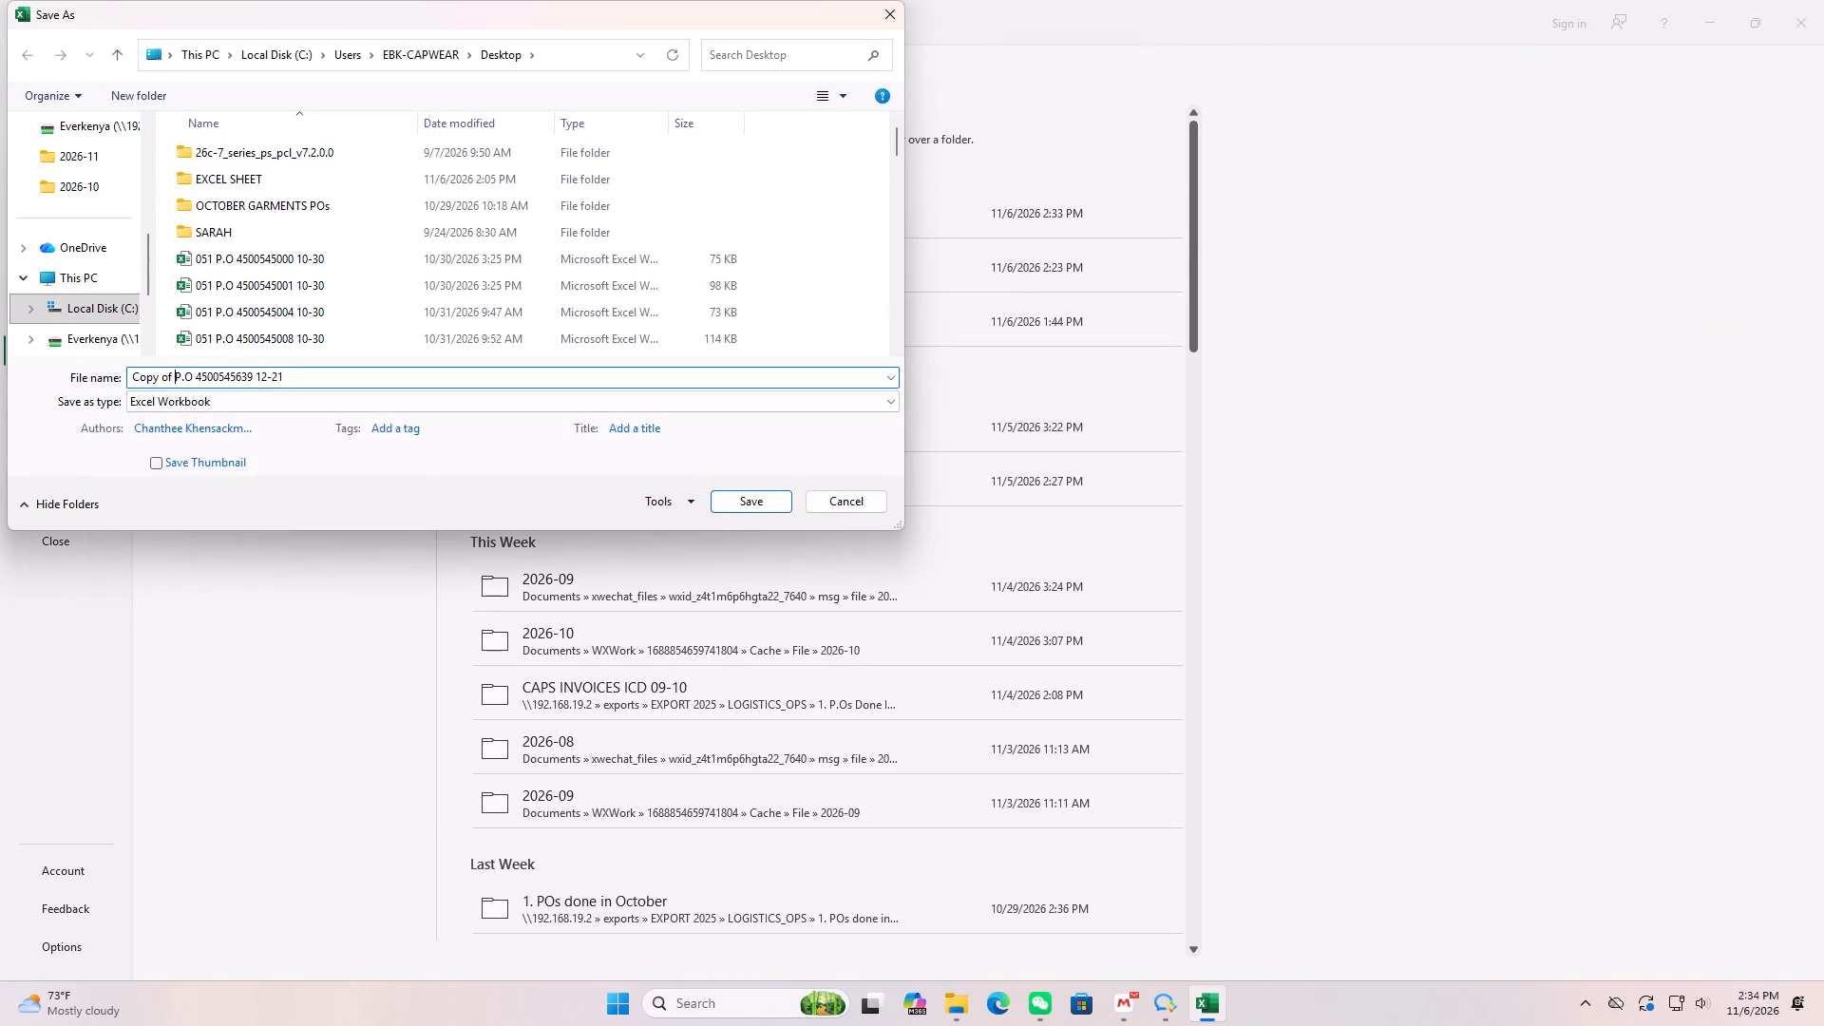
key(BackSpace)
key(BackSpace)
key(BackSpace)
key(BackSpace)
key(BackSpace)
key(BackSpace)
key(BackSpace)
key(BackSpace)
key(BackSpace)
key(BackSpace)
key(BackSpace)
key(BackSpace)
key(BackSpace)
key(BackSpace)
key(BackSpace)
key(BackSpace)
key(BackSpace)
key(Return)
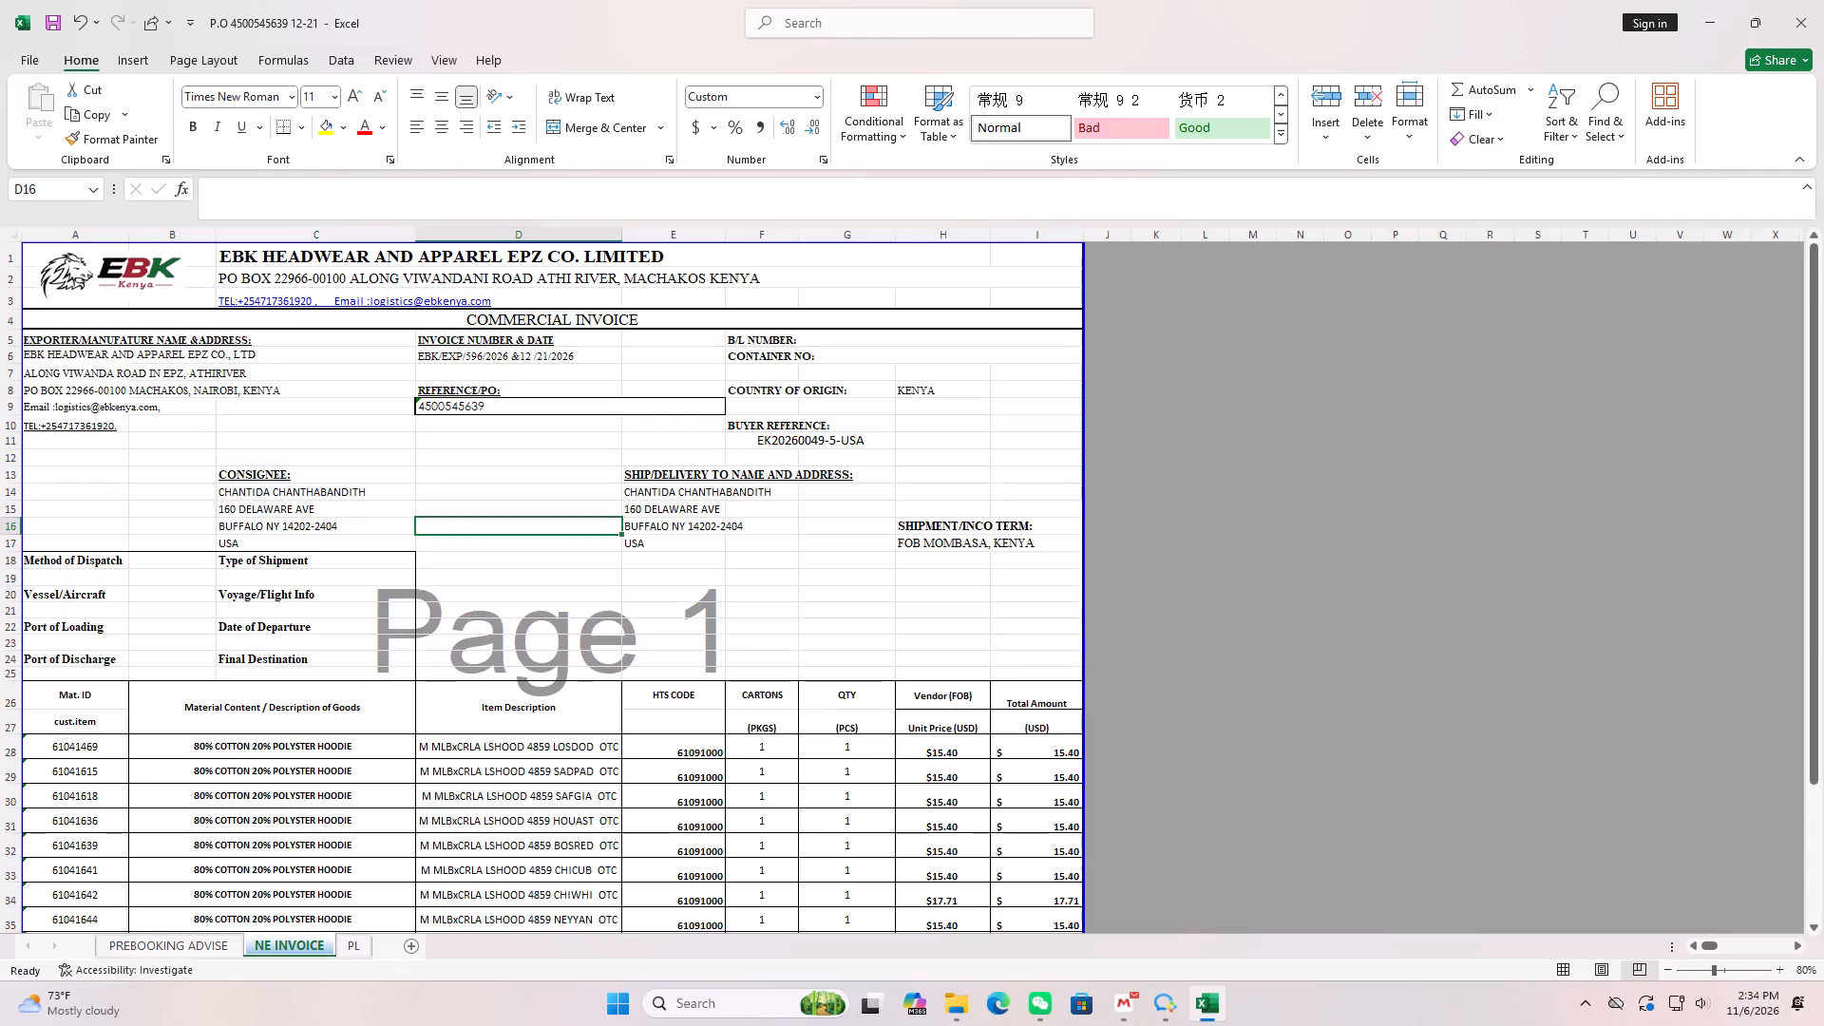
click(1823, 0)
click(1757, 17)
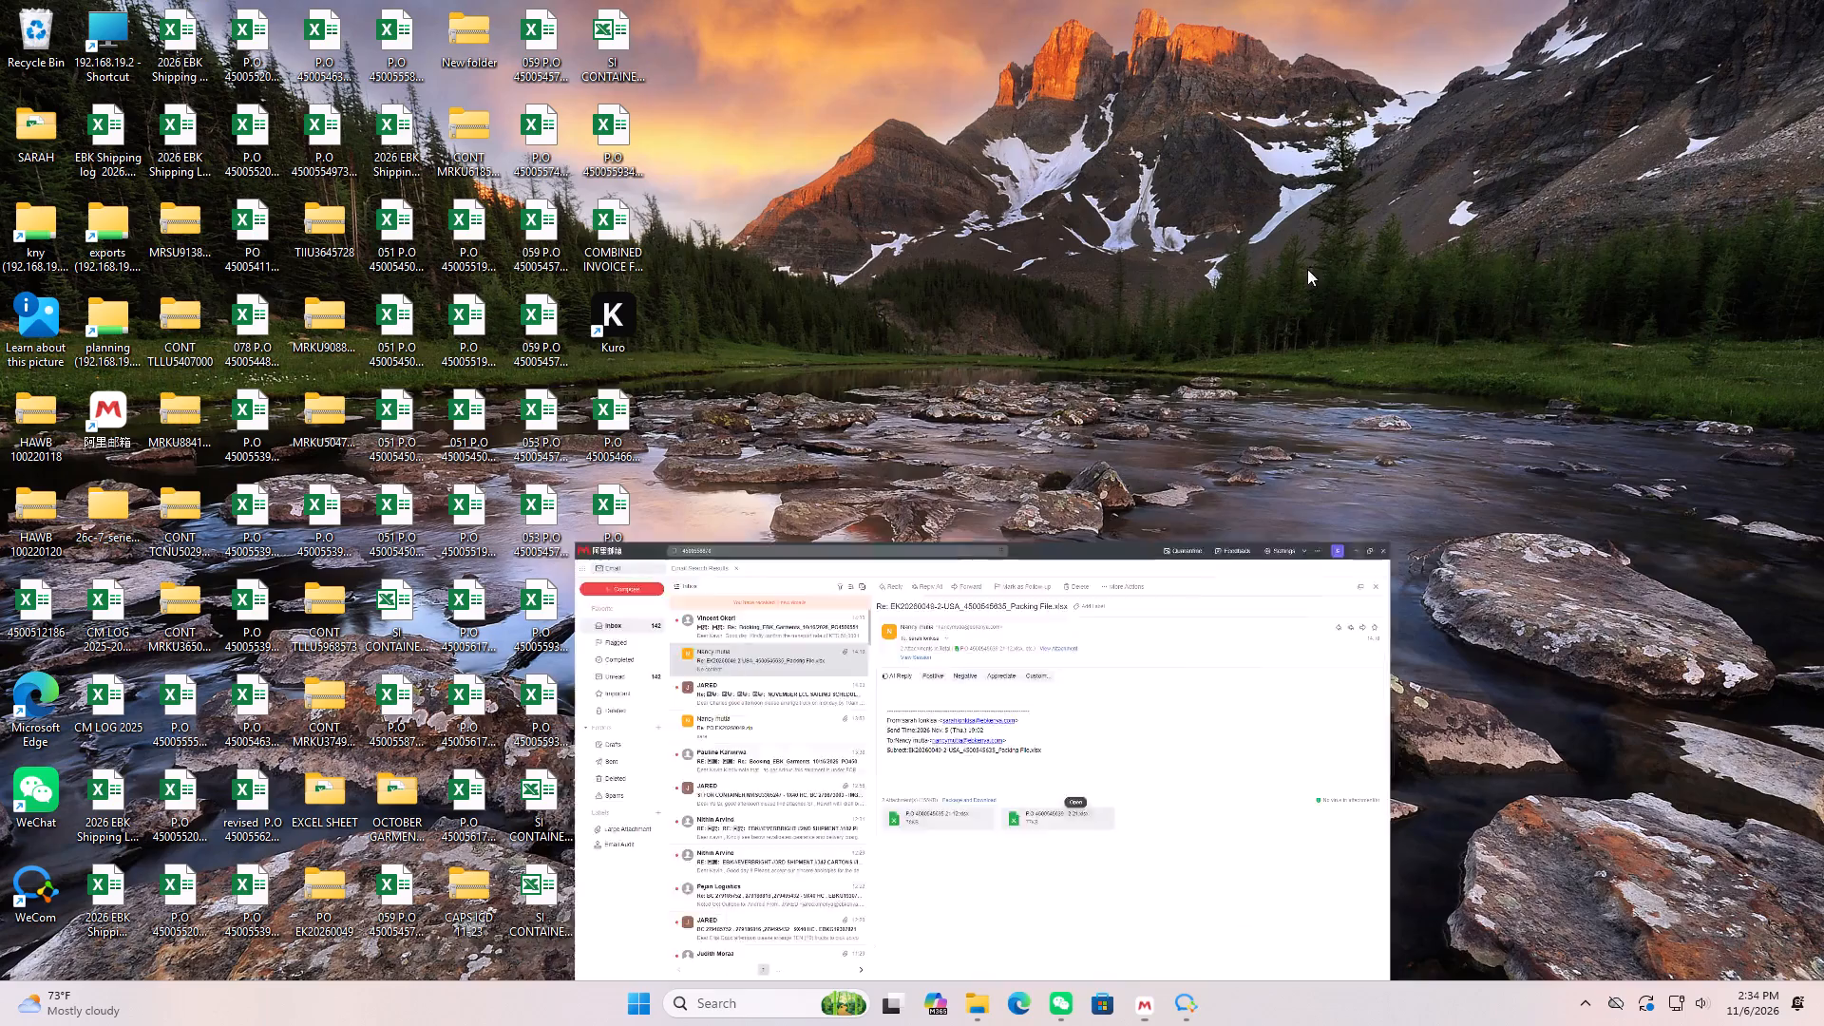
click(639, 529)
click(613, 619)
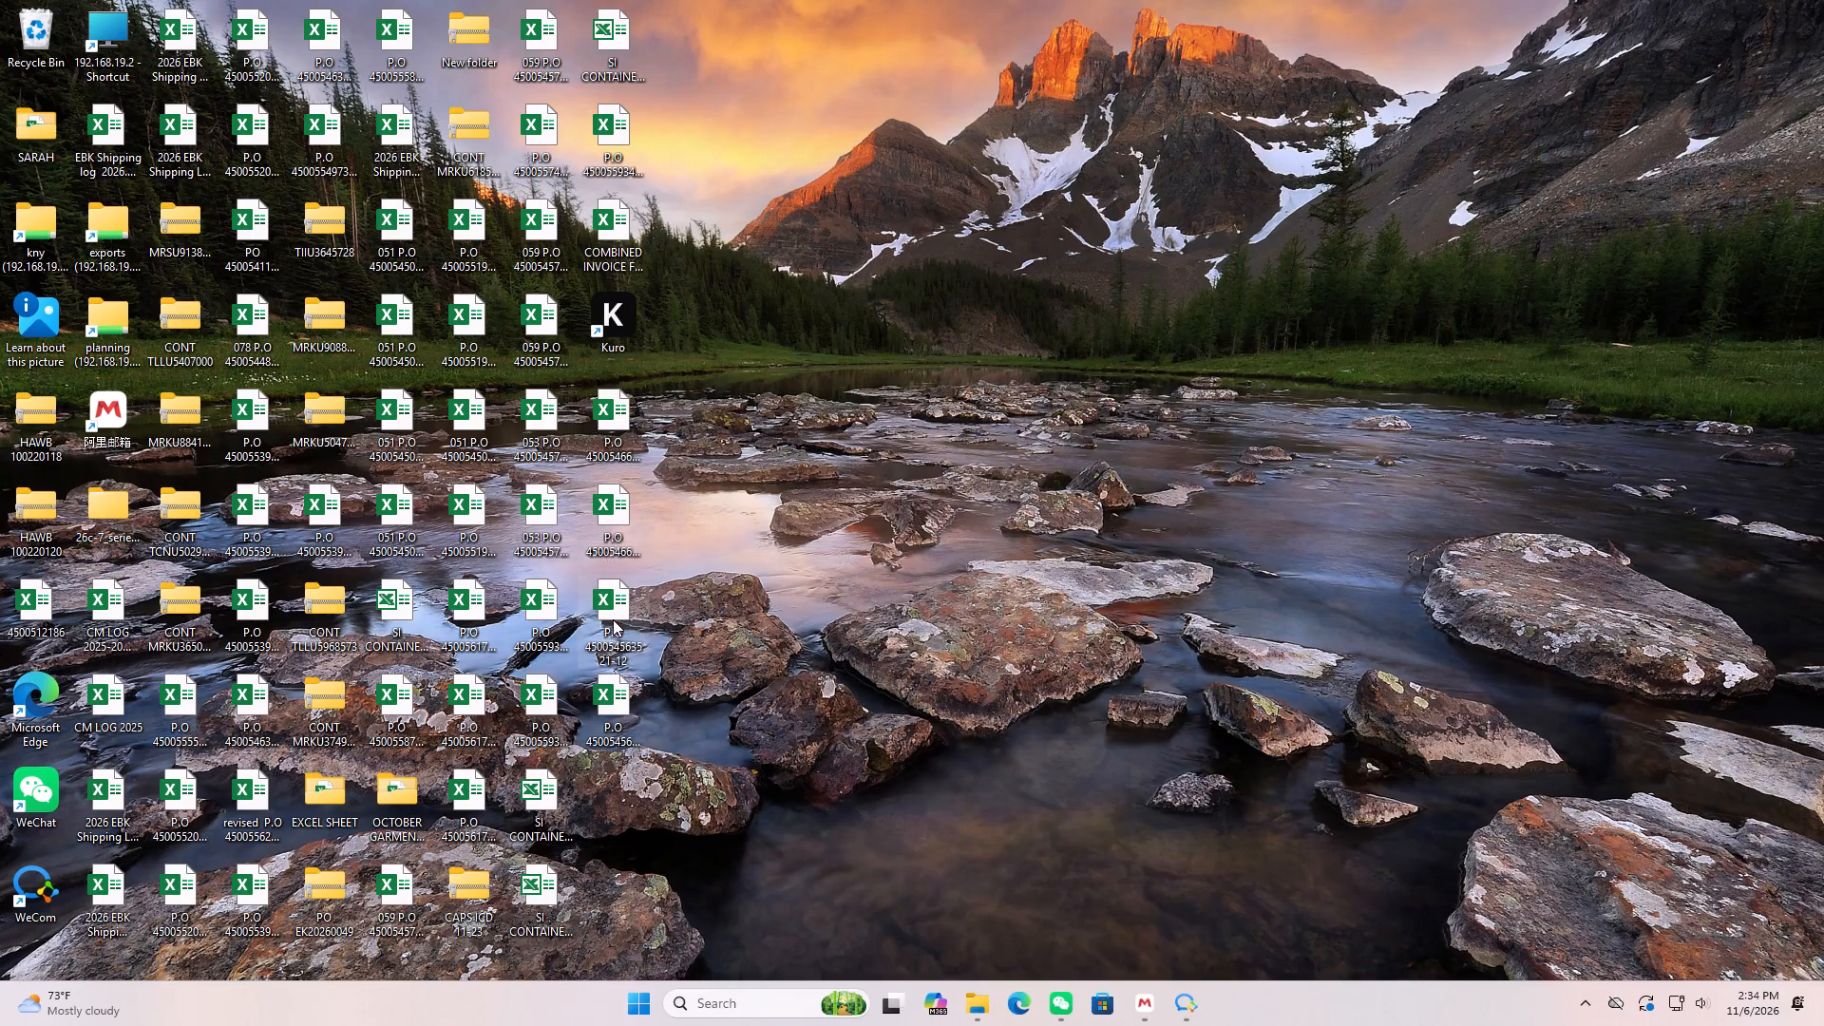
click(585, 756)
click(594, 735)
click(611, 640)
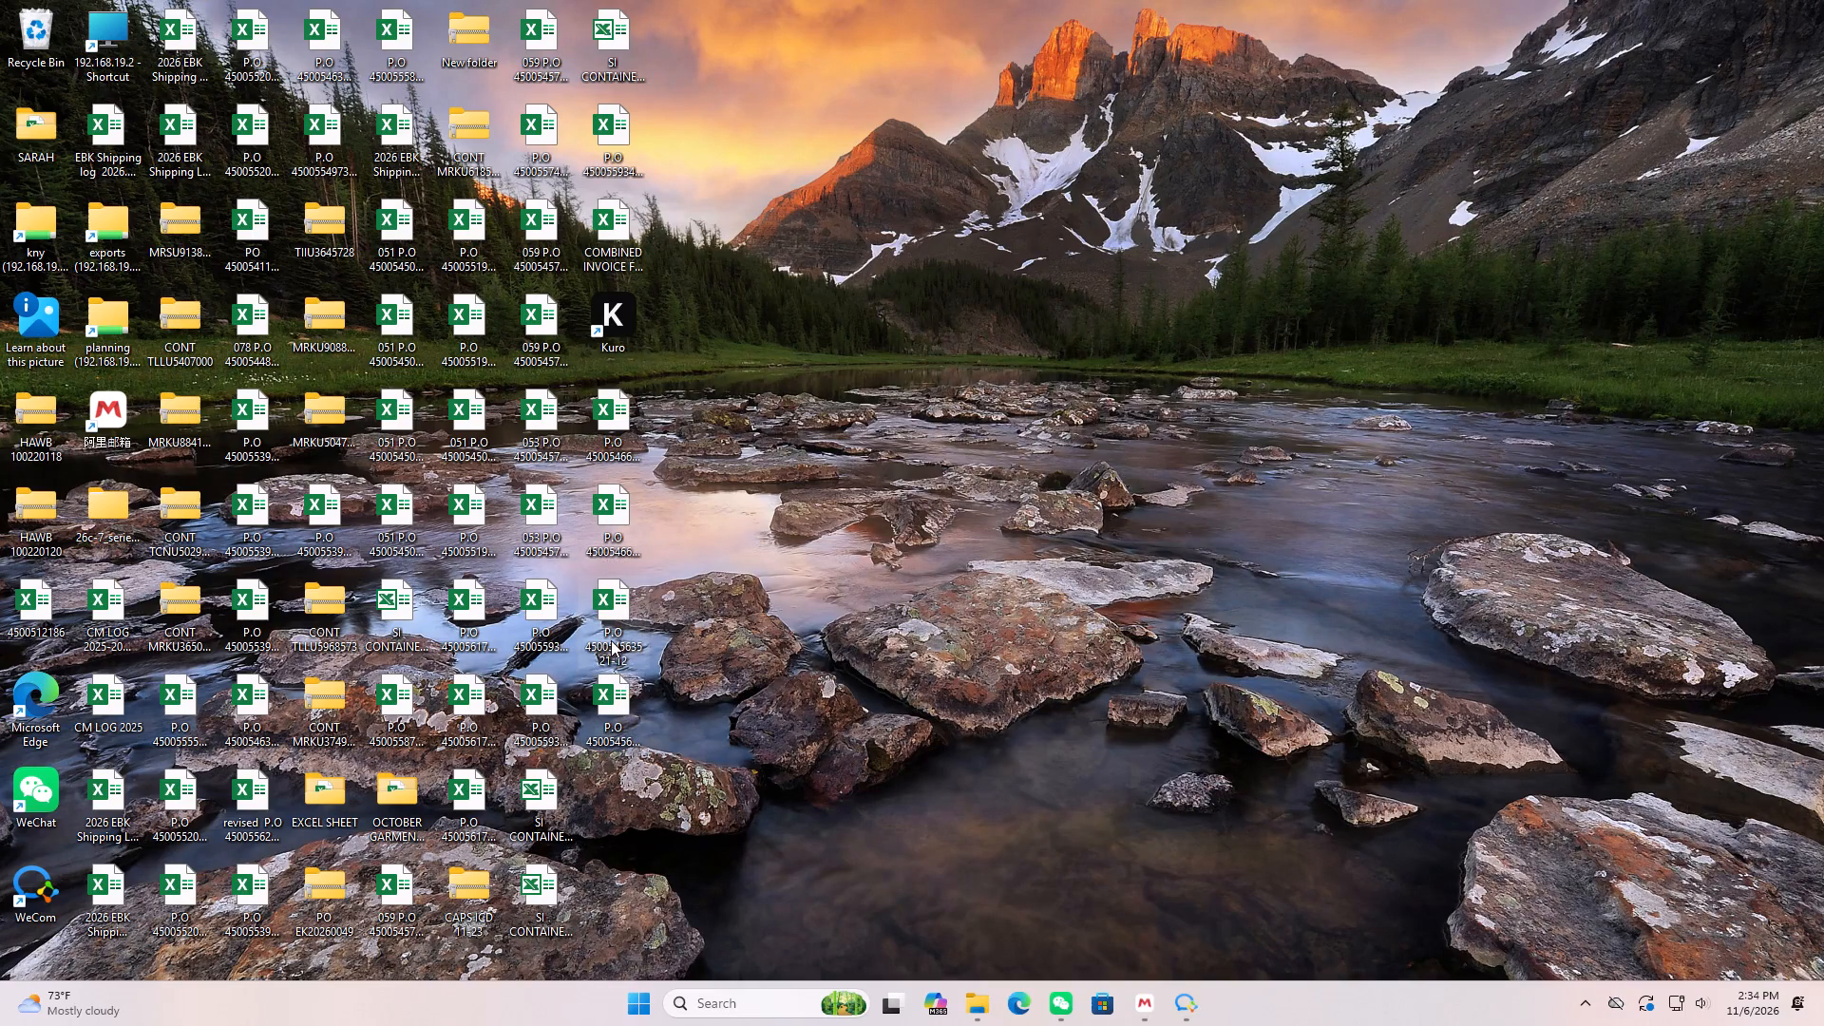
right_click(611, 640)
click(754, 653)
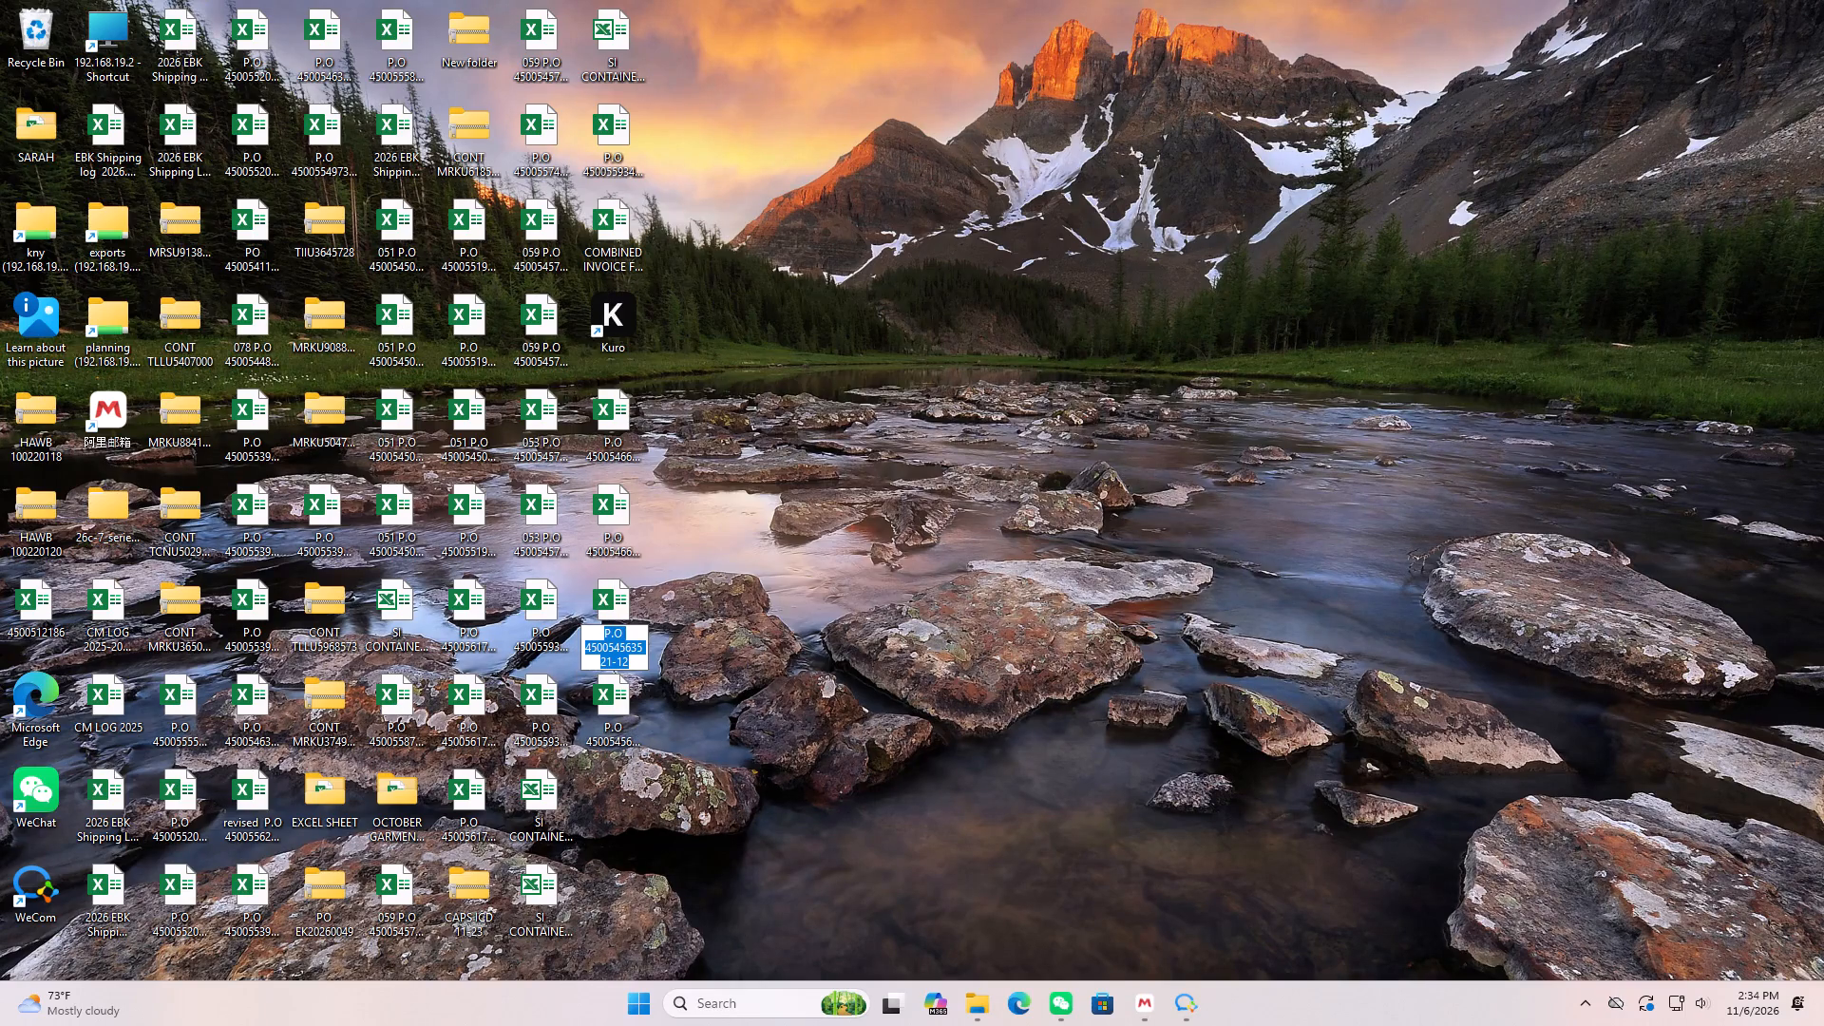
click(634, 663)
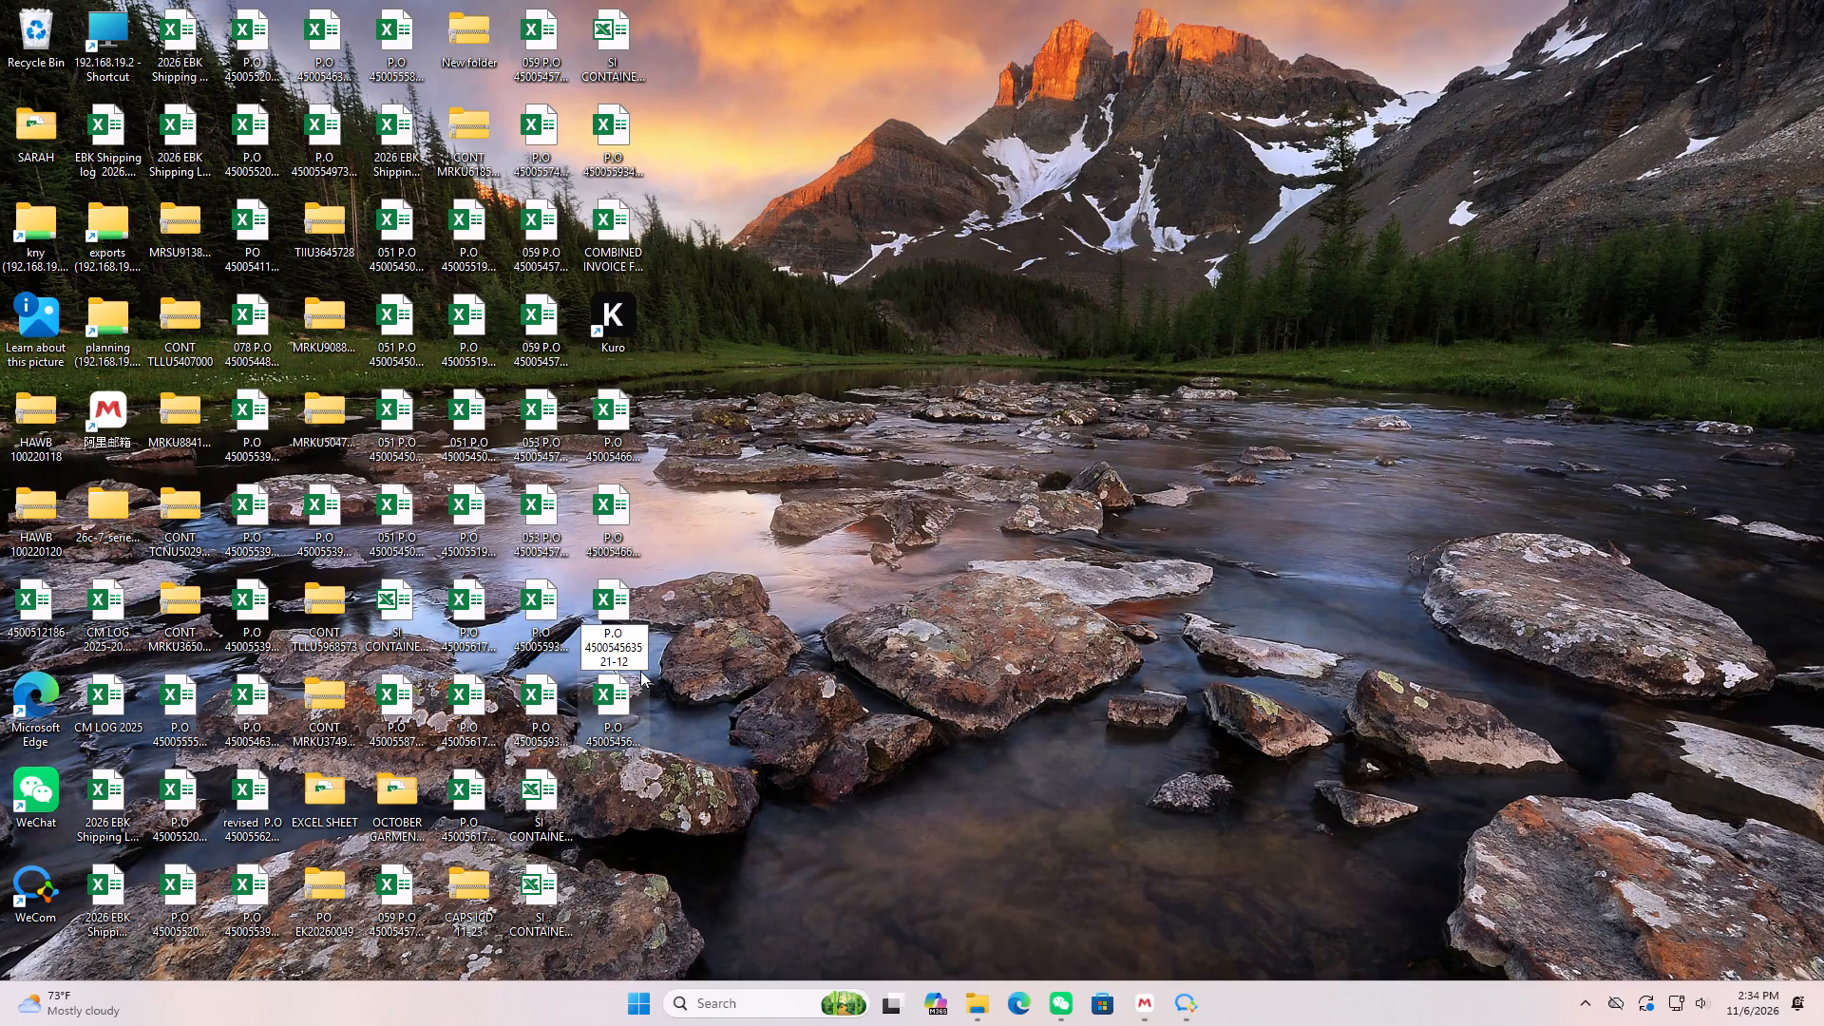
key(BackSpace)
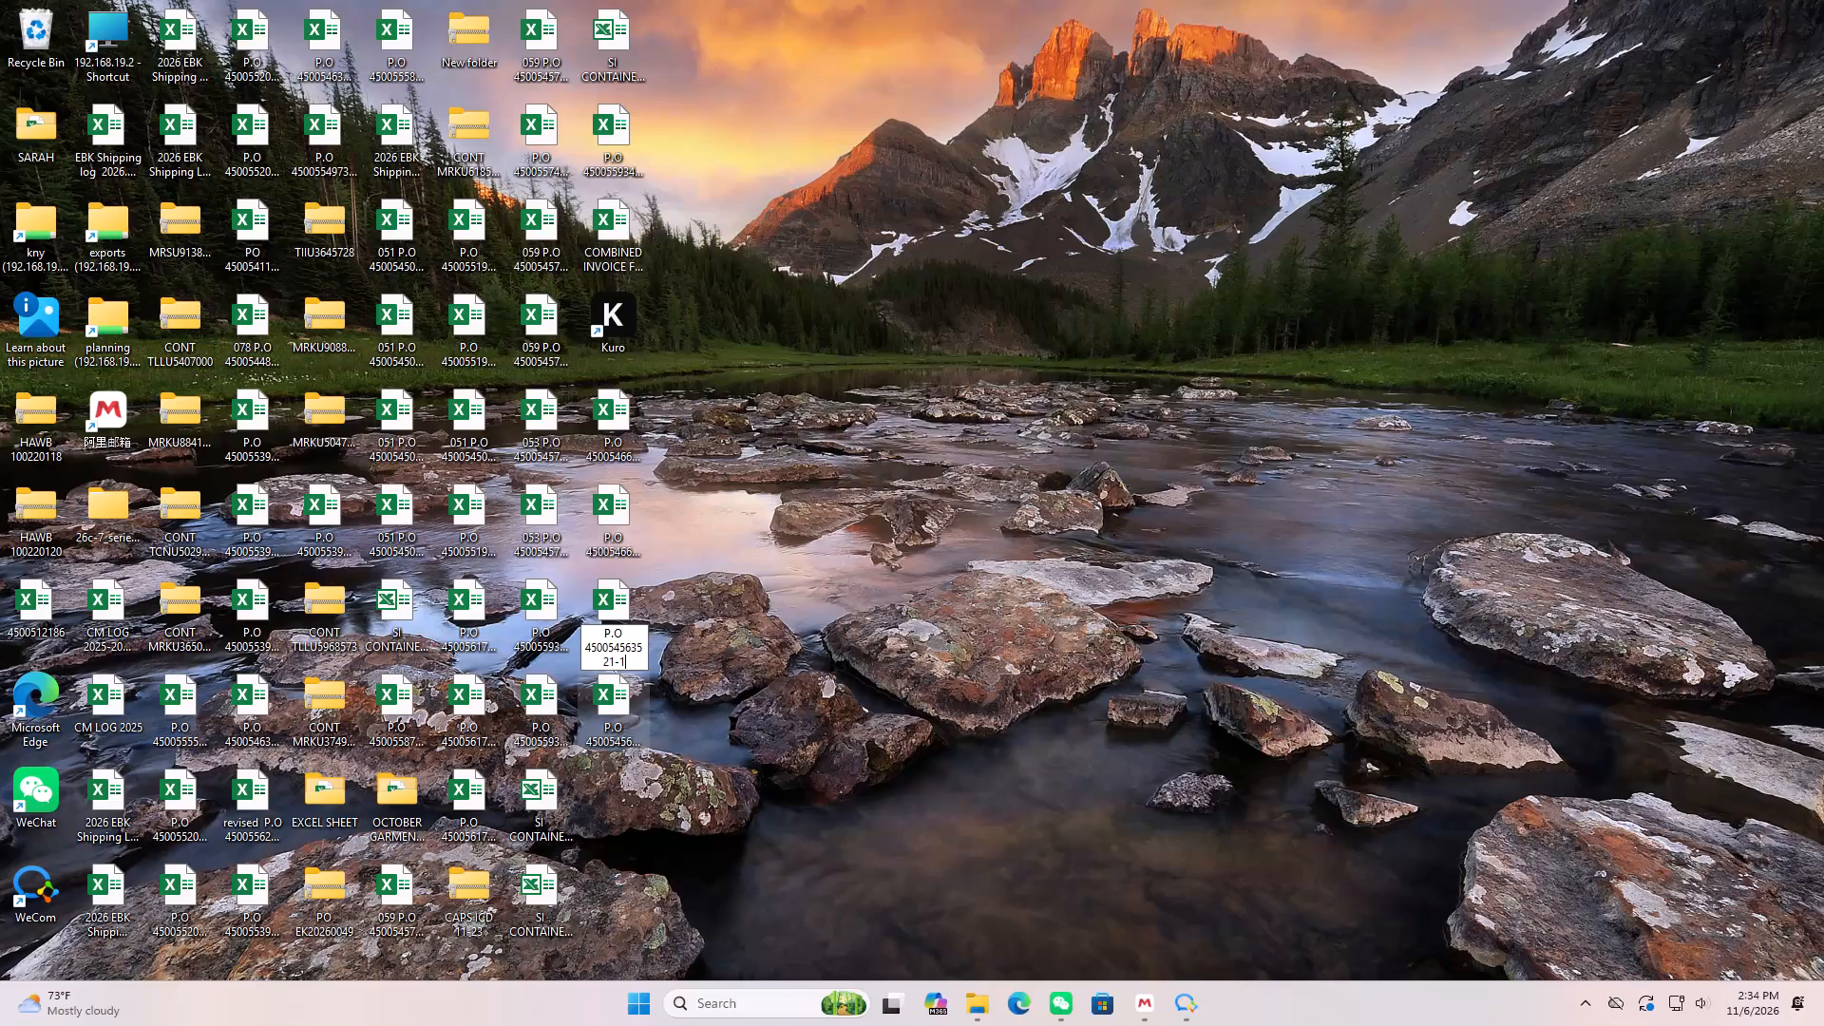
key(BackSpace)
key(BackSpace)
key(BackSpace)
key(BackSpace)
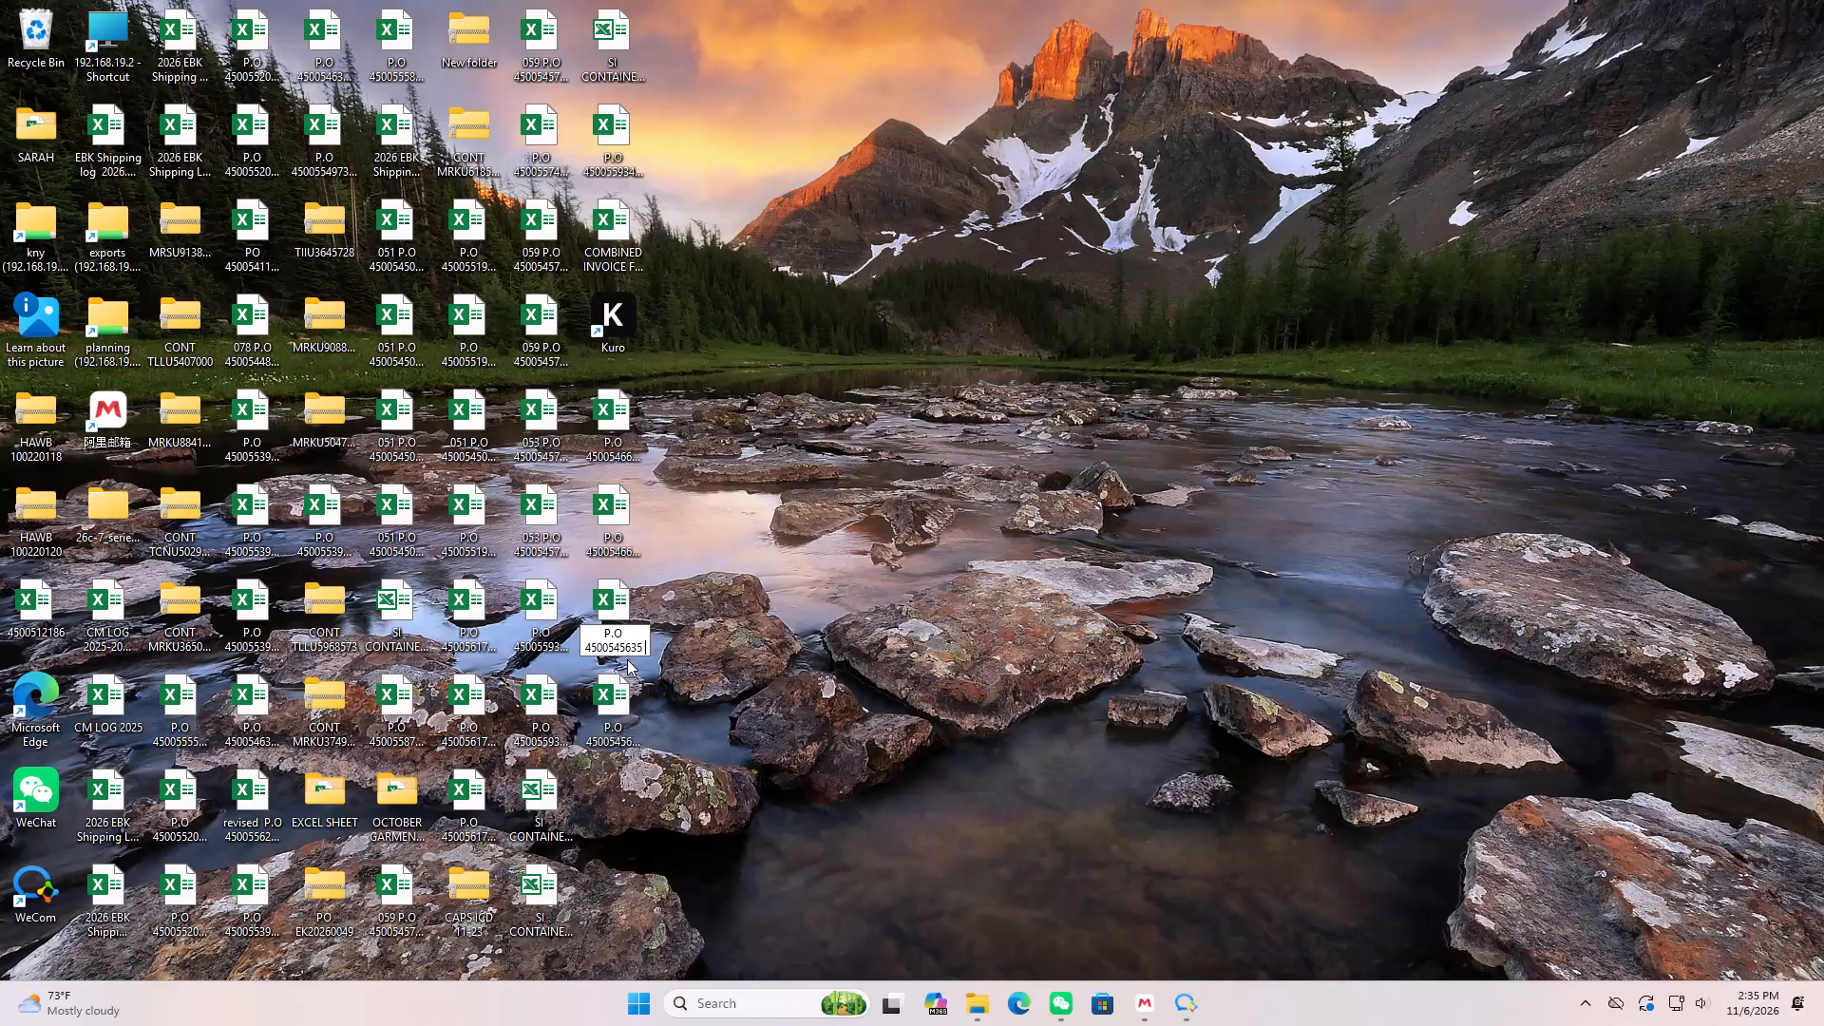
text(12-21)
key(Return)
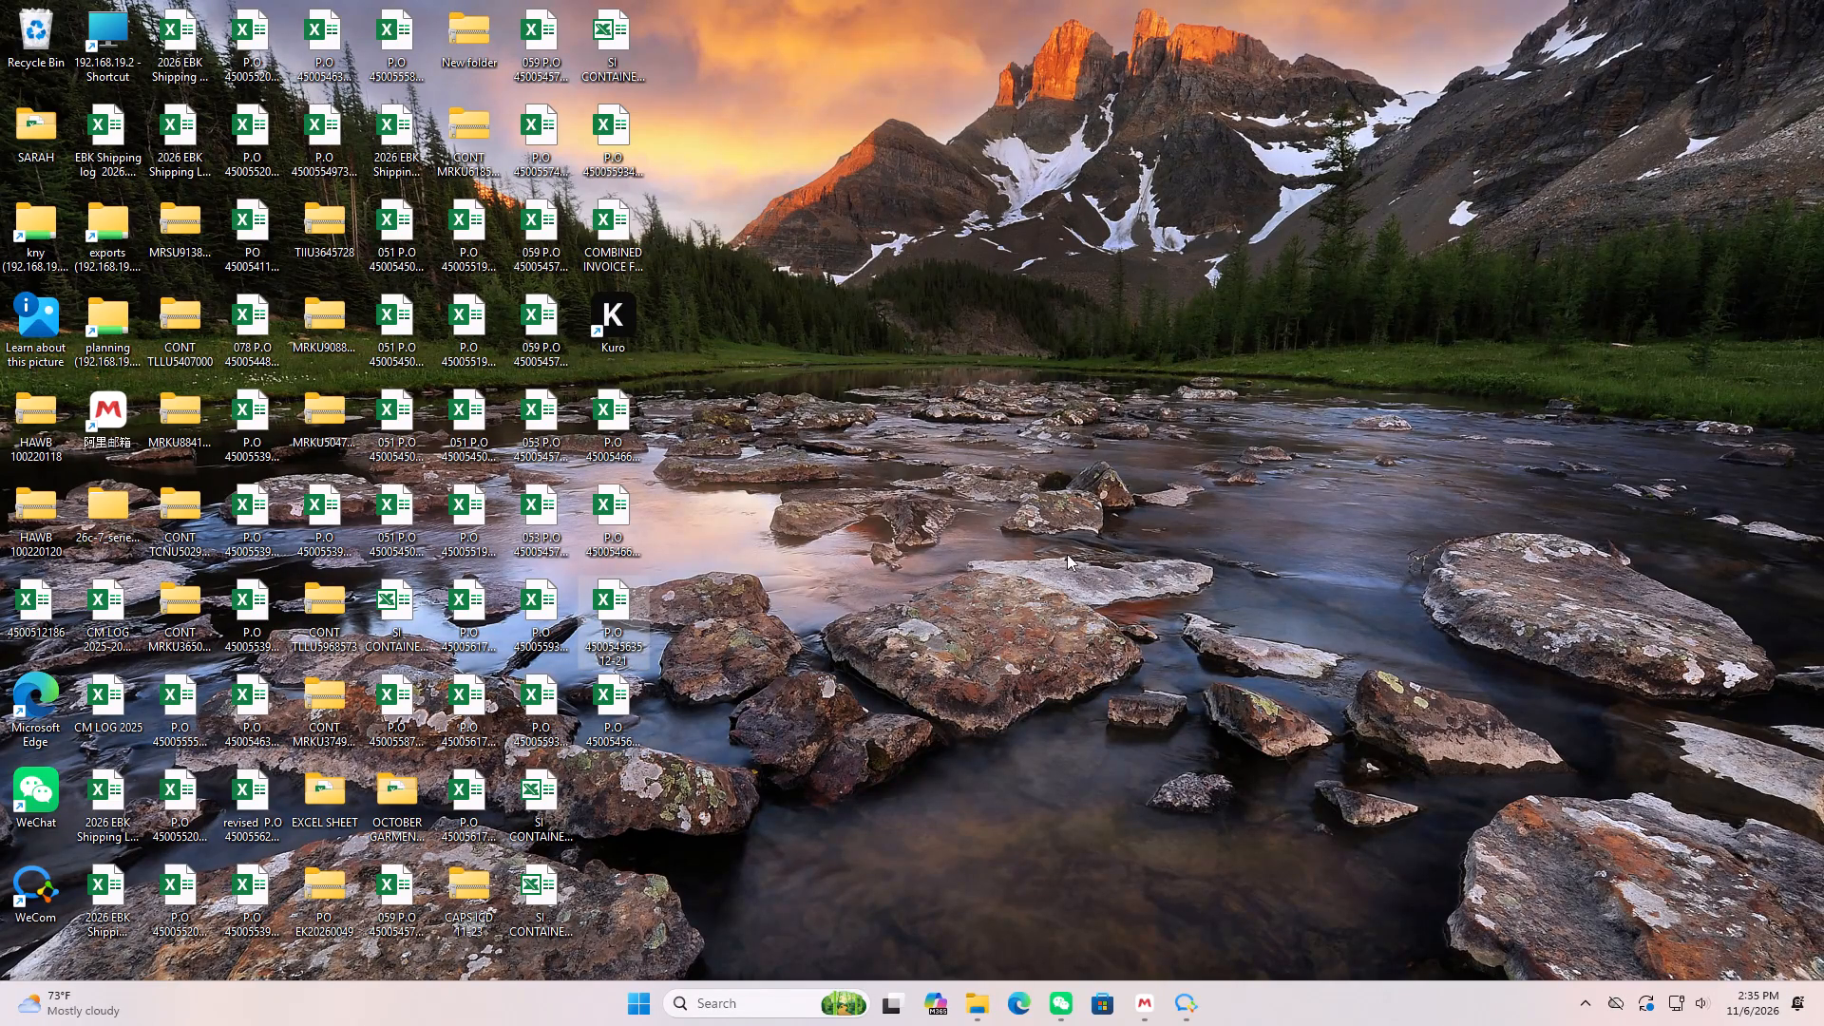
Create a compressed (zipped) folder on the Desktop named ICD 12-21.
click(774, 638)
right_click(778, 639)
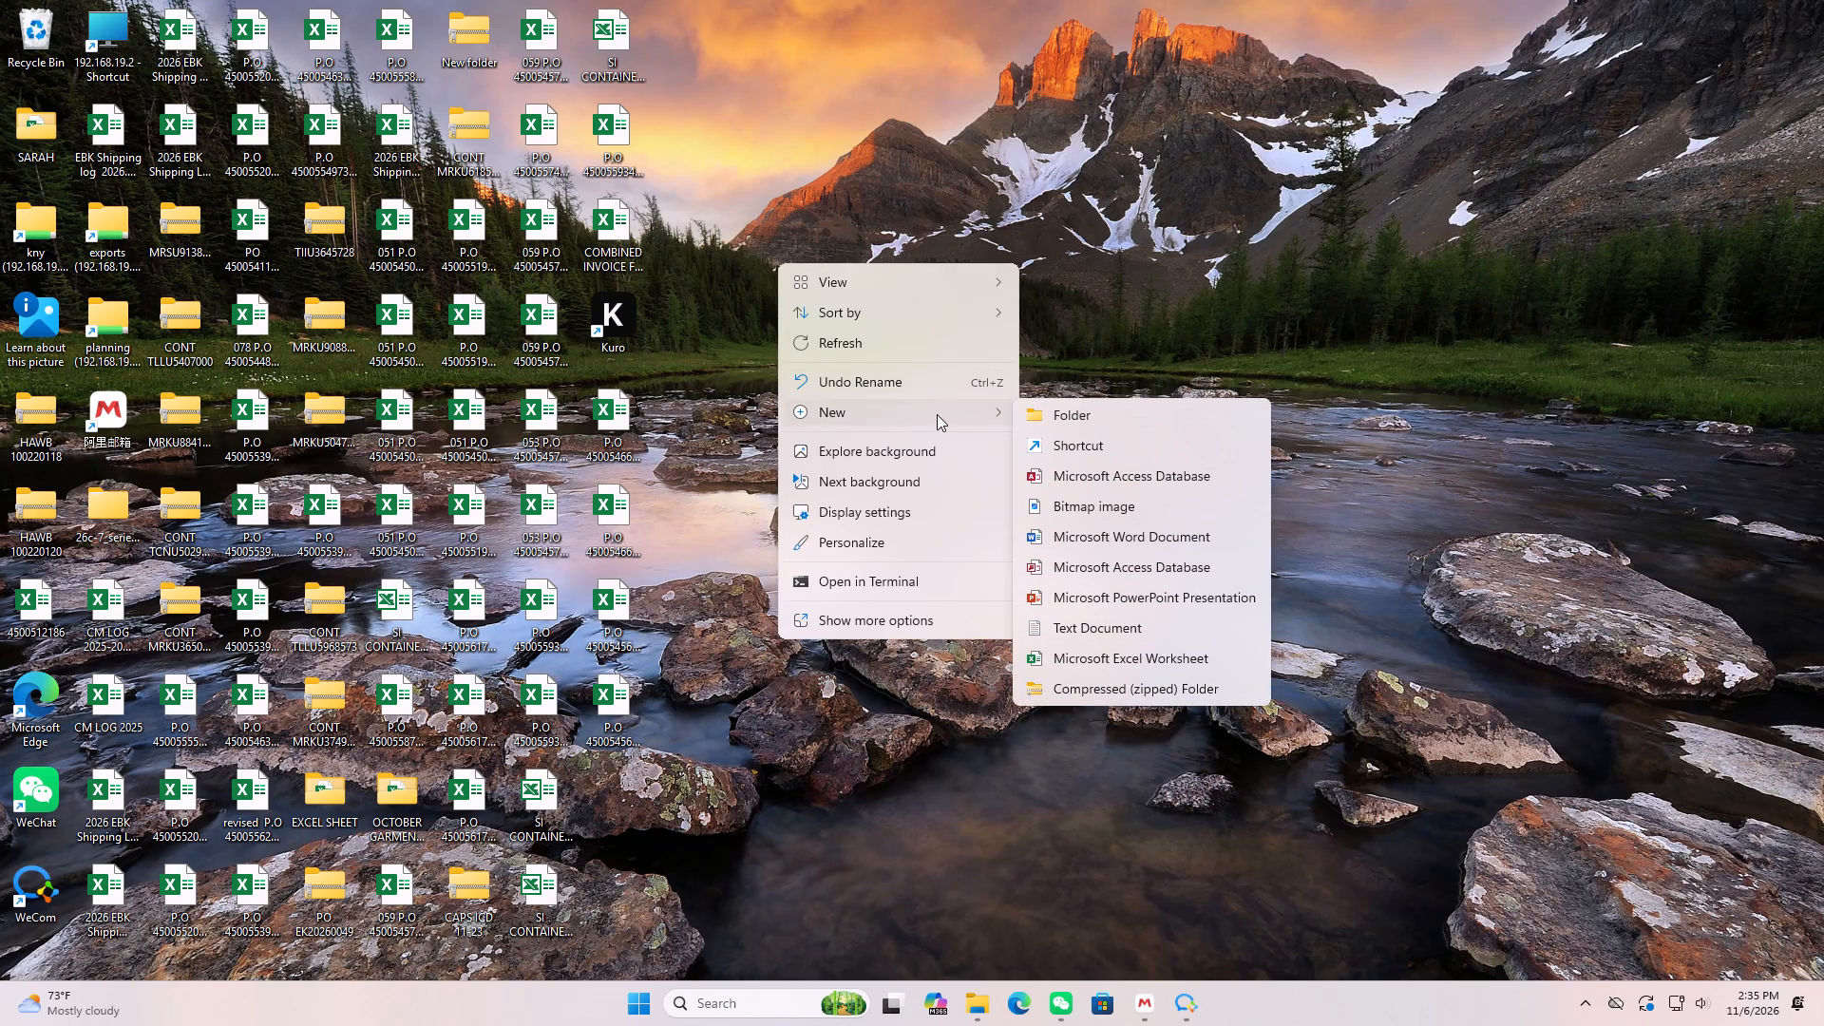
click(1048, 684)
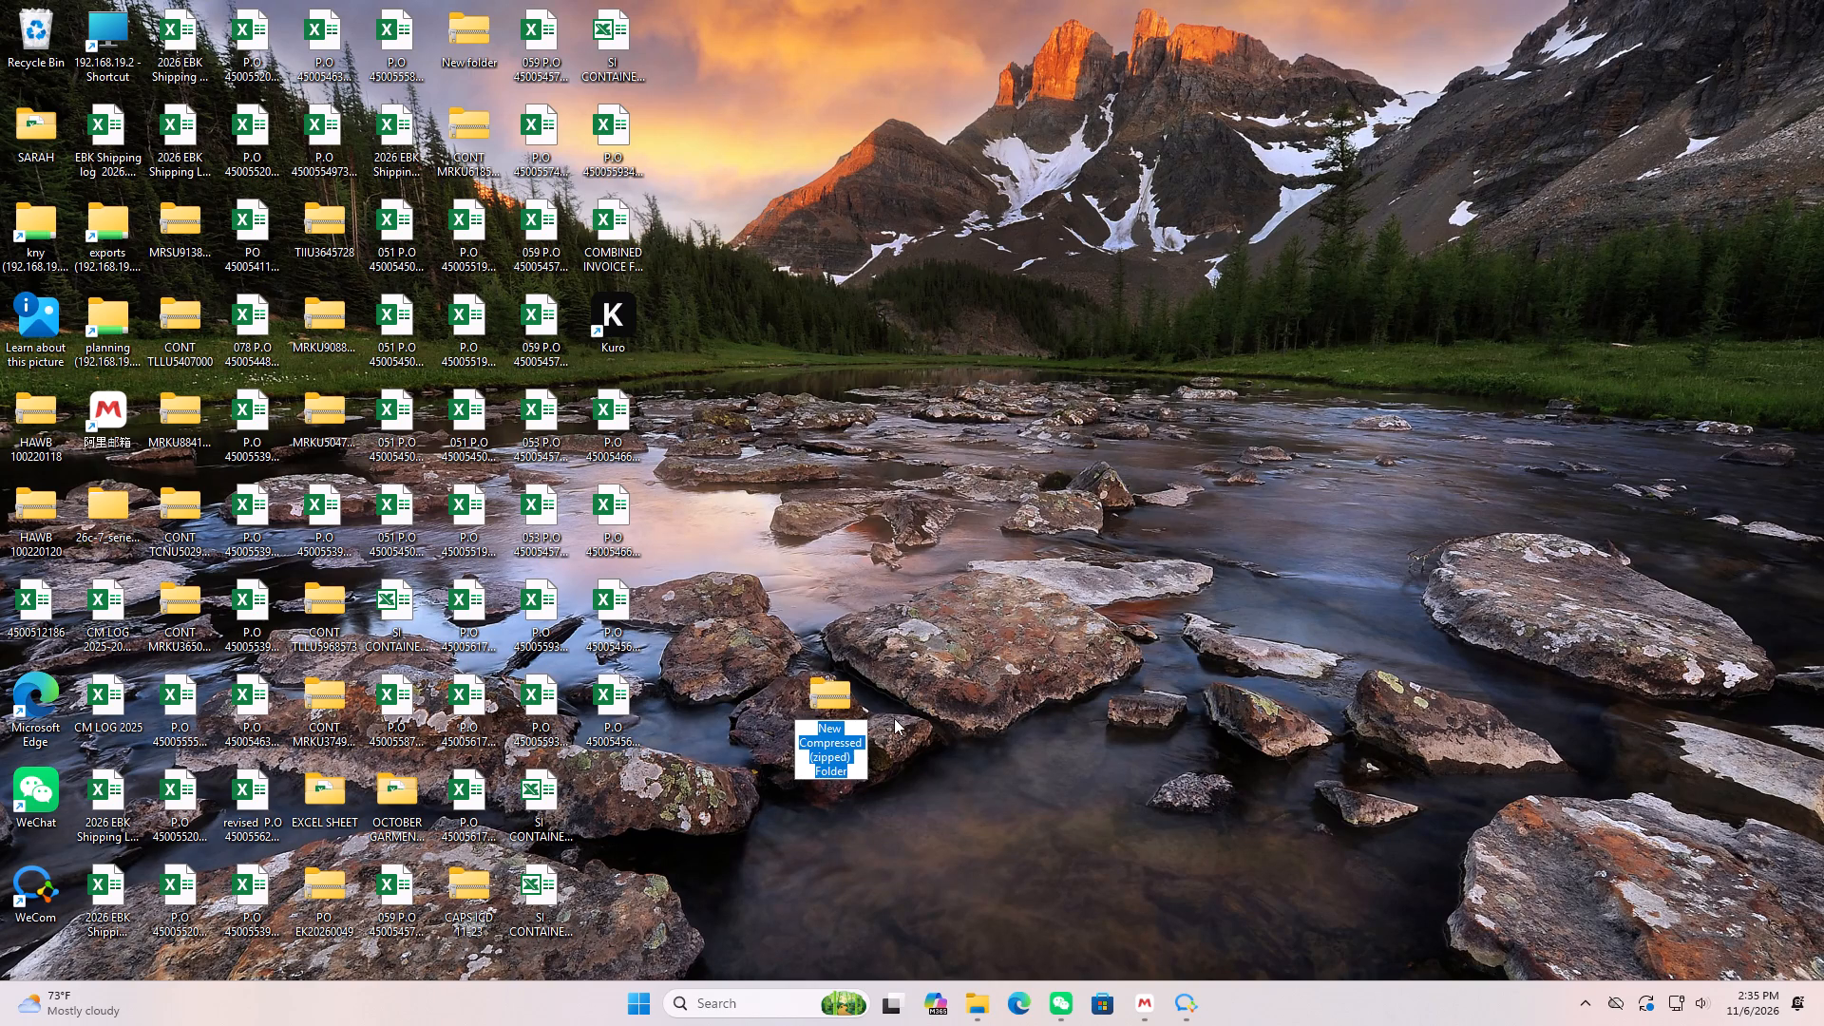
key(i)
text(CD)
key(space)
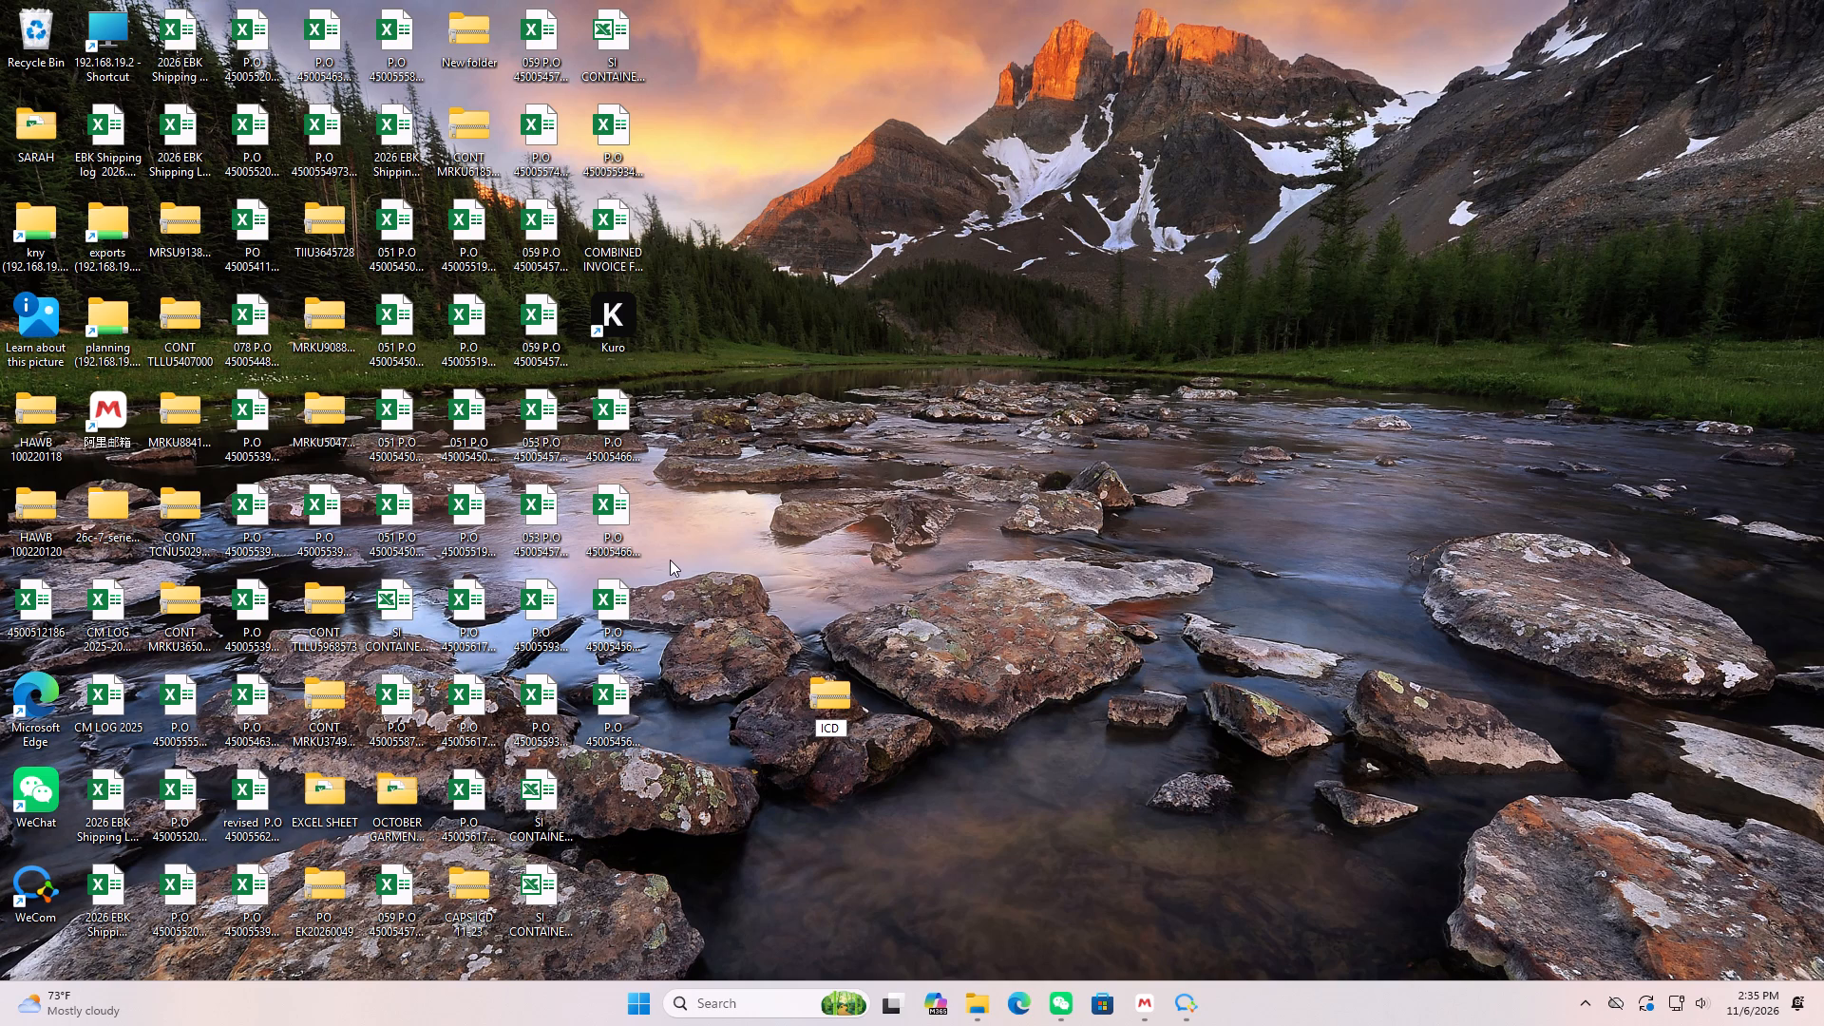
text(12-21)
key(Return)
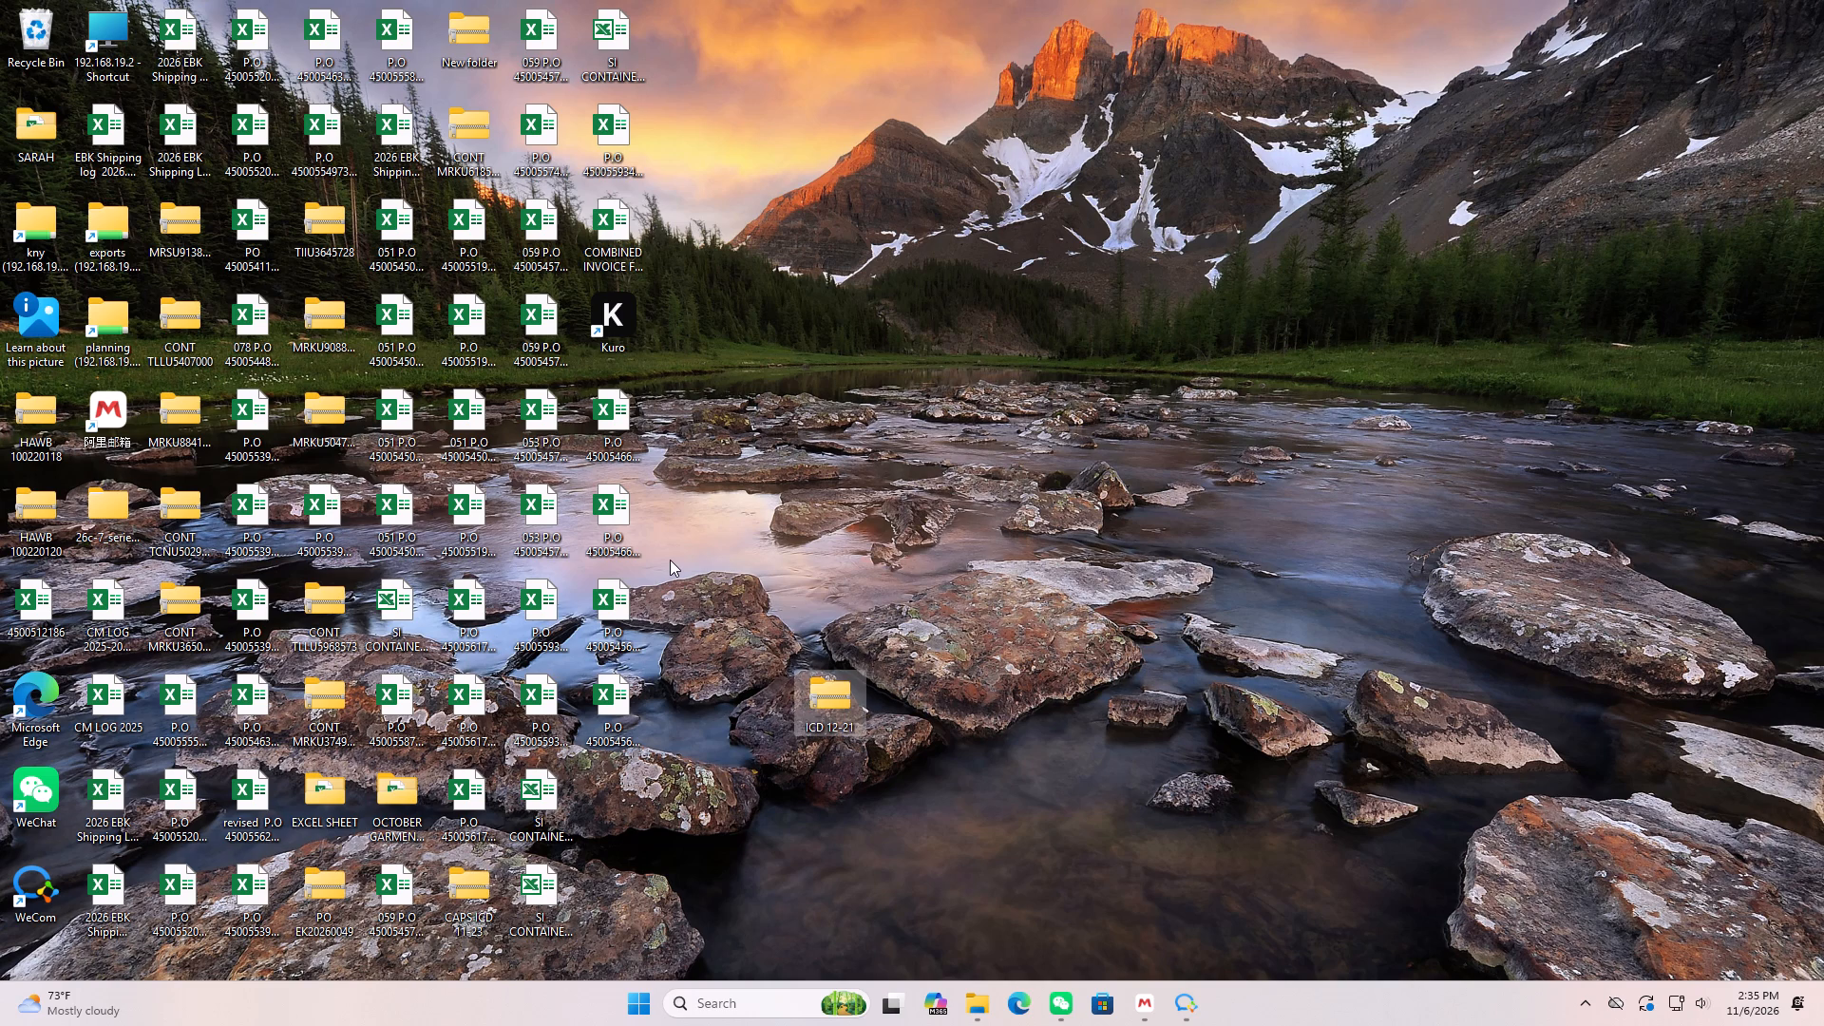
drag(613, 598, 819, 684)
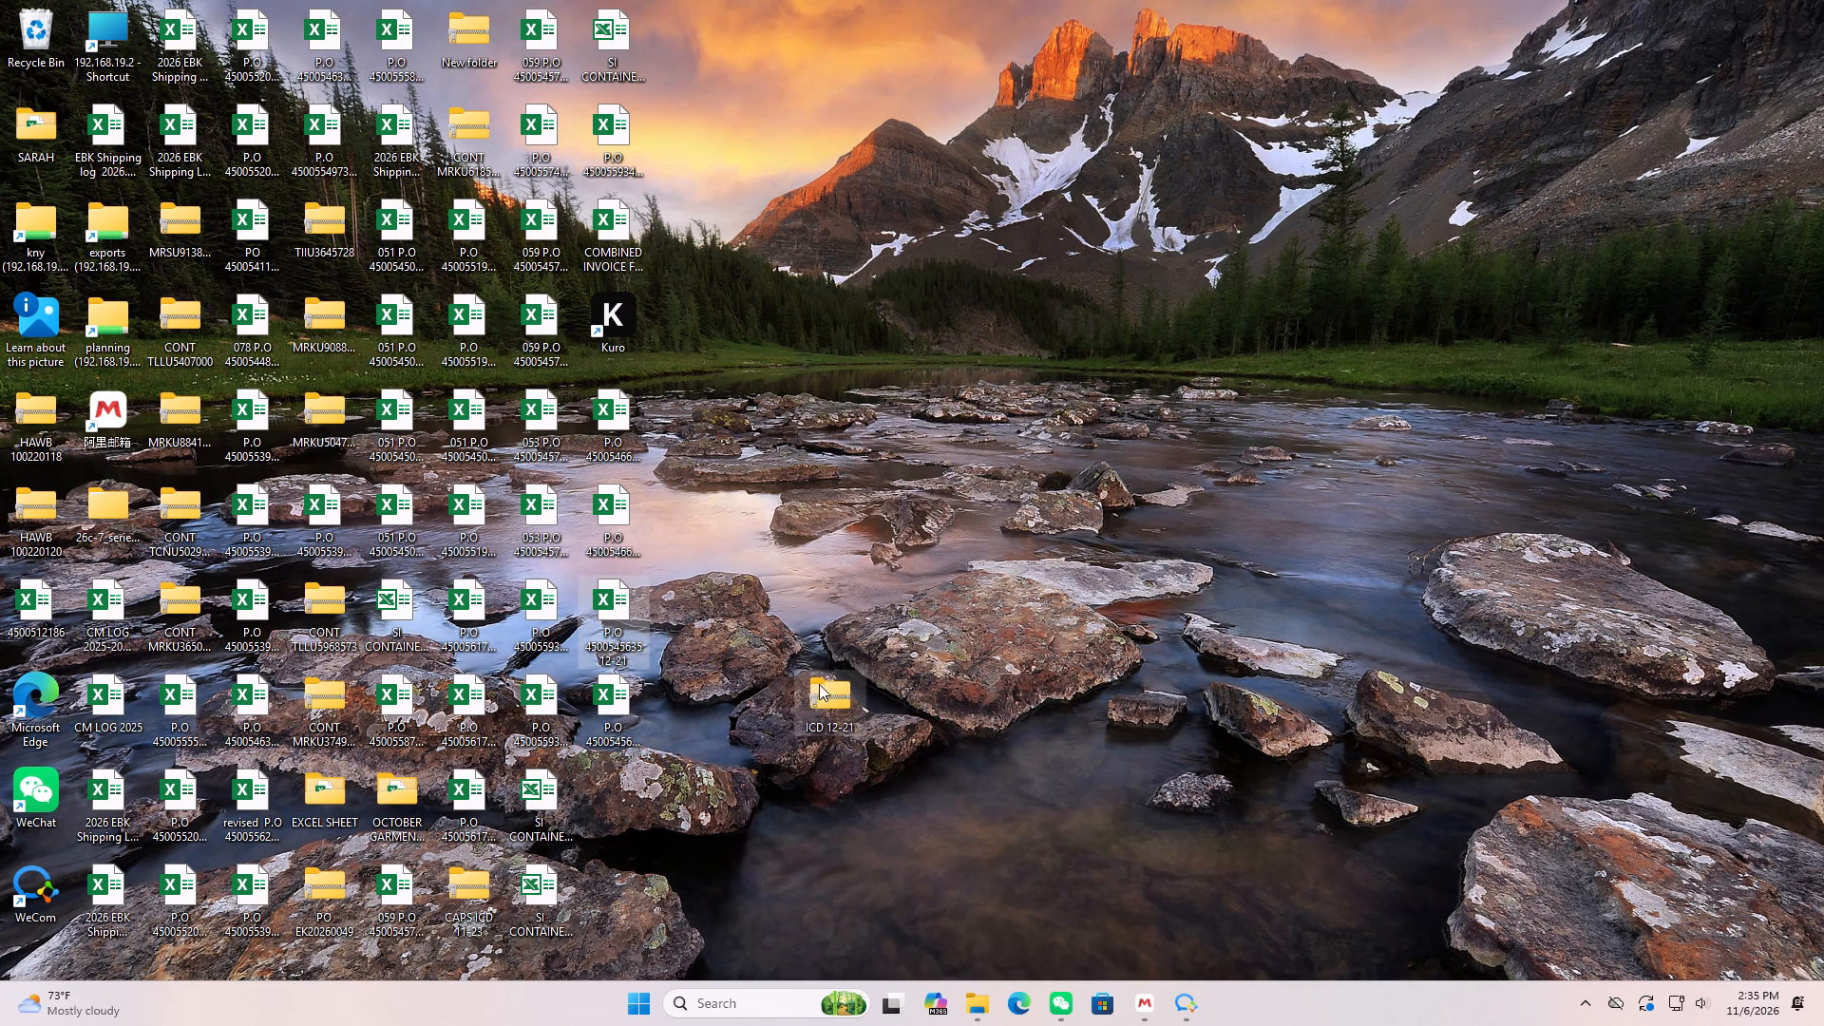
drag(608, 697, 811, 688)
click(865, 516)
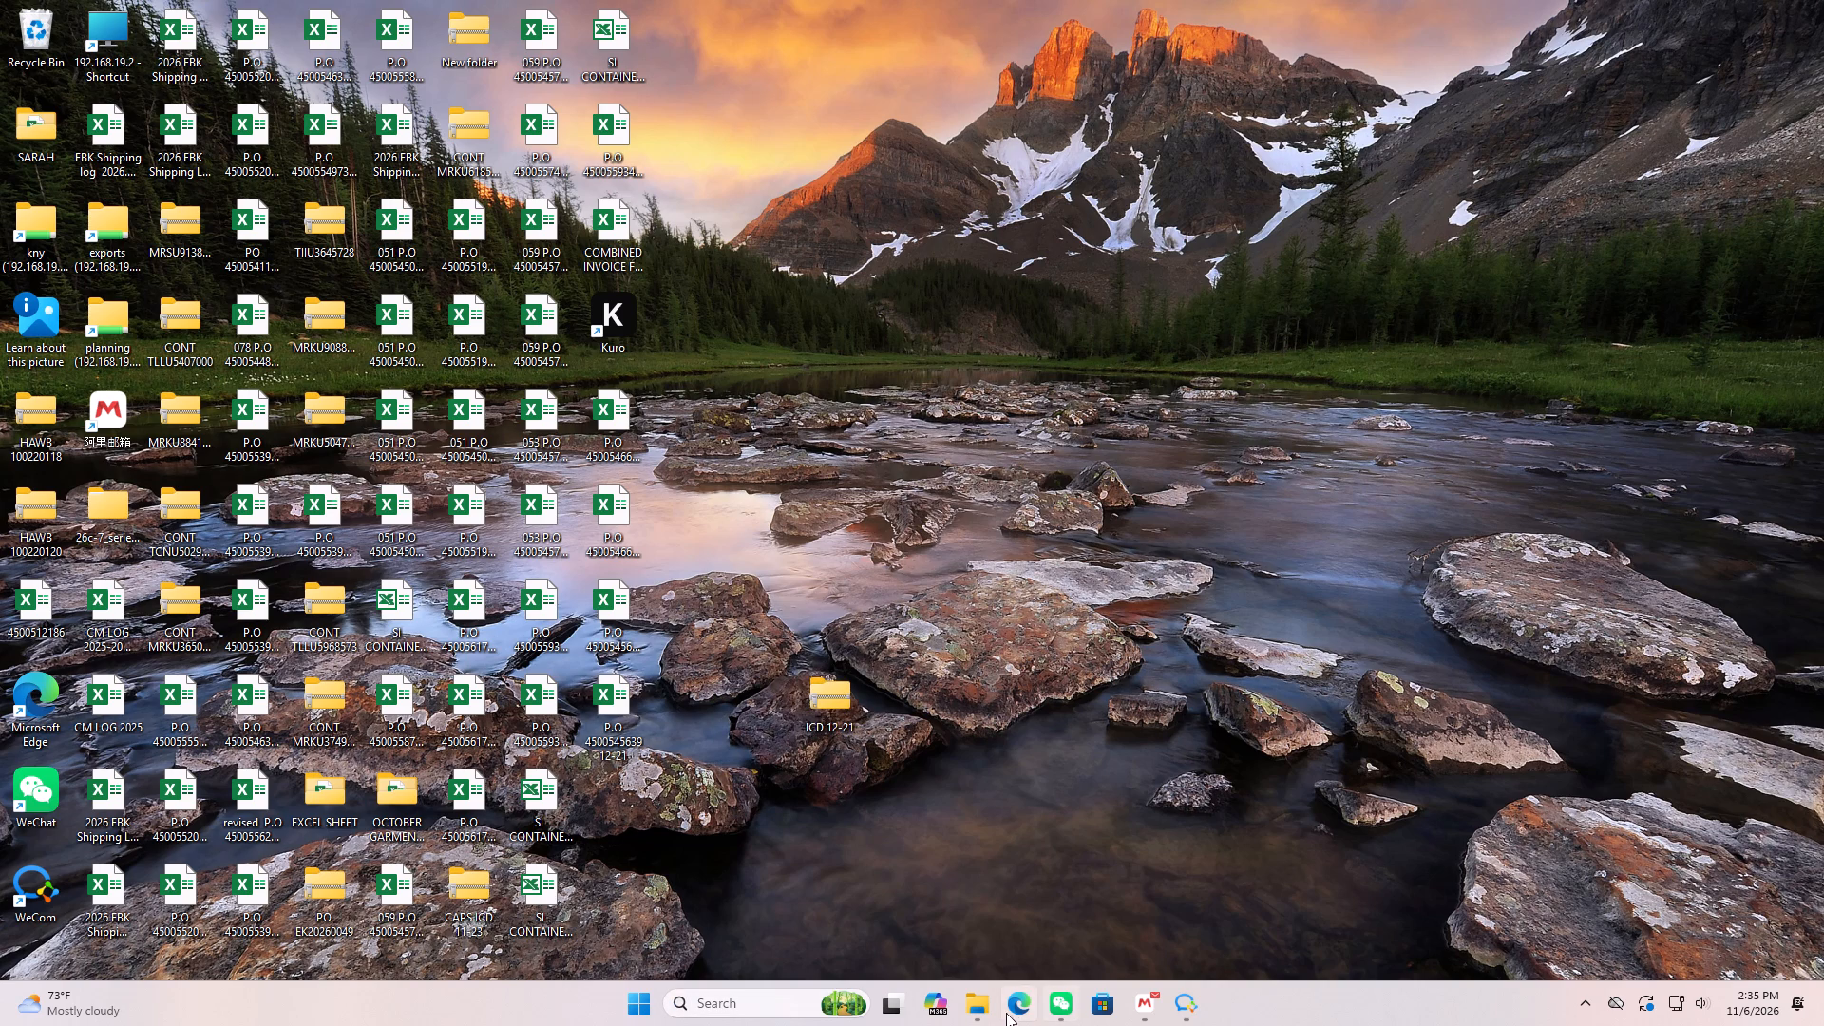
click(1054, 1003)
scroll(1368, 292, down, 2)
scroll(1377, 207, up, 5)
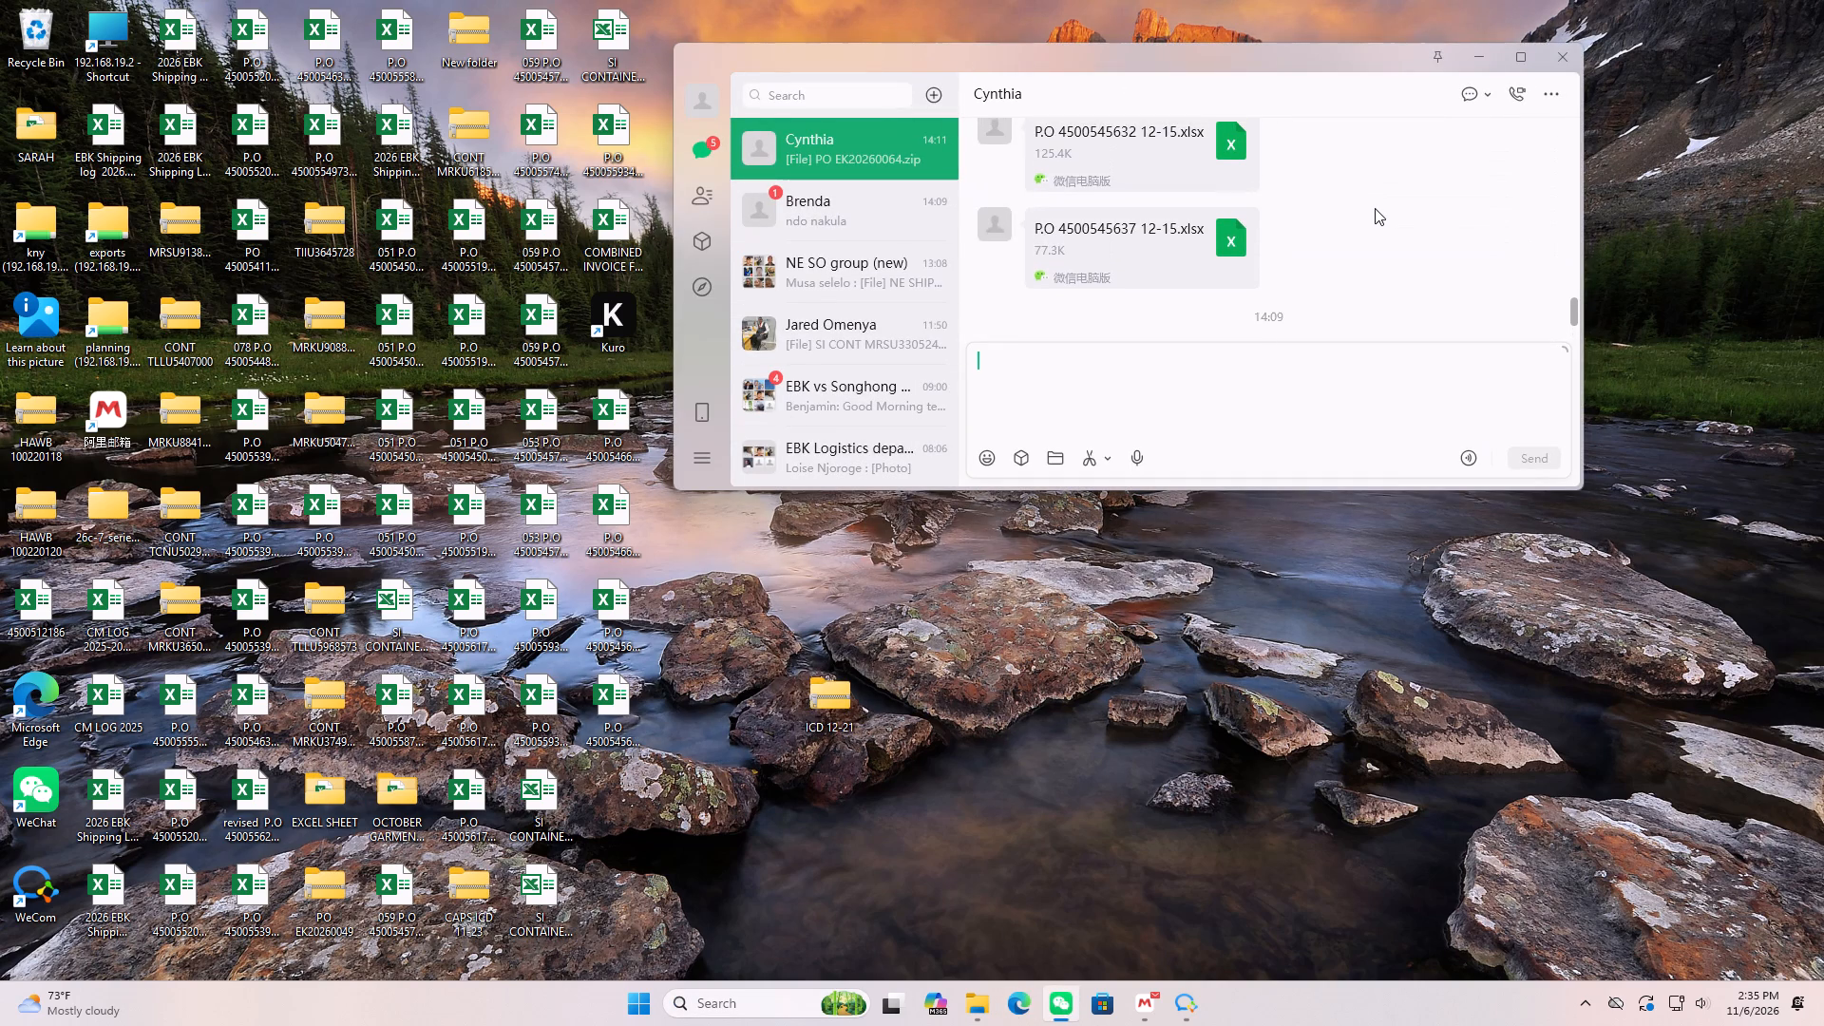
scroll(1375, 208, up, 1)
scroll(1203, 262, up, 1)
scroll(1203, 262, down, 2)
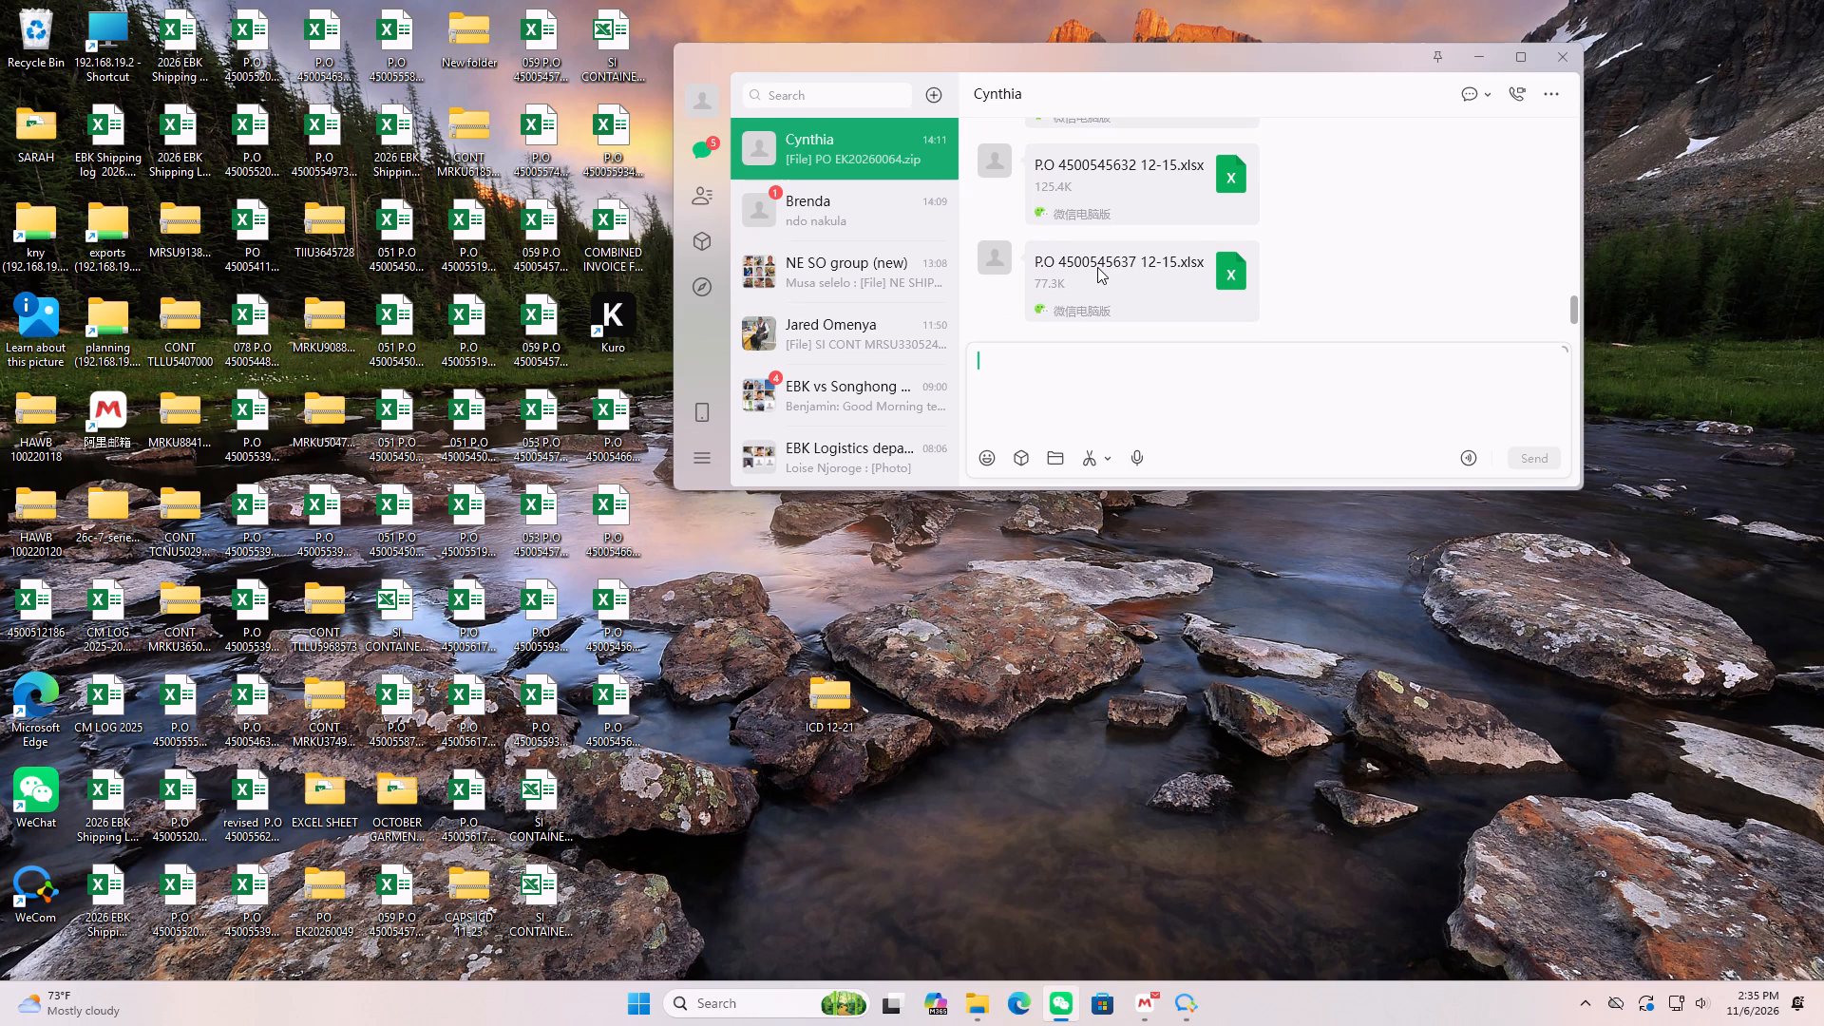
scroll(1097, 267, up, 4)
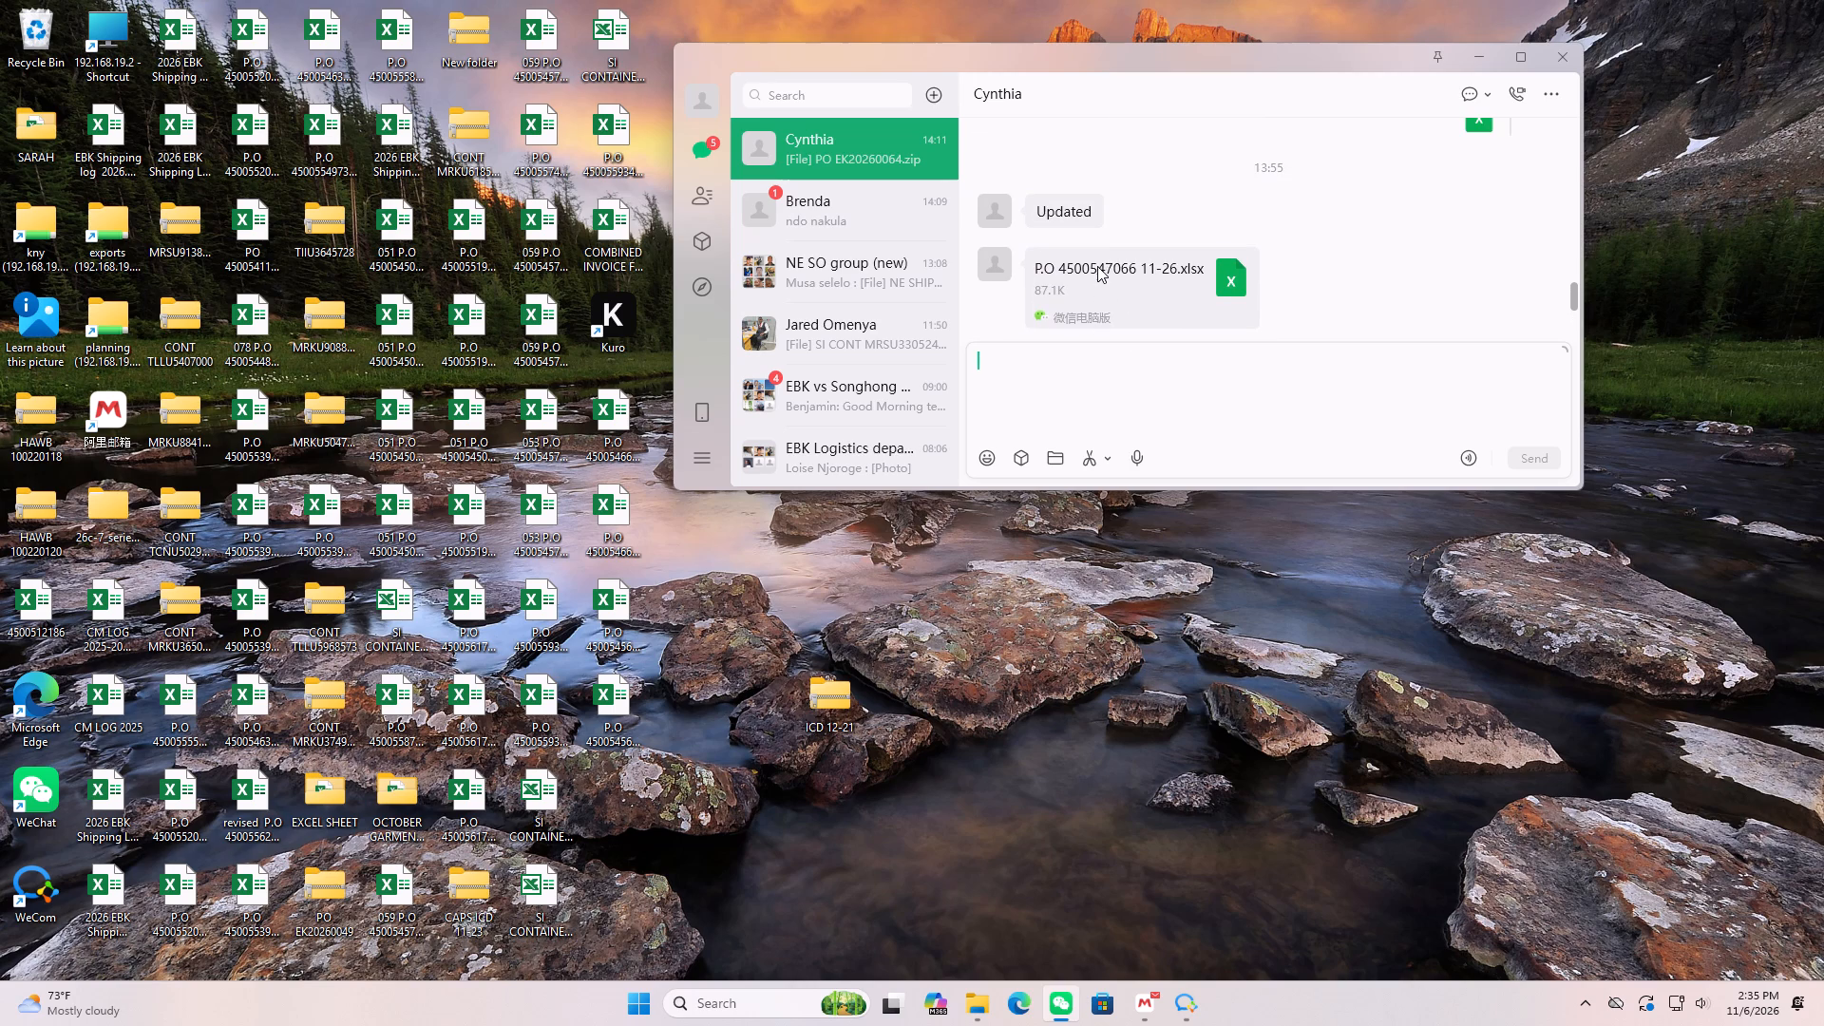
click(1097, 264)
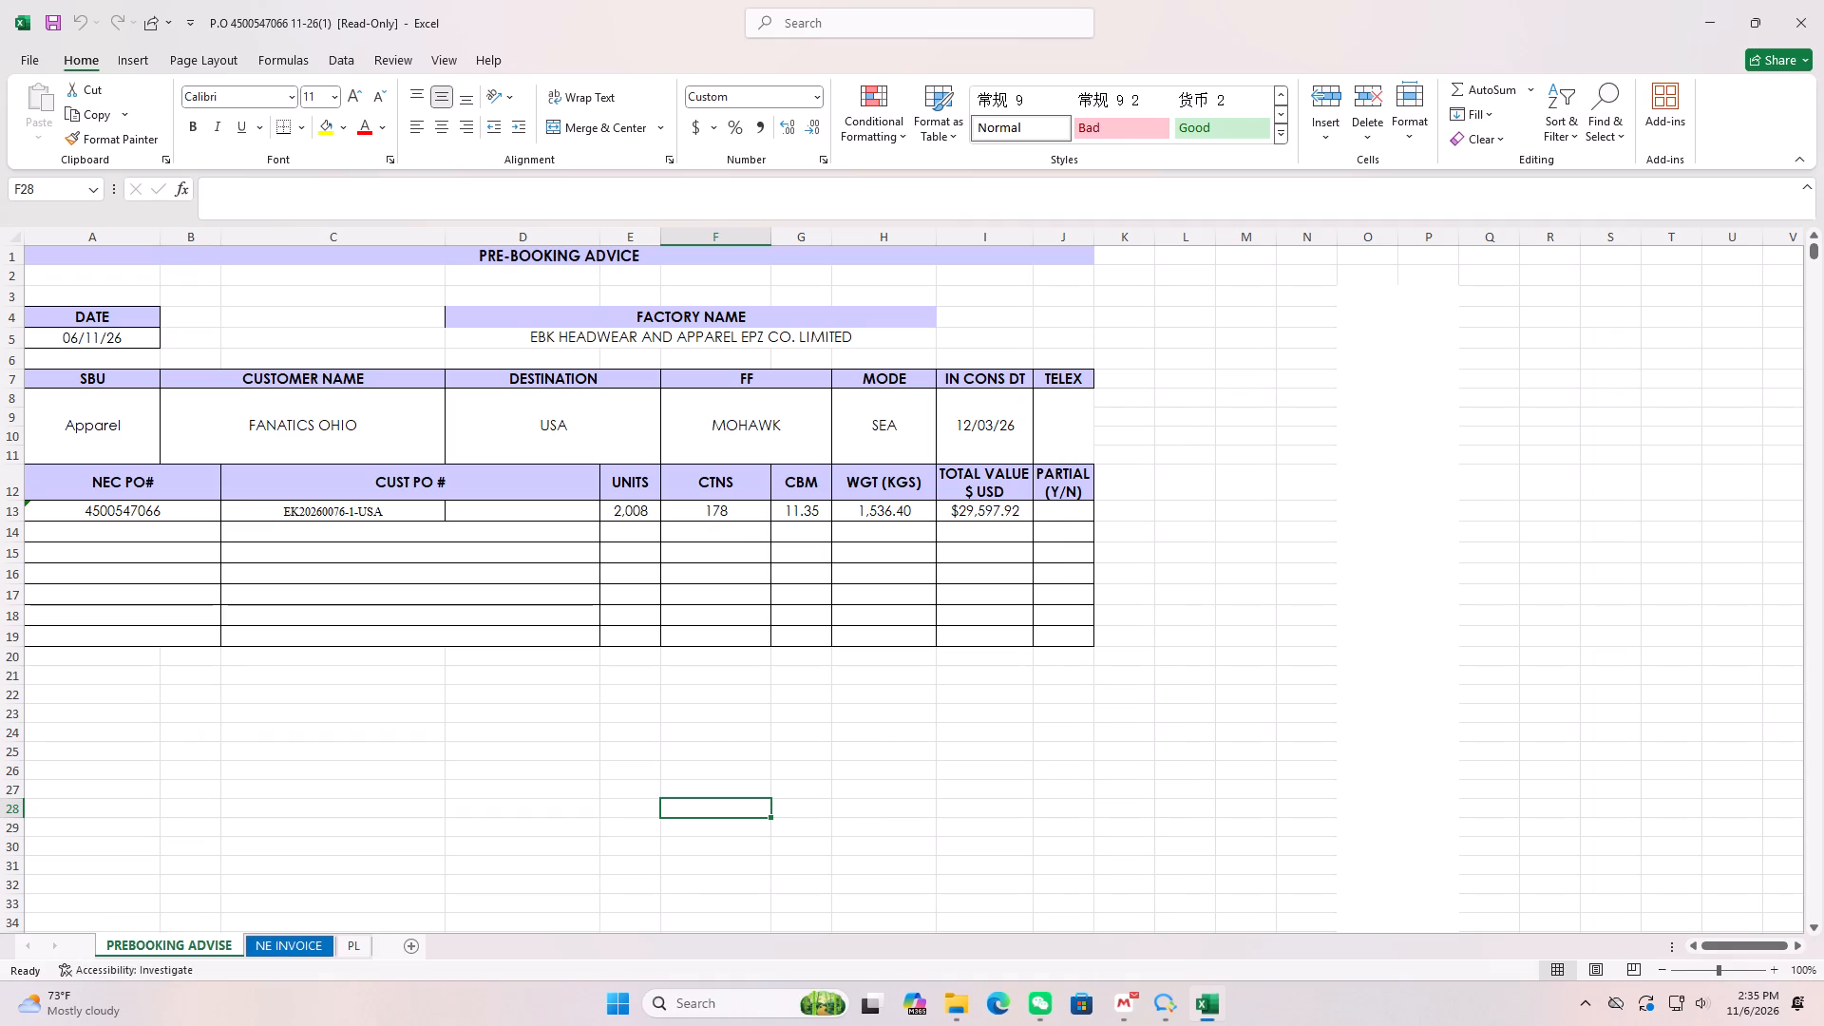
click(24, 54)
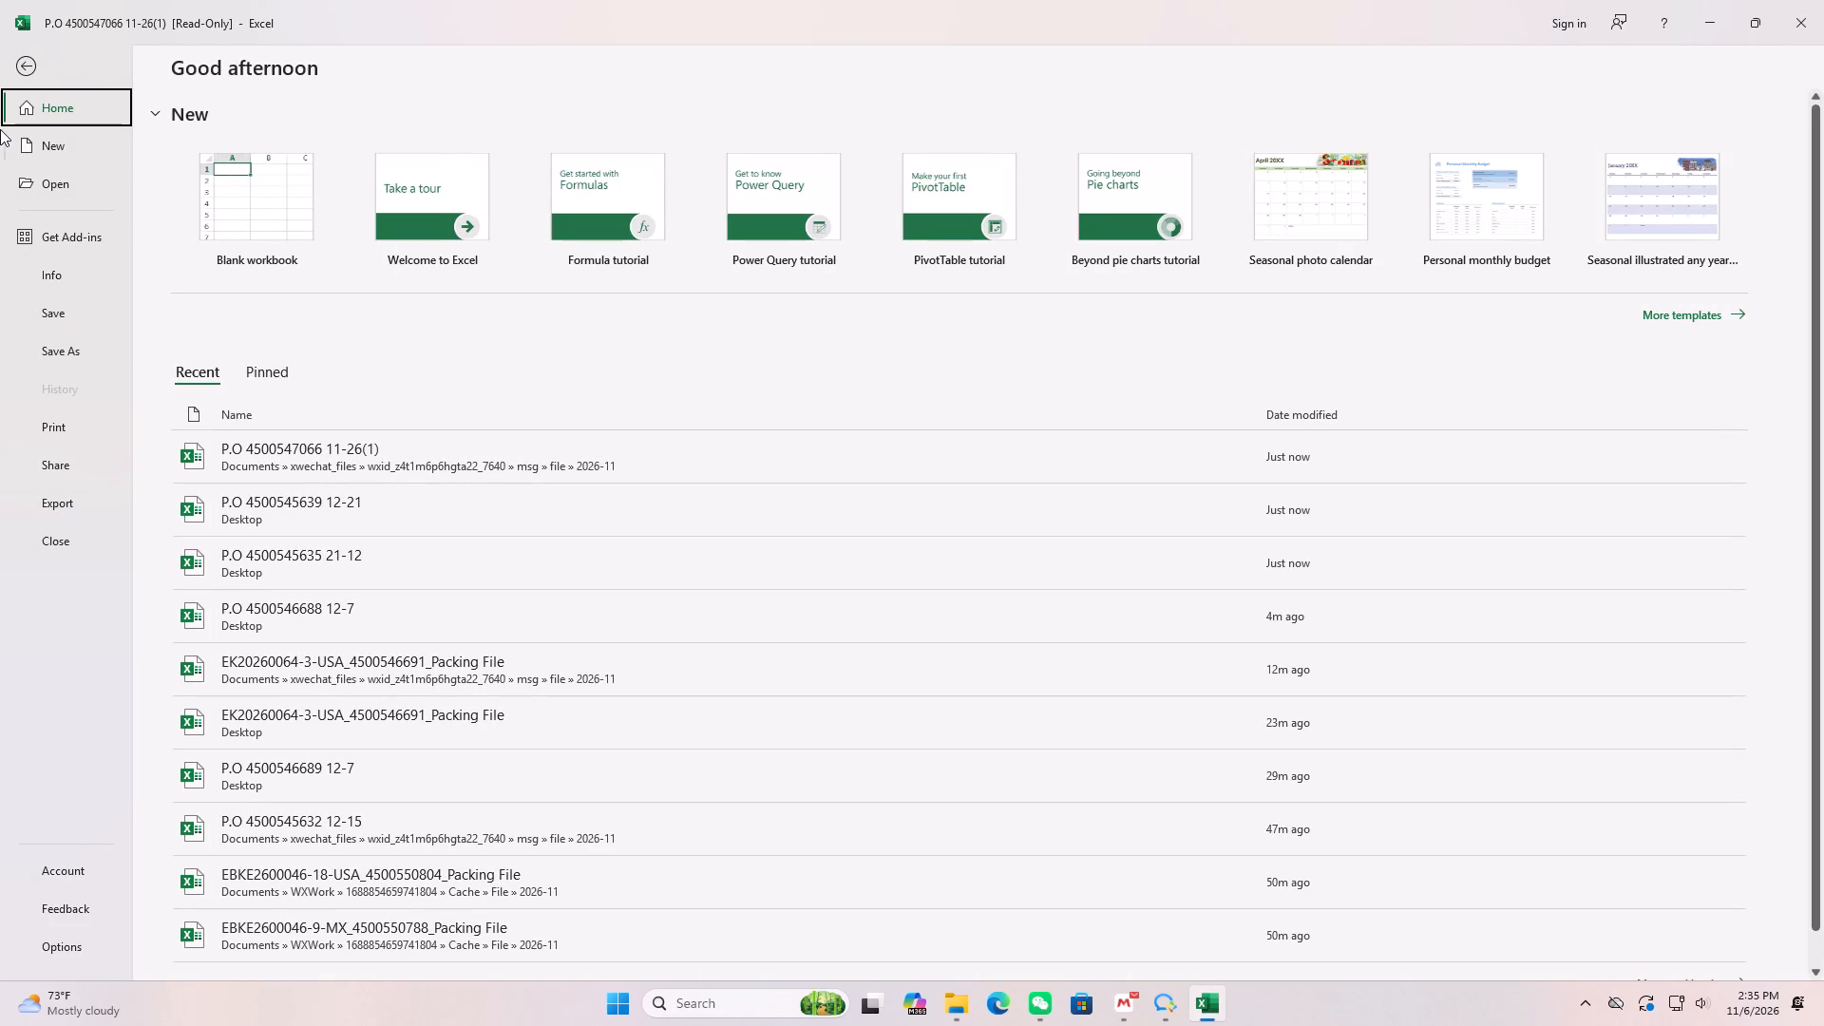
click(29, 71)
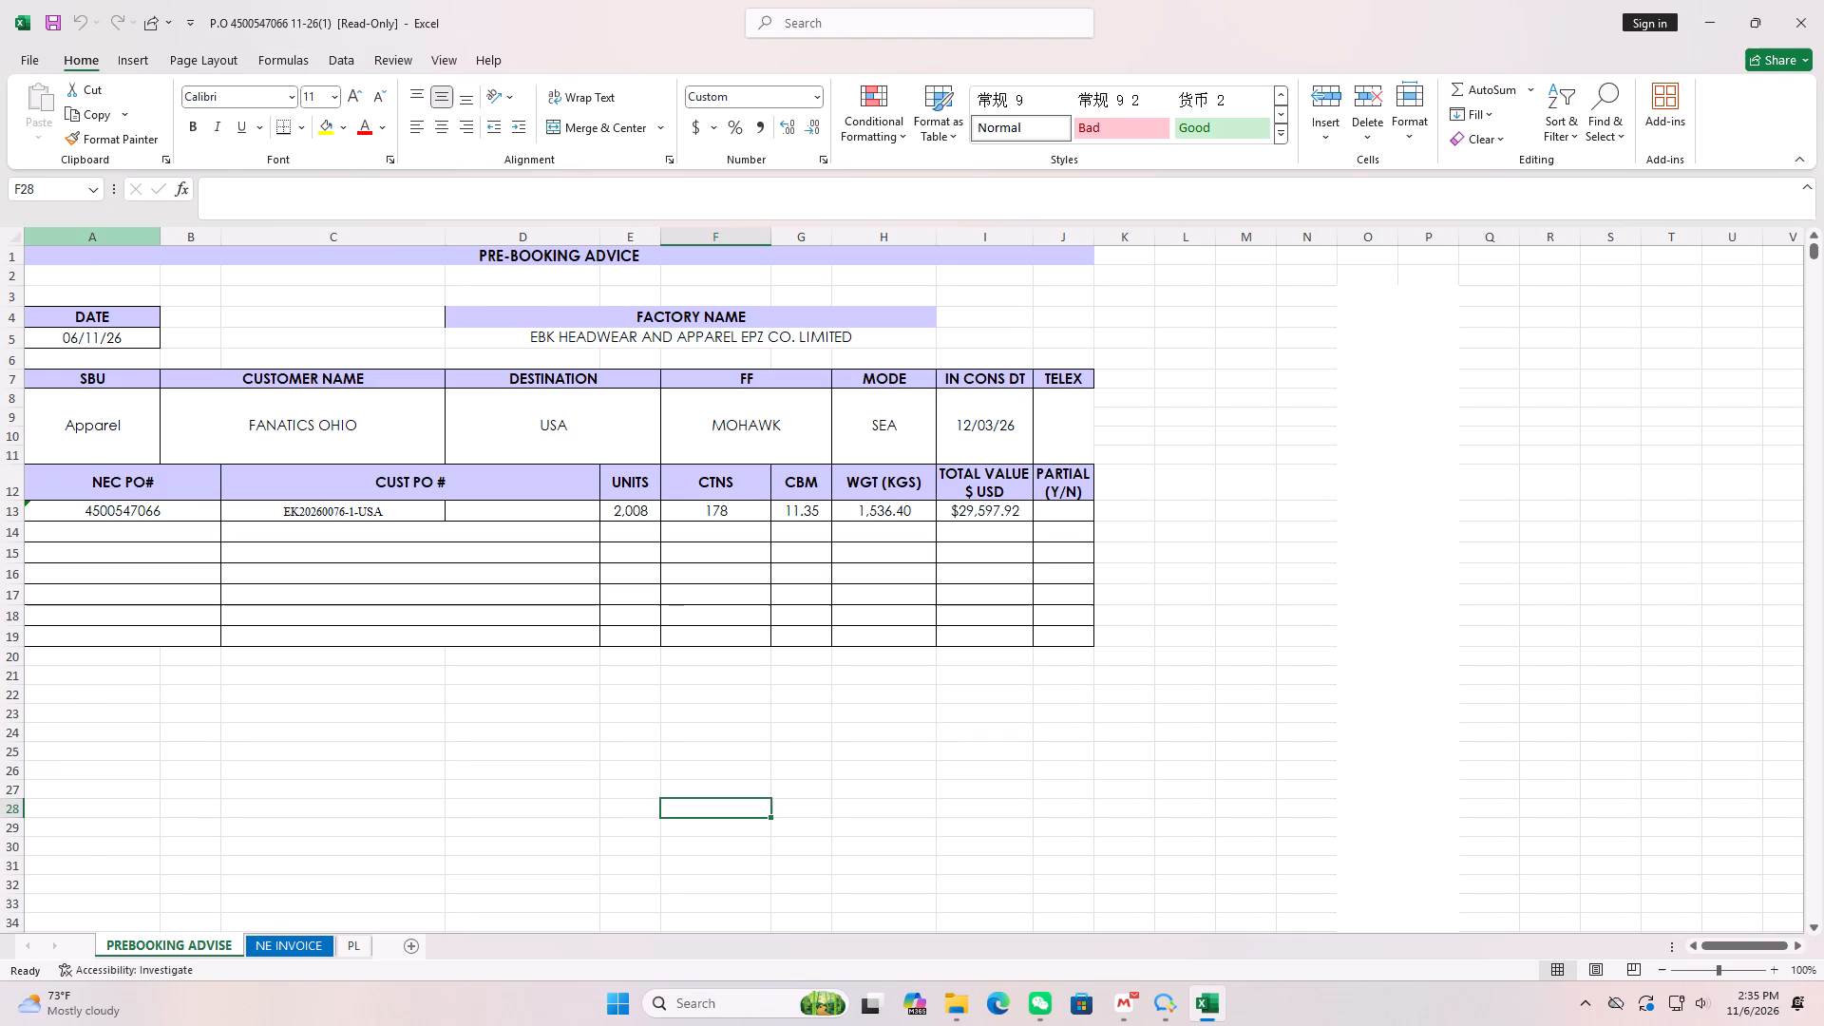
click(288, 942)
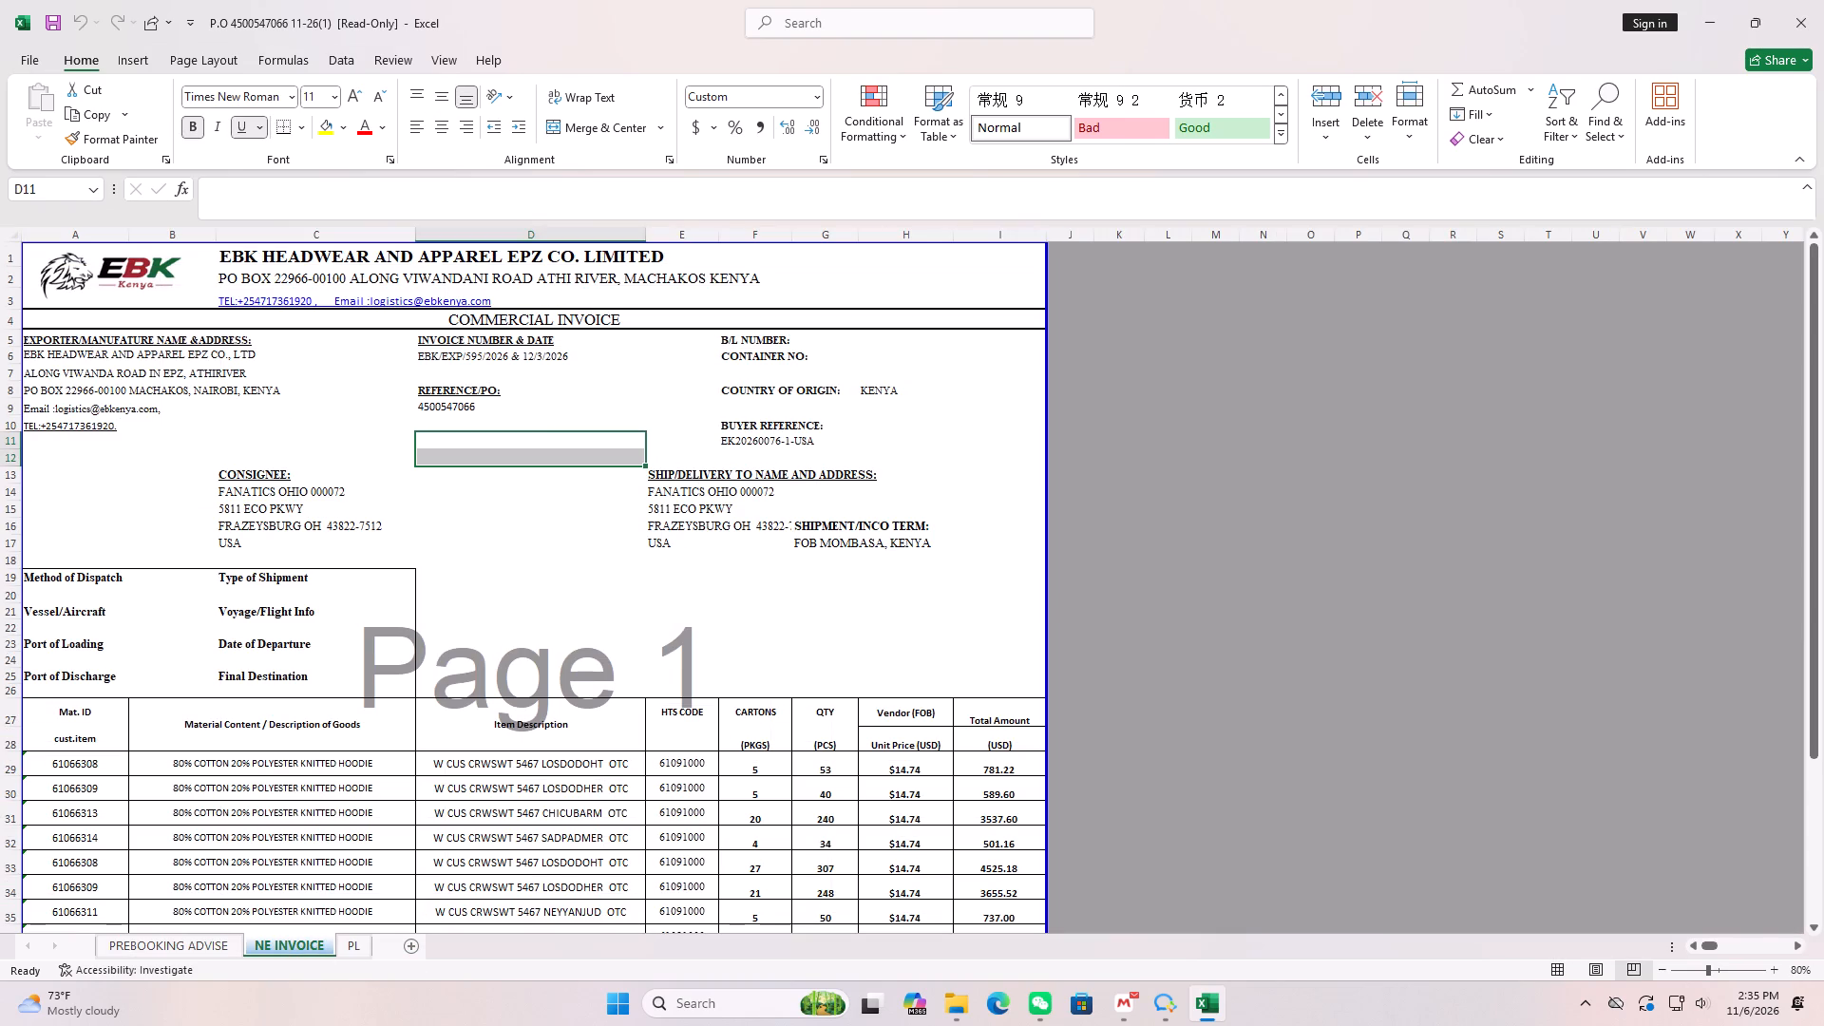
click(546, 537)
click(350, 955)
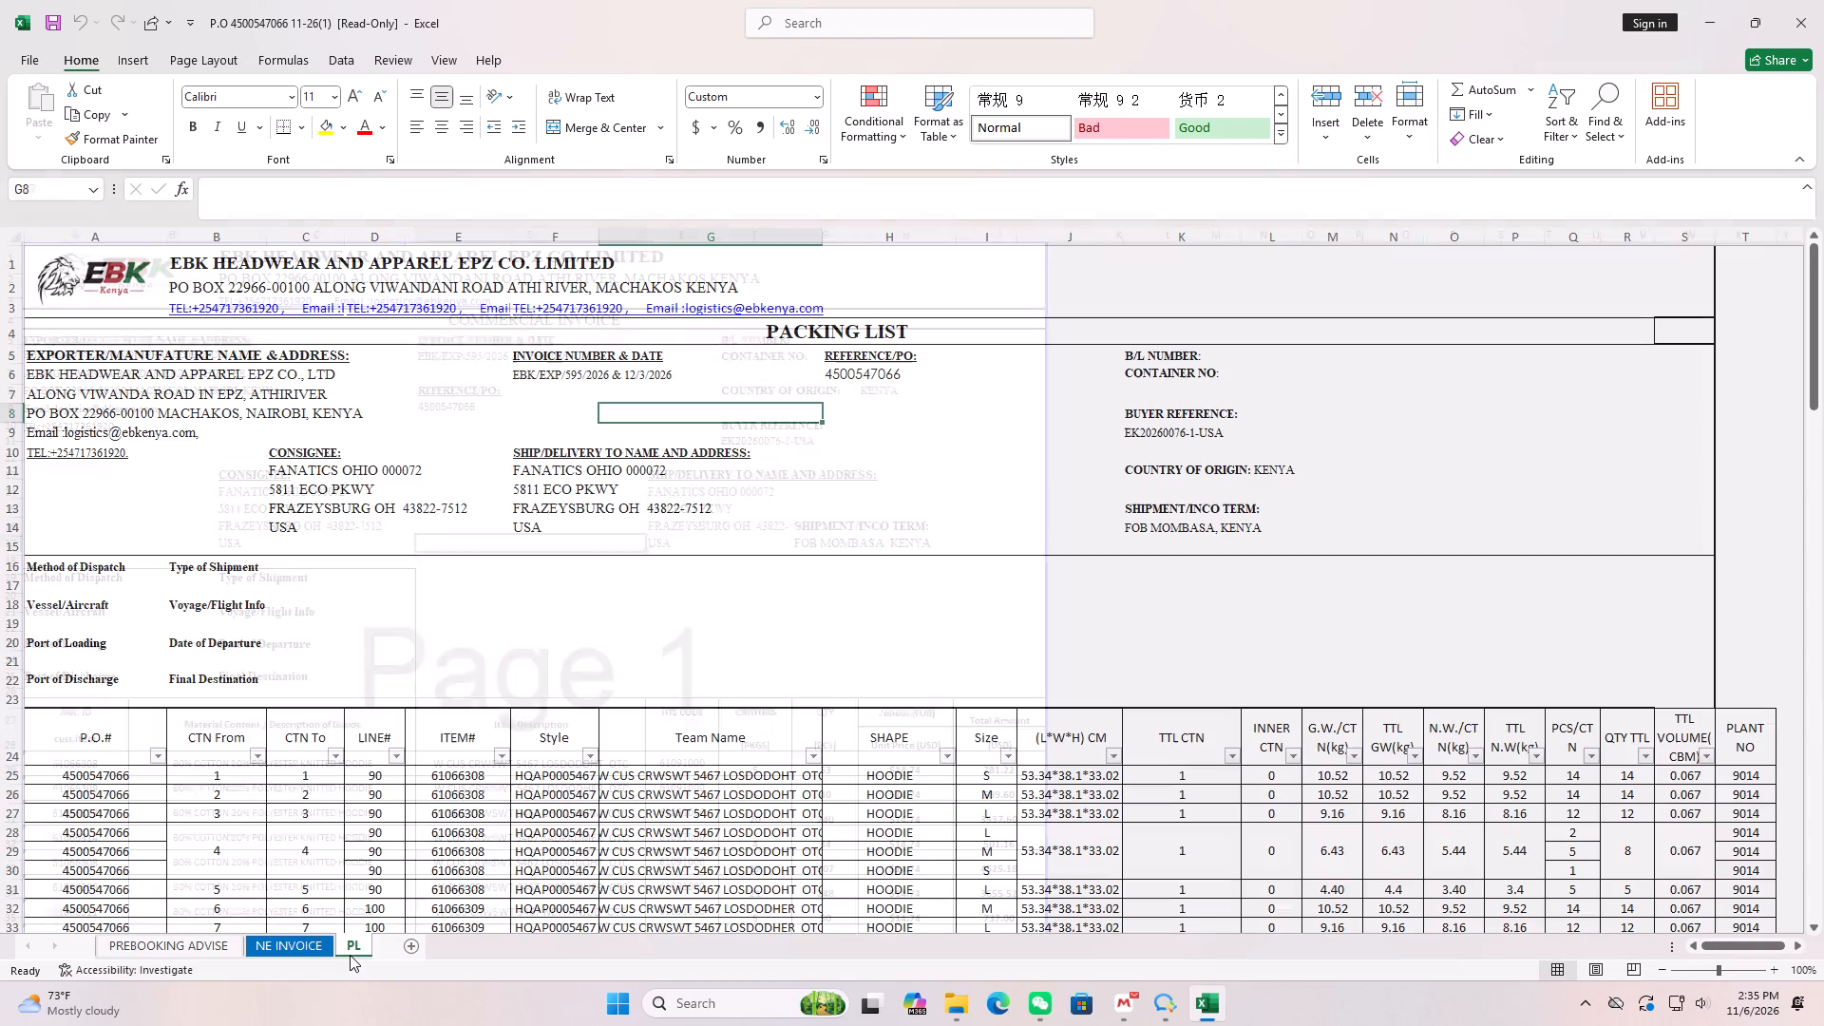
click(202, 936)
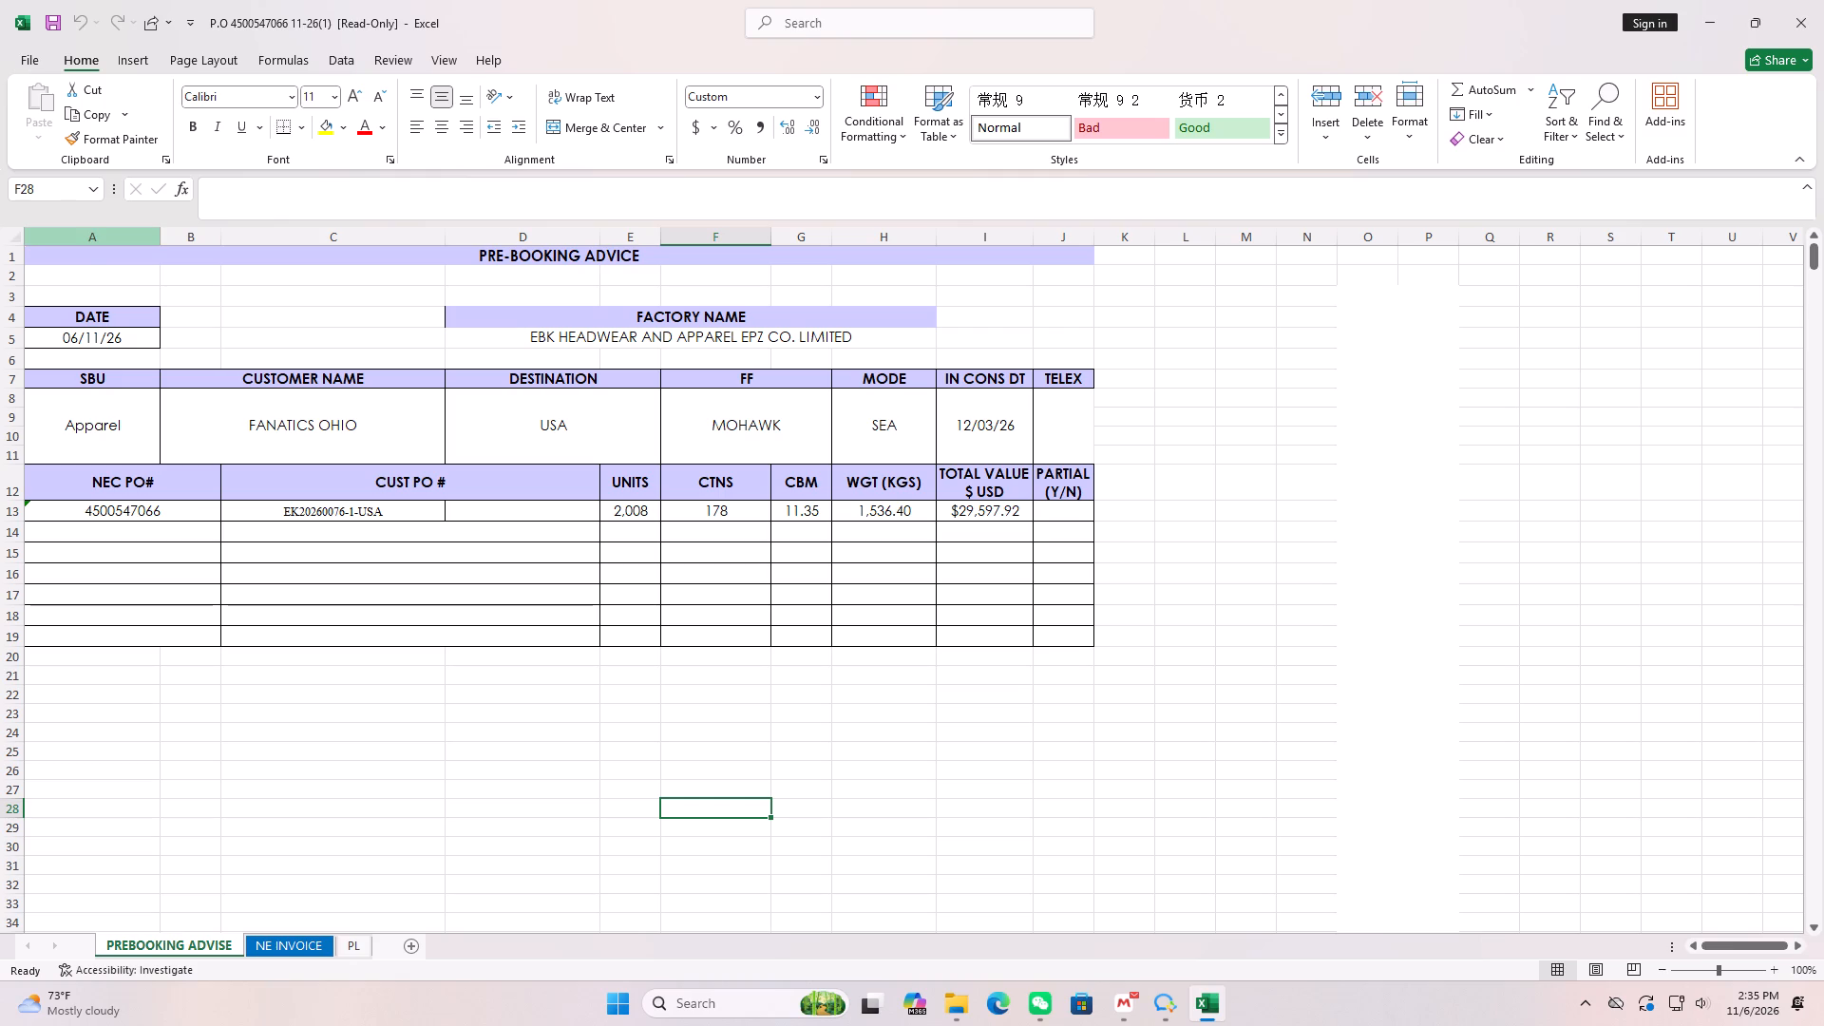
click(290, 948)
scroll(402, 724, down, 9)
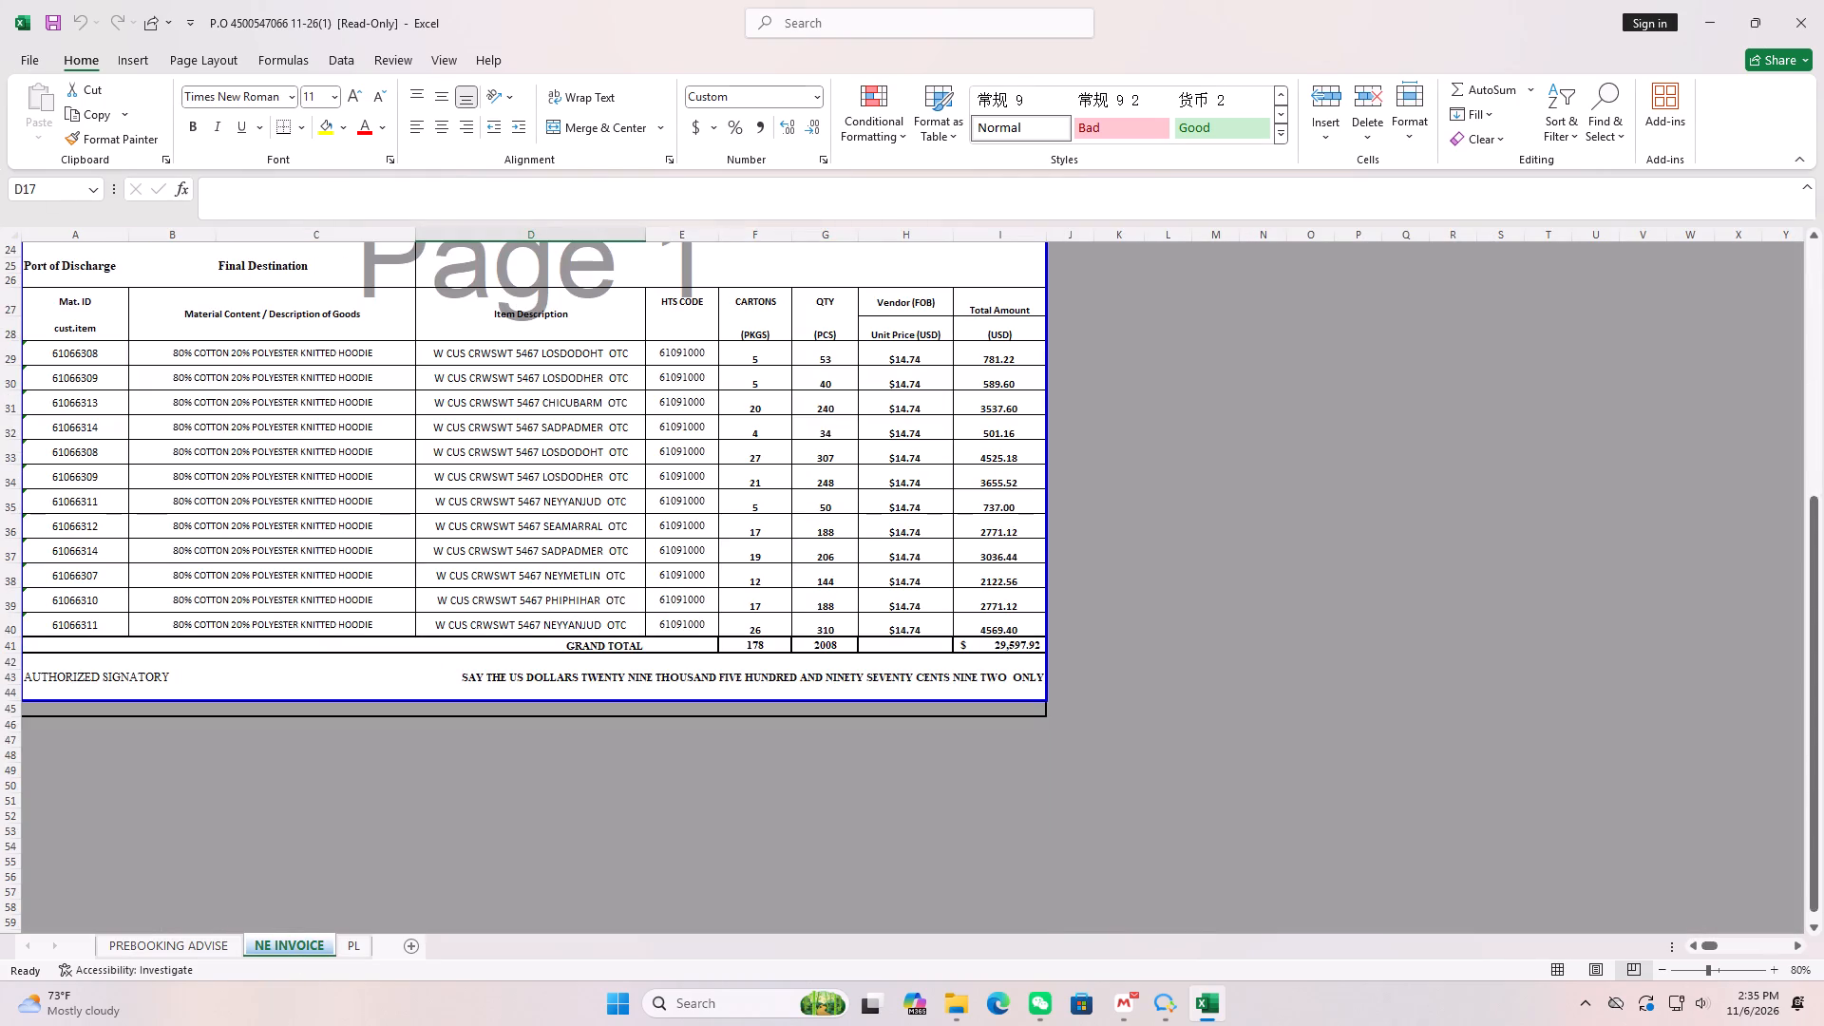
scroll(413, 714, up, 11)
scroll(413, 714, down, 8)
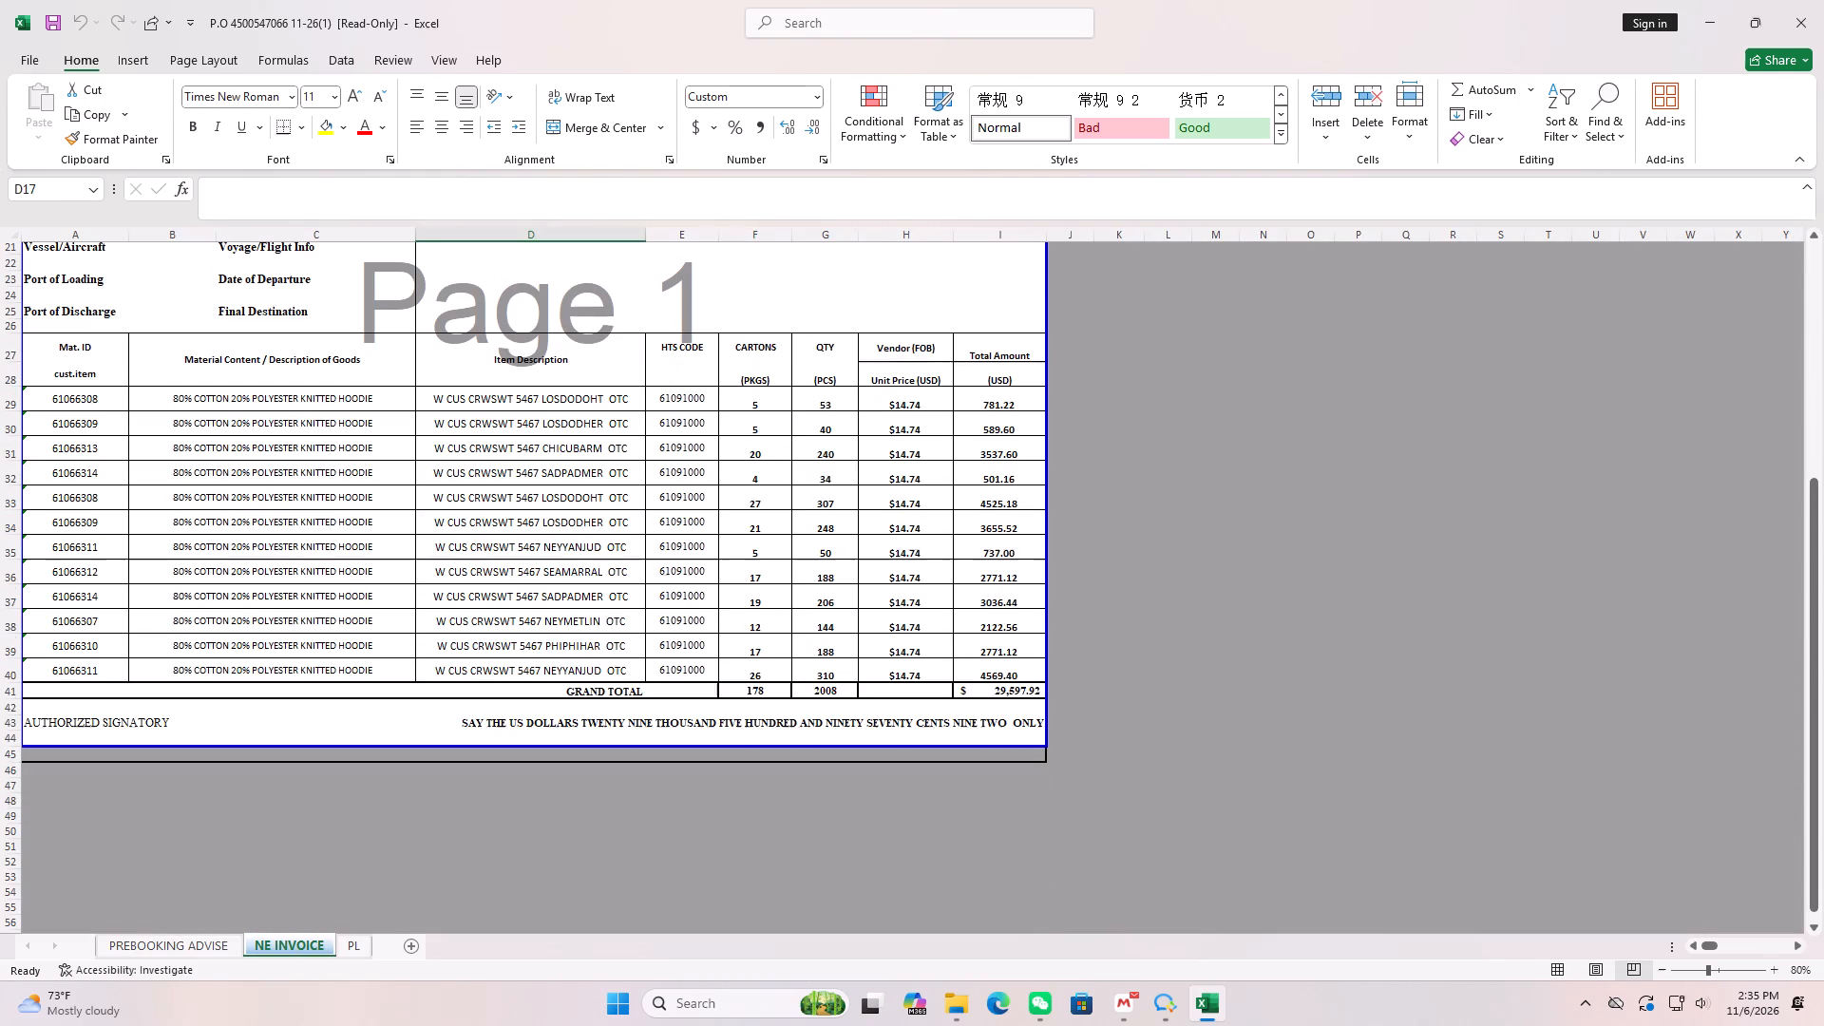
Format the invoice's Total Amount line values (I29 to I40) as US dollar accounting amounts.
drag(1015, 395, 996, 674)
click(711, 124)
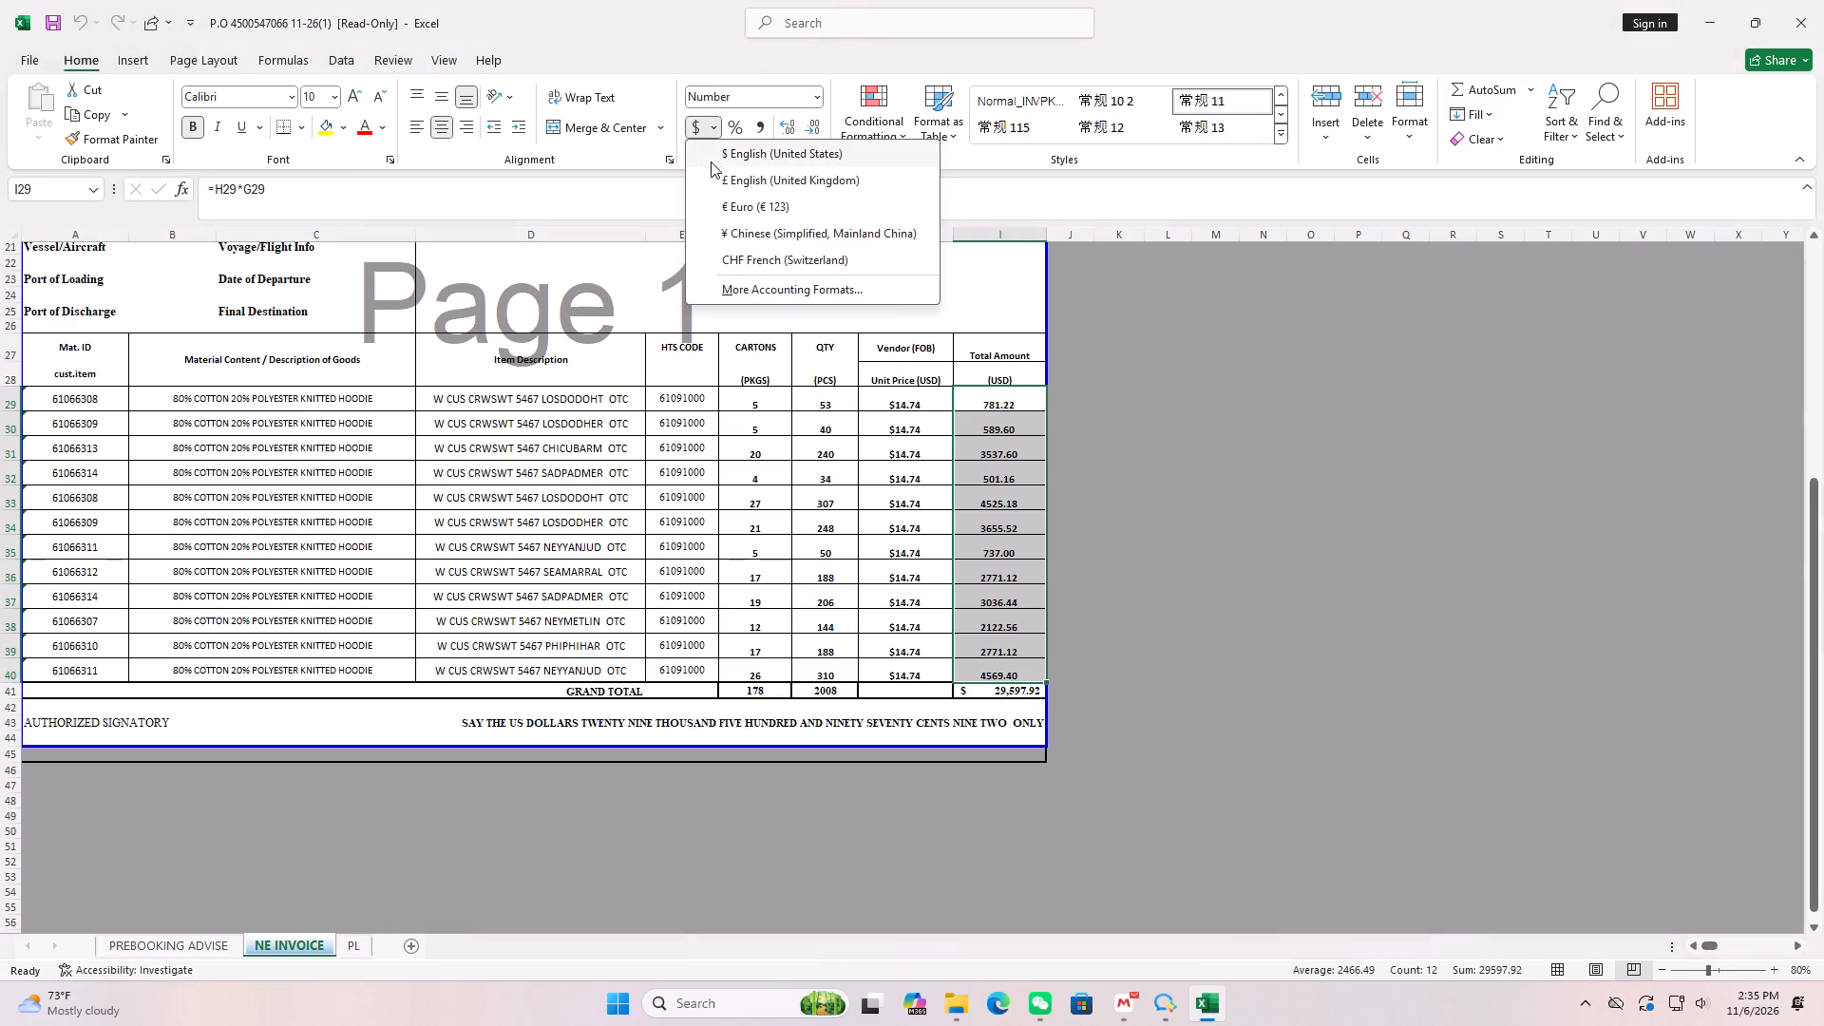
click(725, 156)
click(860, 312)
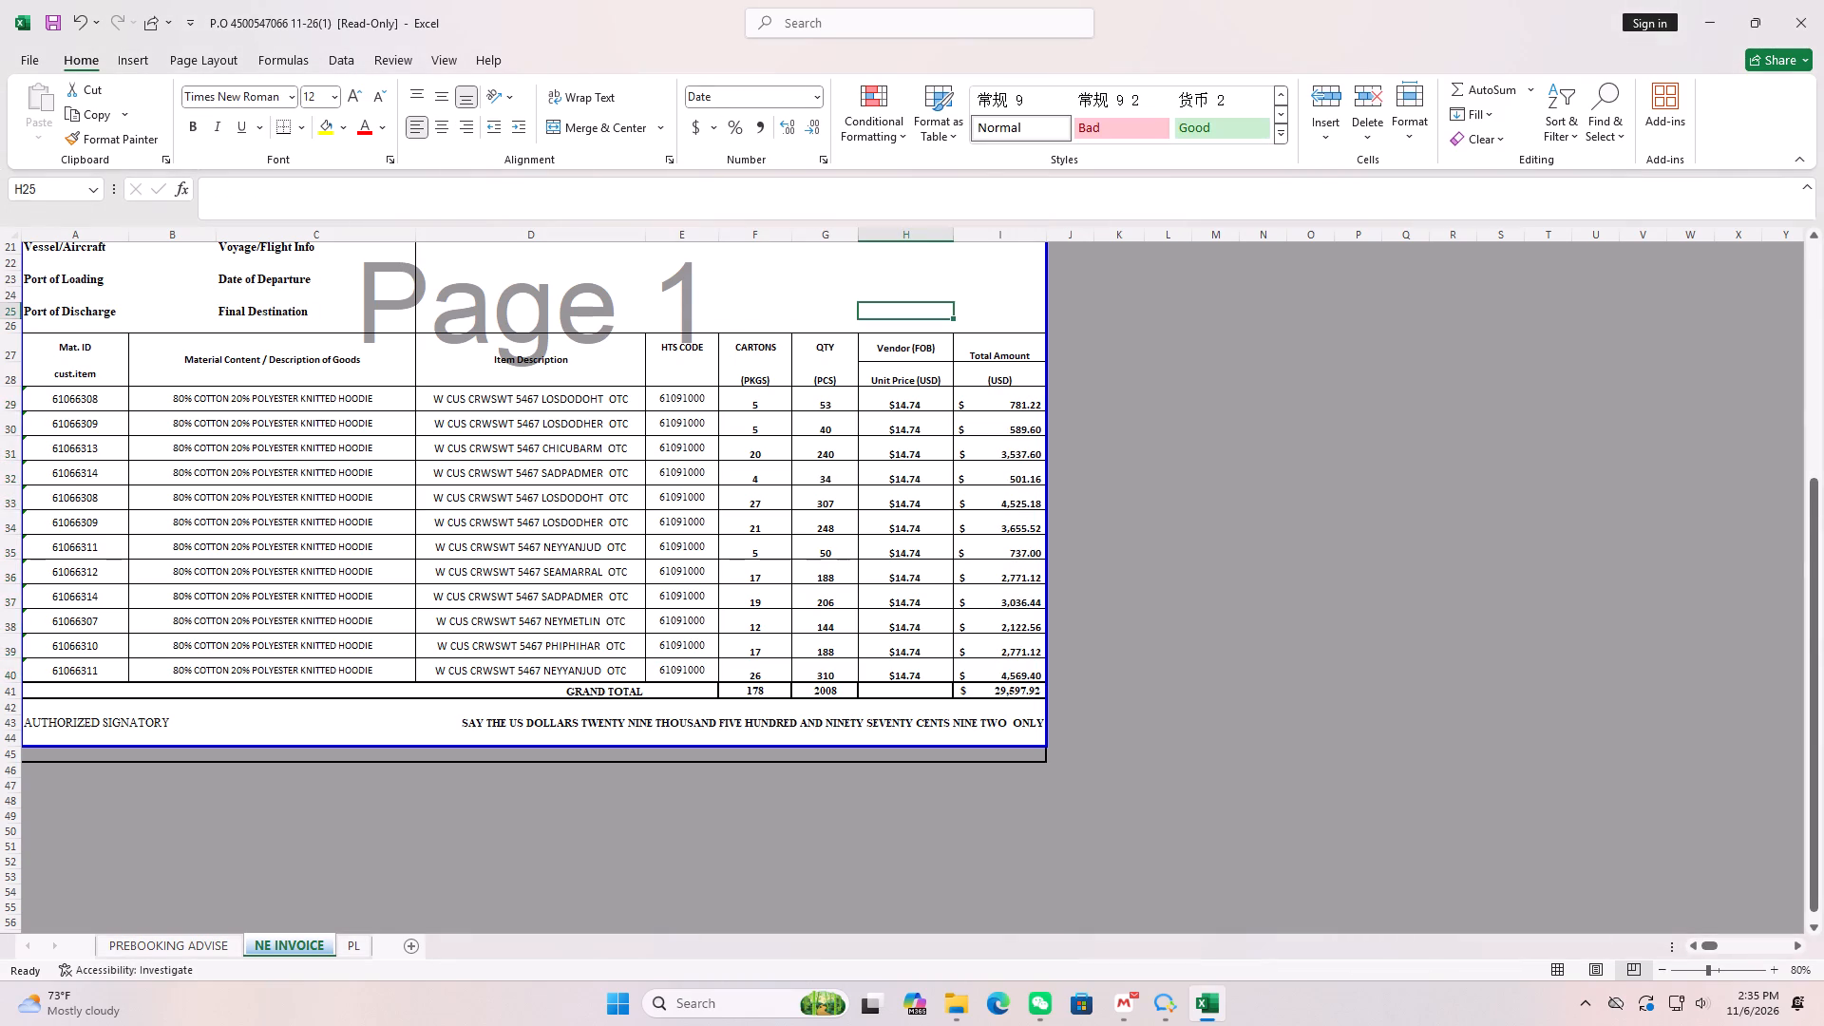
scroll(861, 337, up, 11)
scroll(861, 337, down, 4)
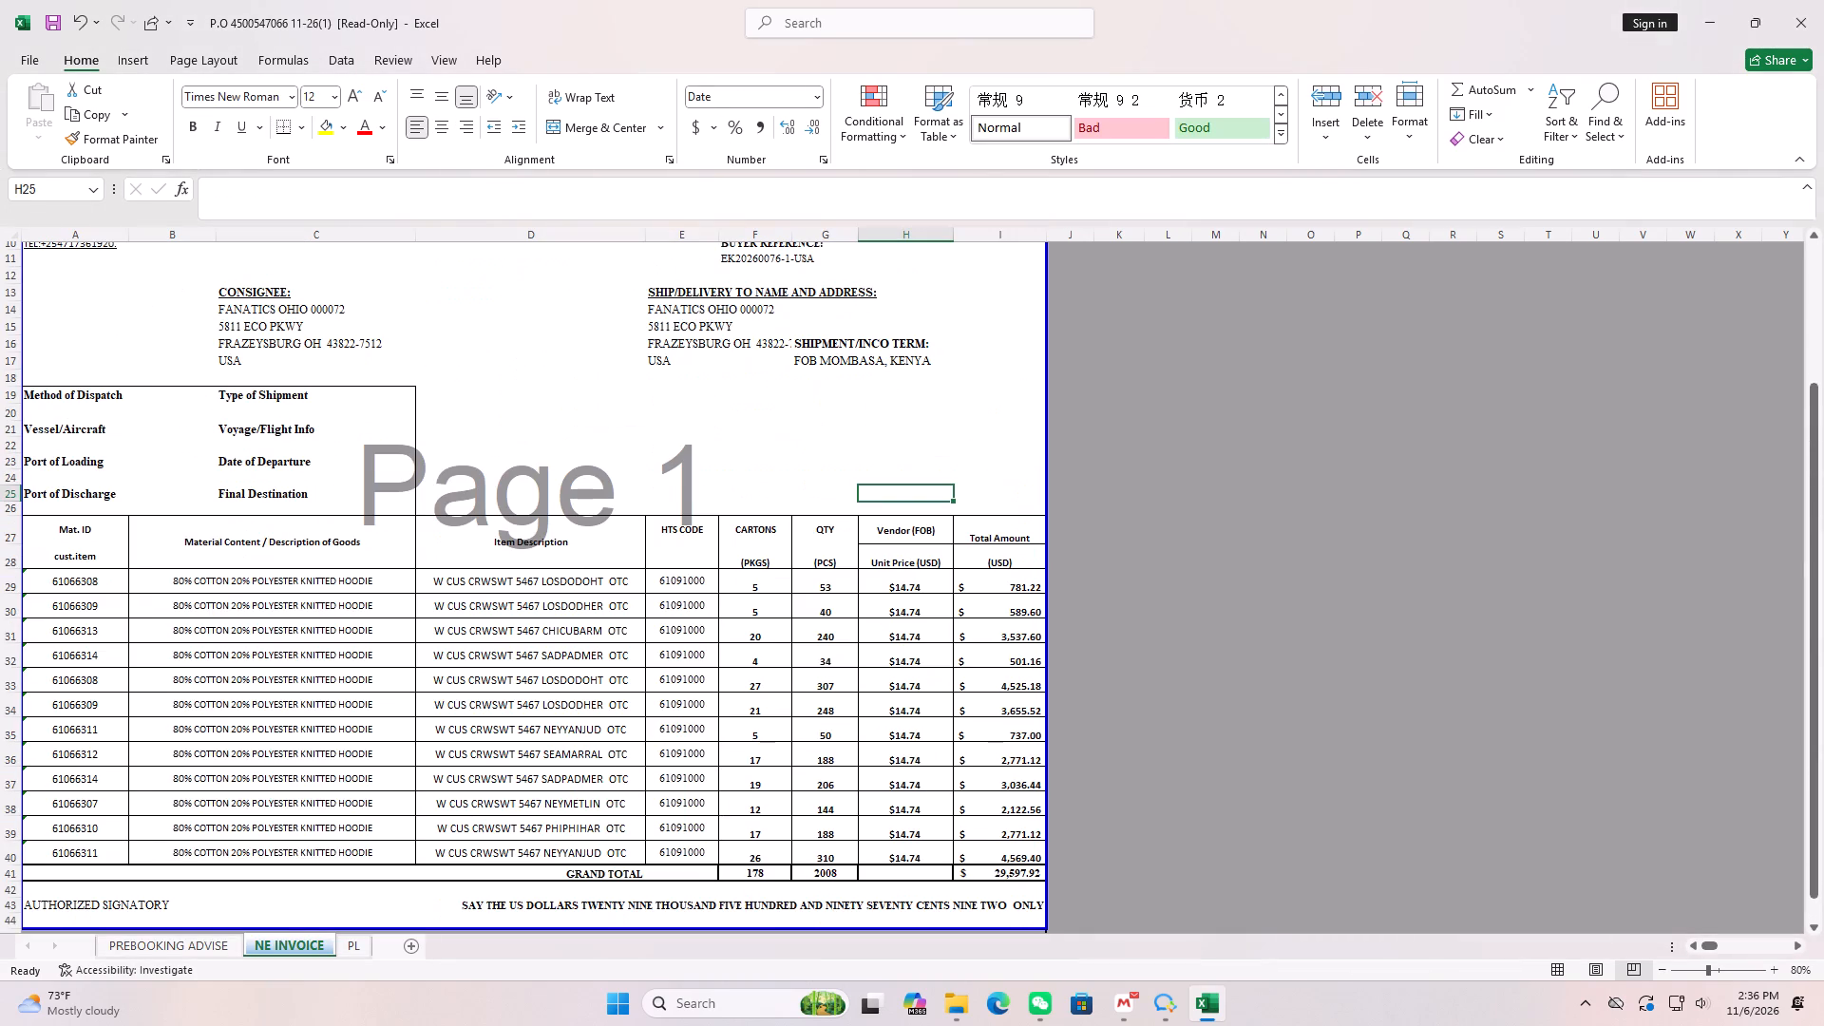
scroll(861, 337, up, 9)
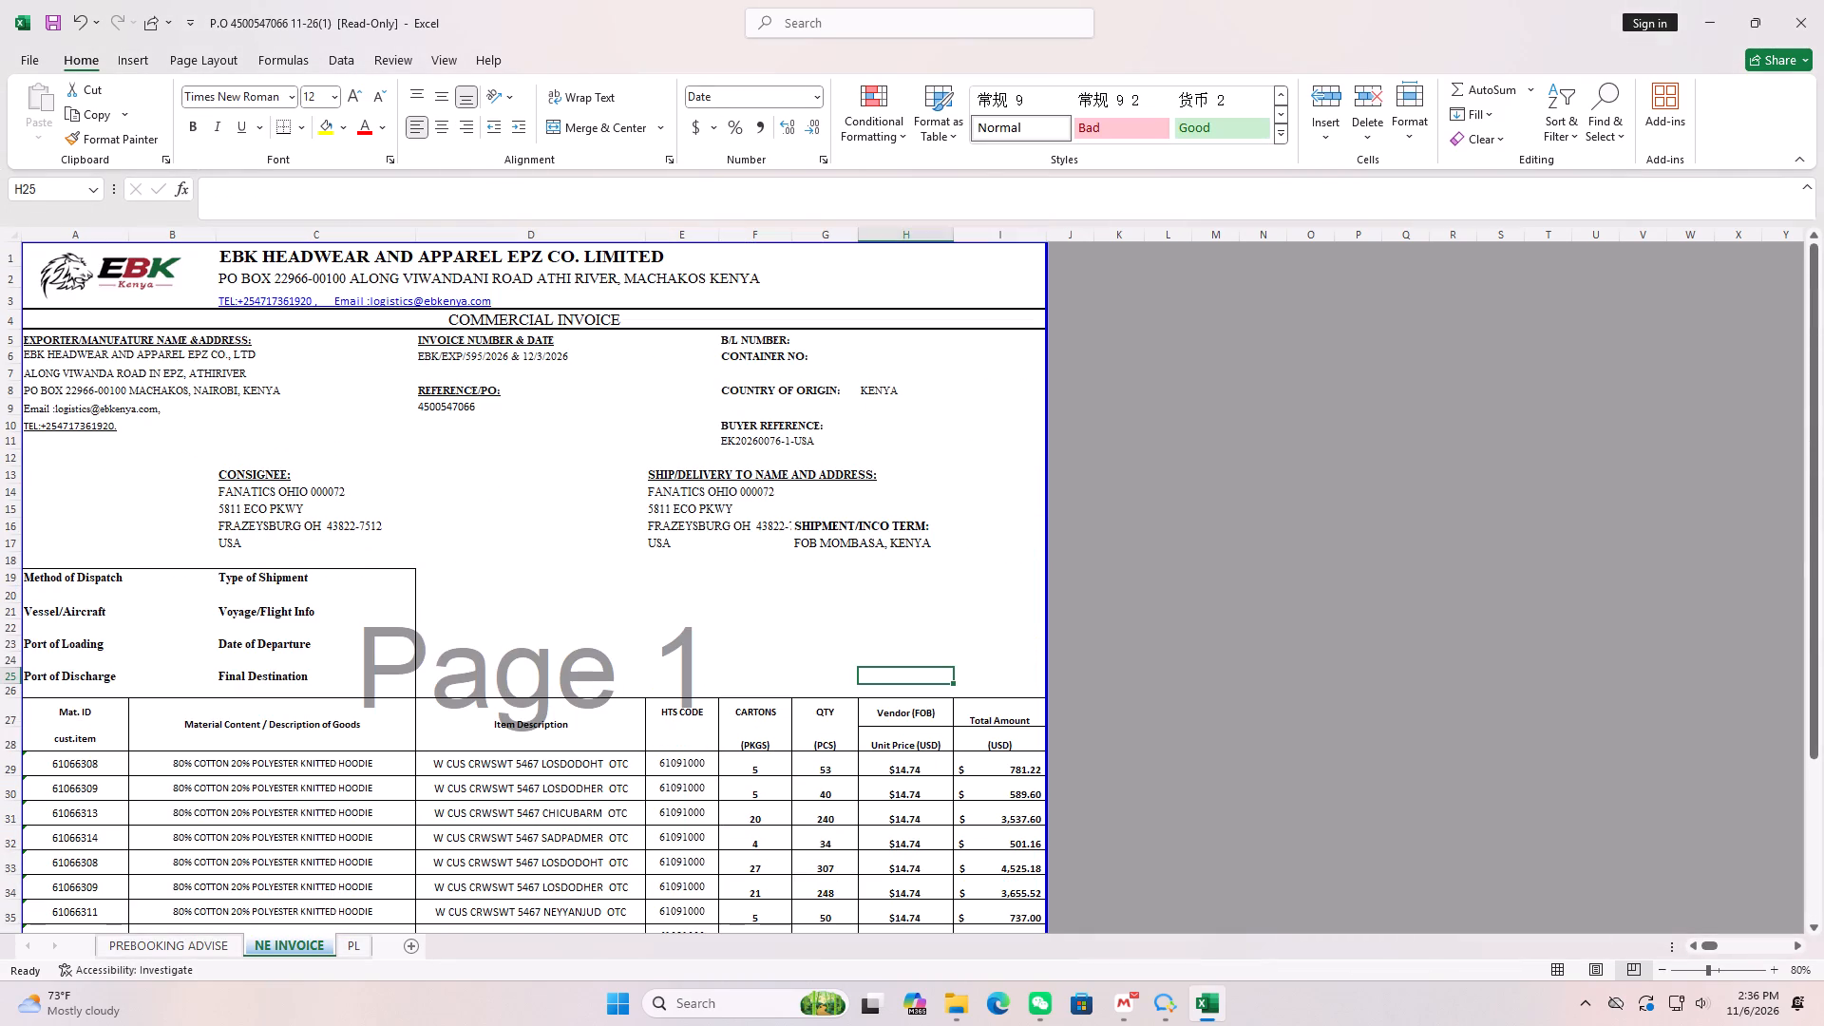
scroll(861, 337, up, 3)
click(32, 61)
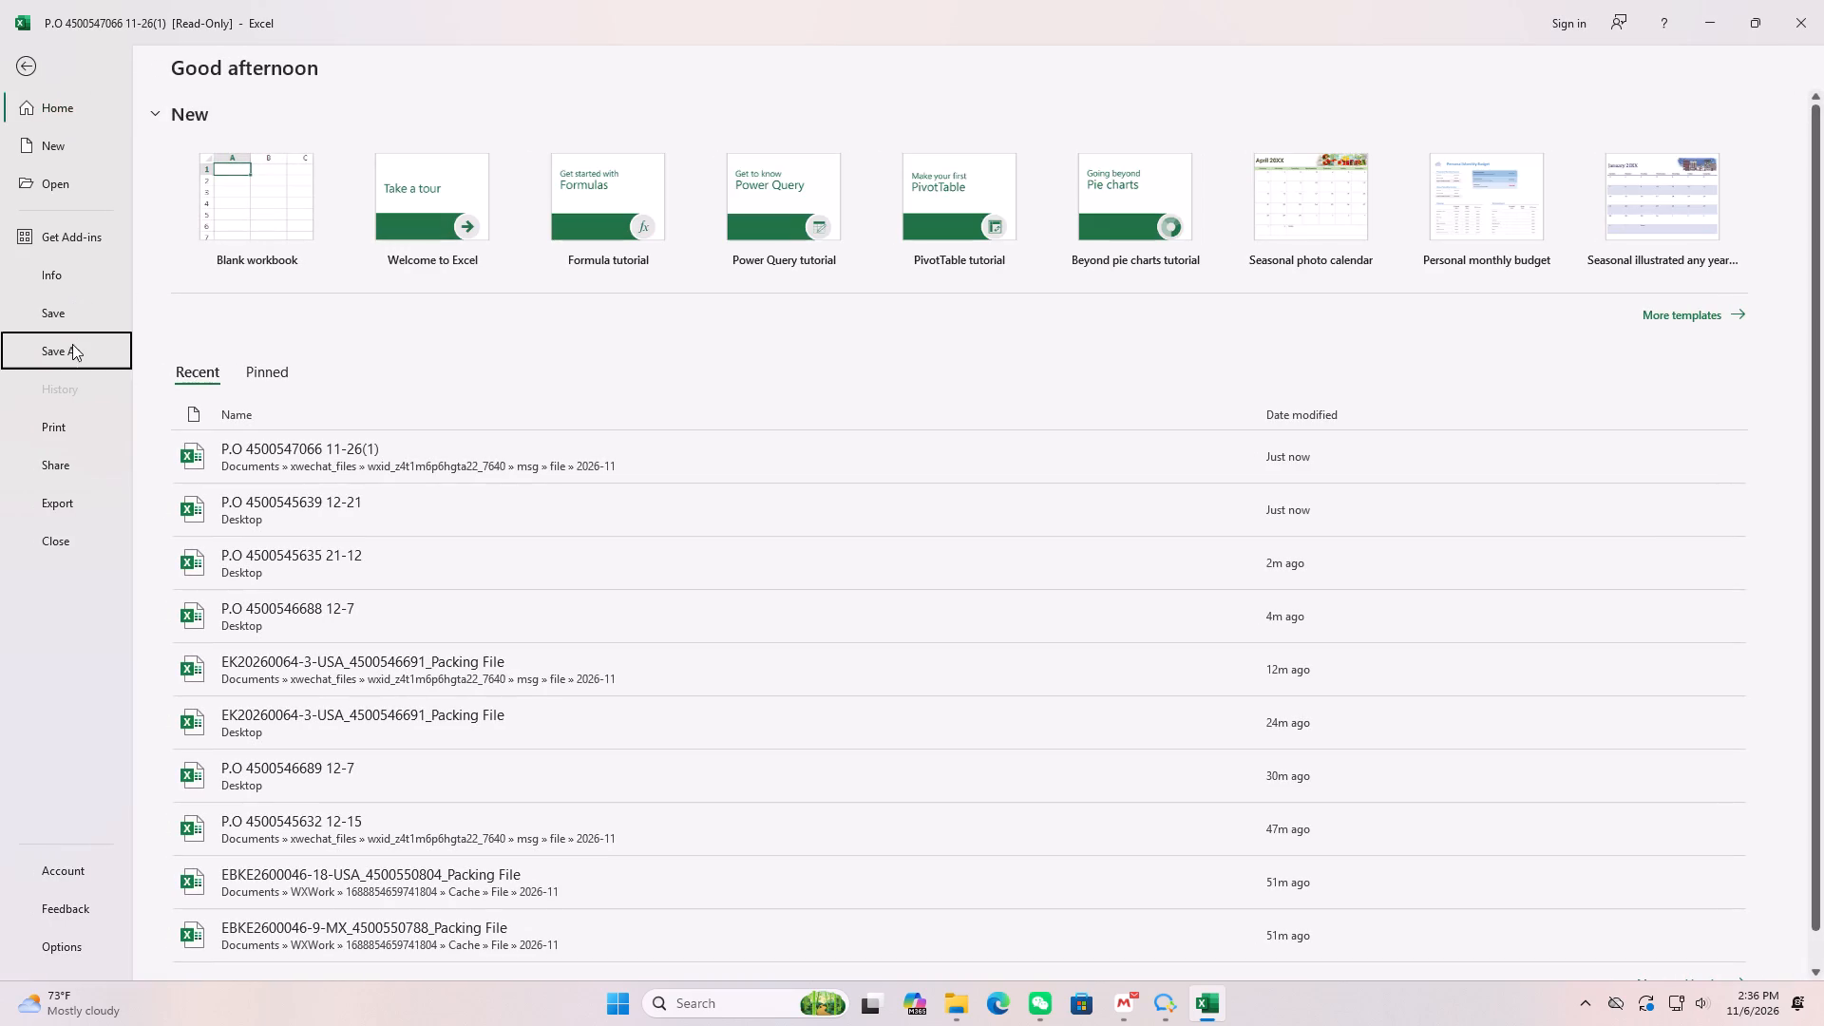
click(72, 344)
click(562, 271)
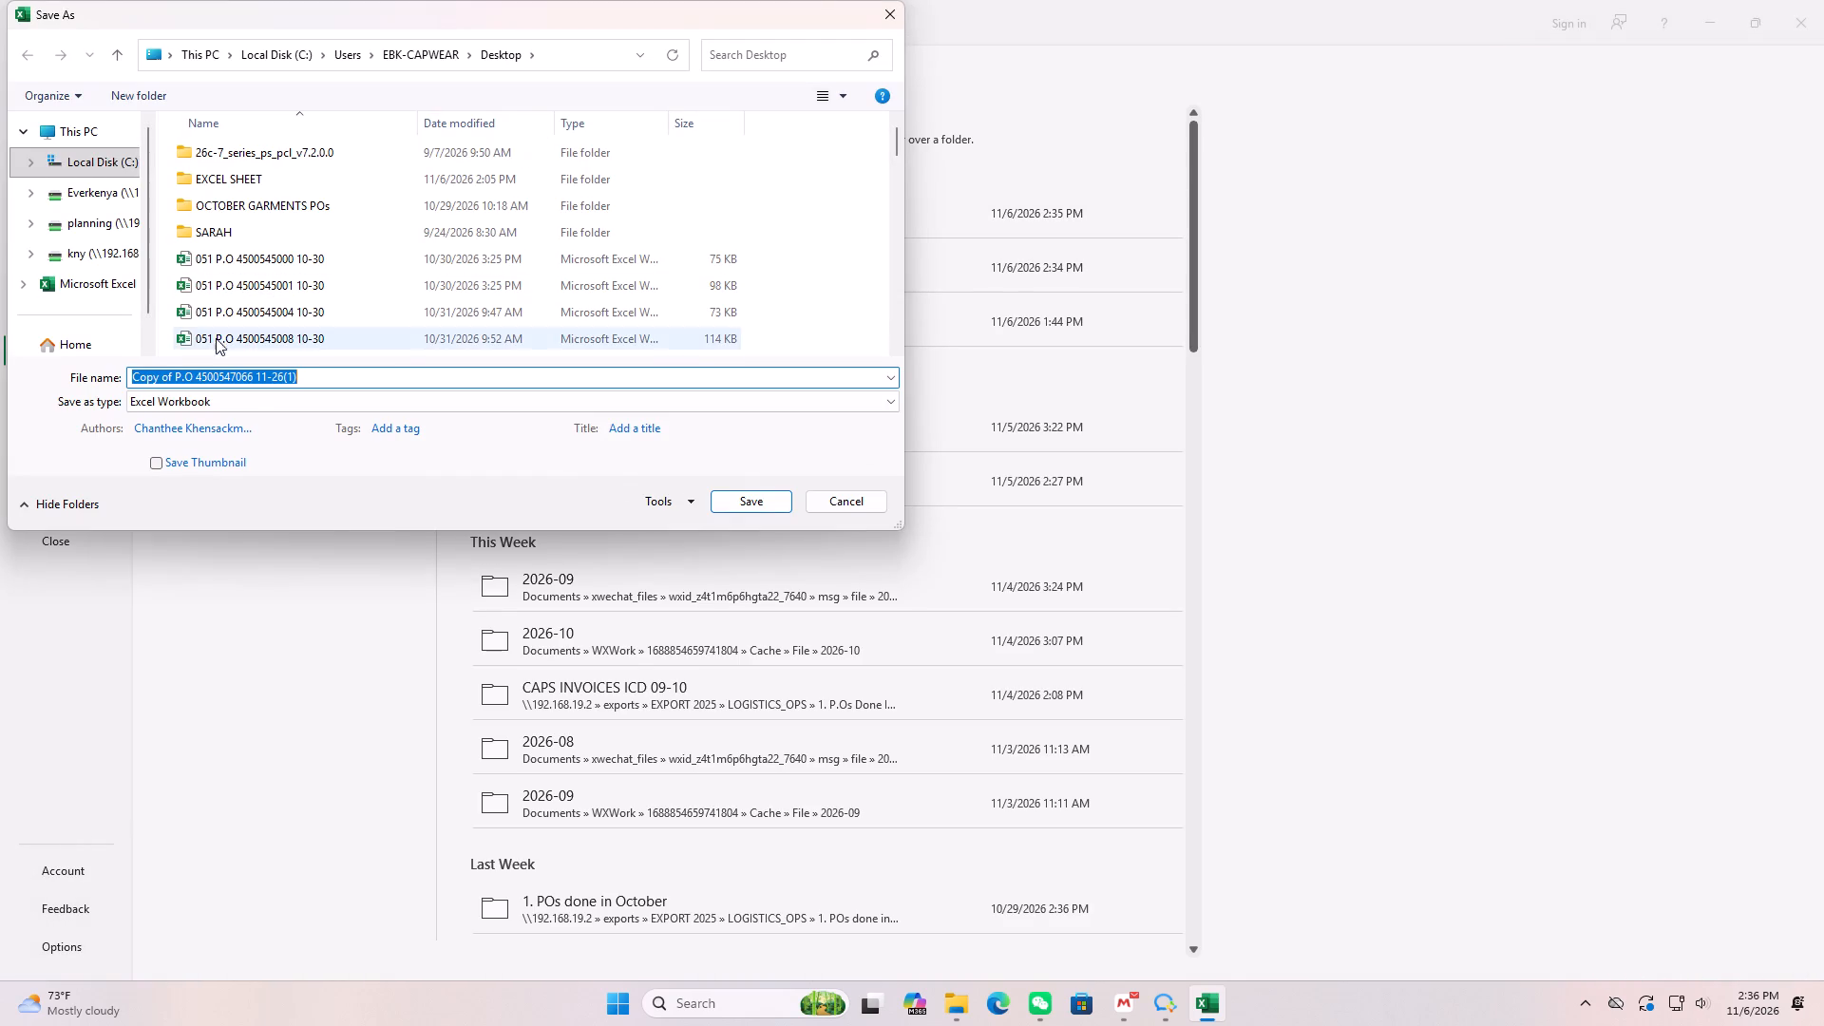
click(175, 372)
key(BackSpace)
key(BackSpace)
key(BackSpace)
key(BackSpace)
key(BackSpace)
key(BackSpace)
key(BackSpace)
key(BackSpace)
key(BackSpace)
key(BackSpace)
key(BackSpace)
key(BackSpace)
key(BackSpace)
key(BackSpace)
key(BackSpace)
key(BackSpace)
key(BackSpace)
key(BackSpace)
key(BackSpace)
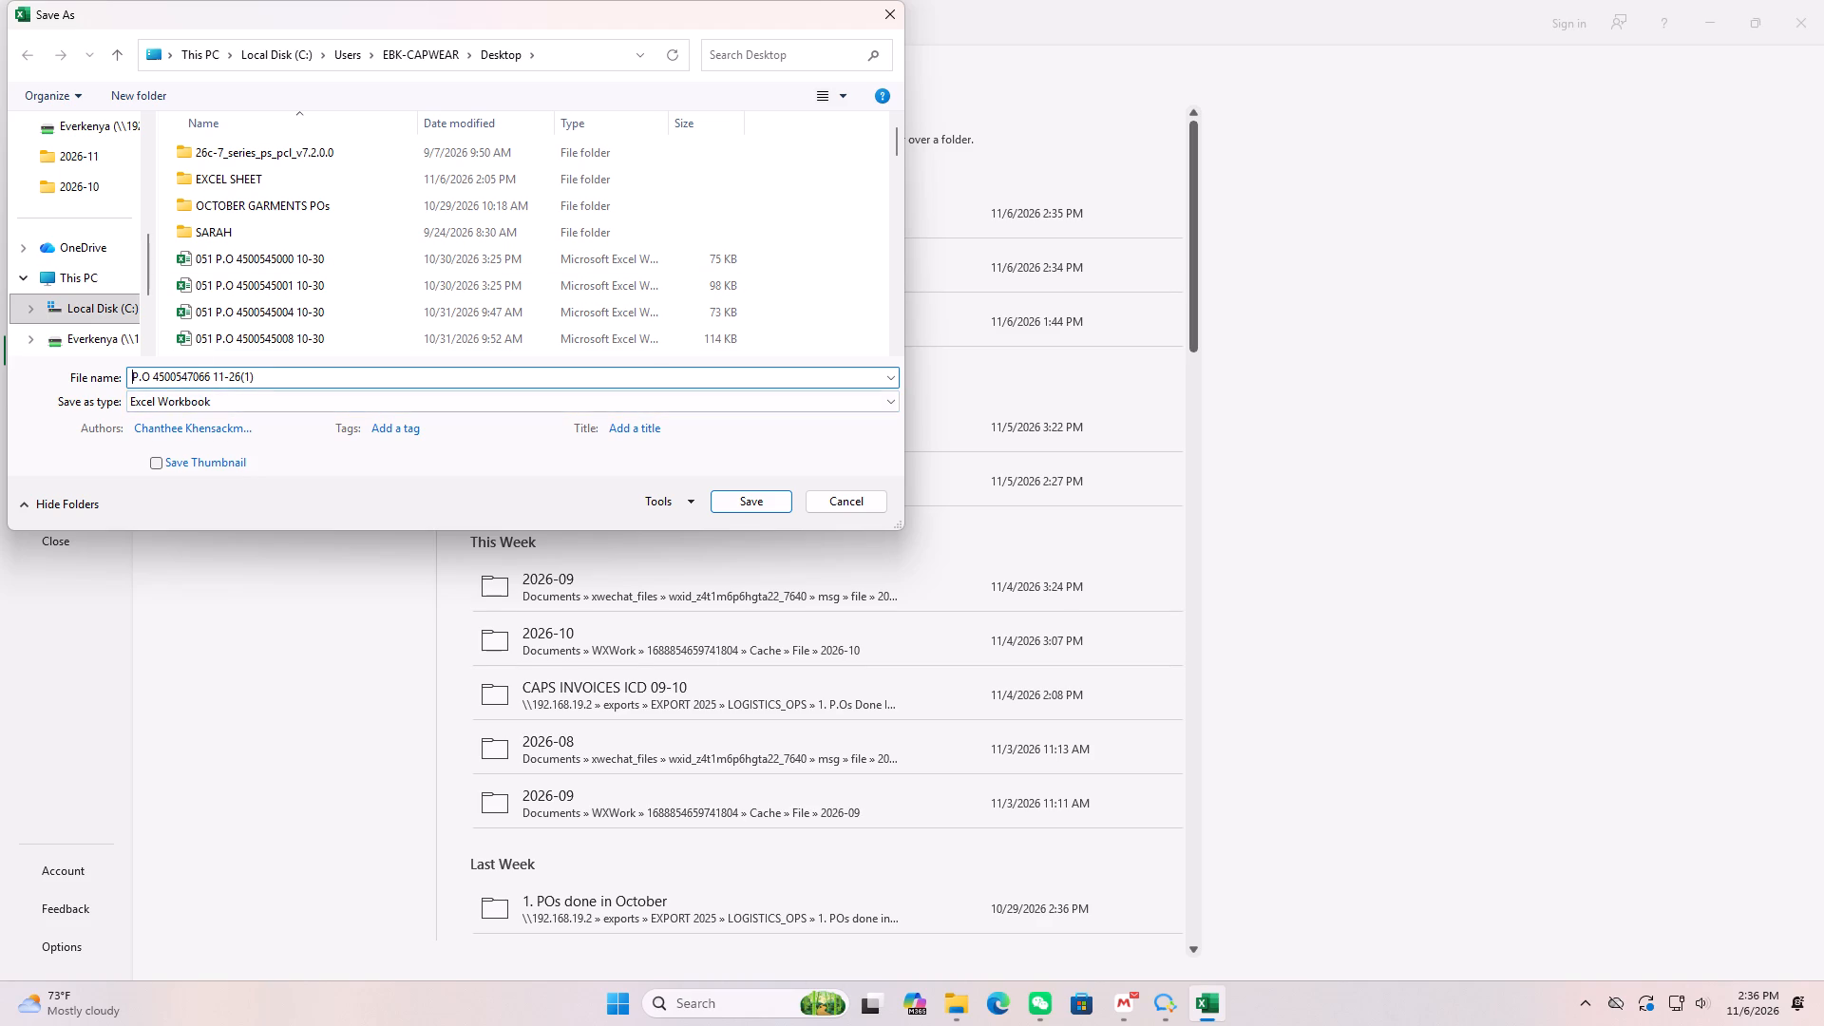
drag(215, 372, 343, 379)
text(12-)
key(3)
key(Return)
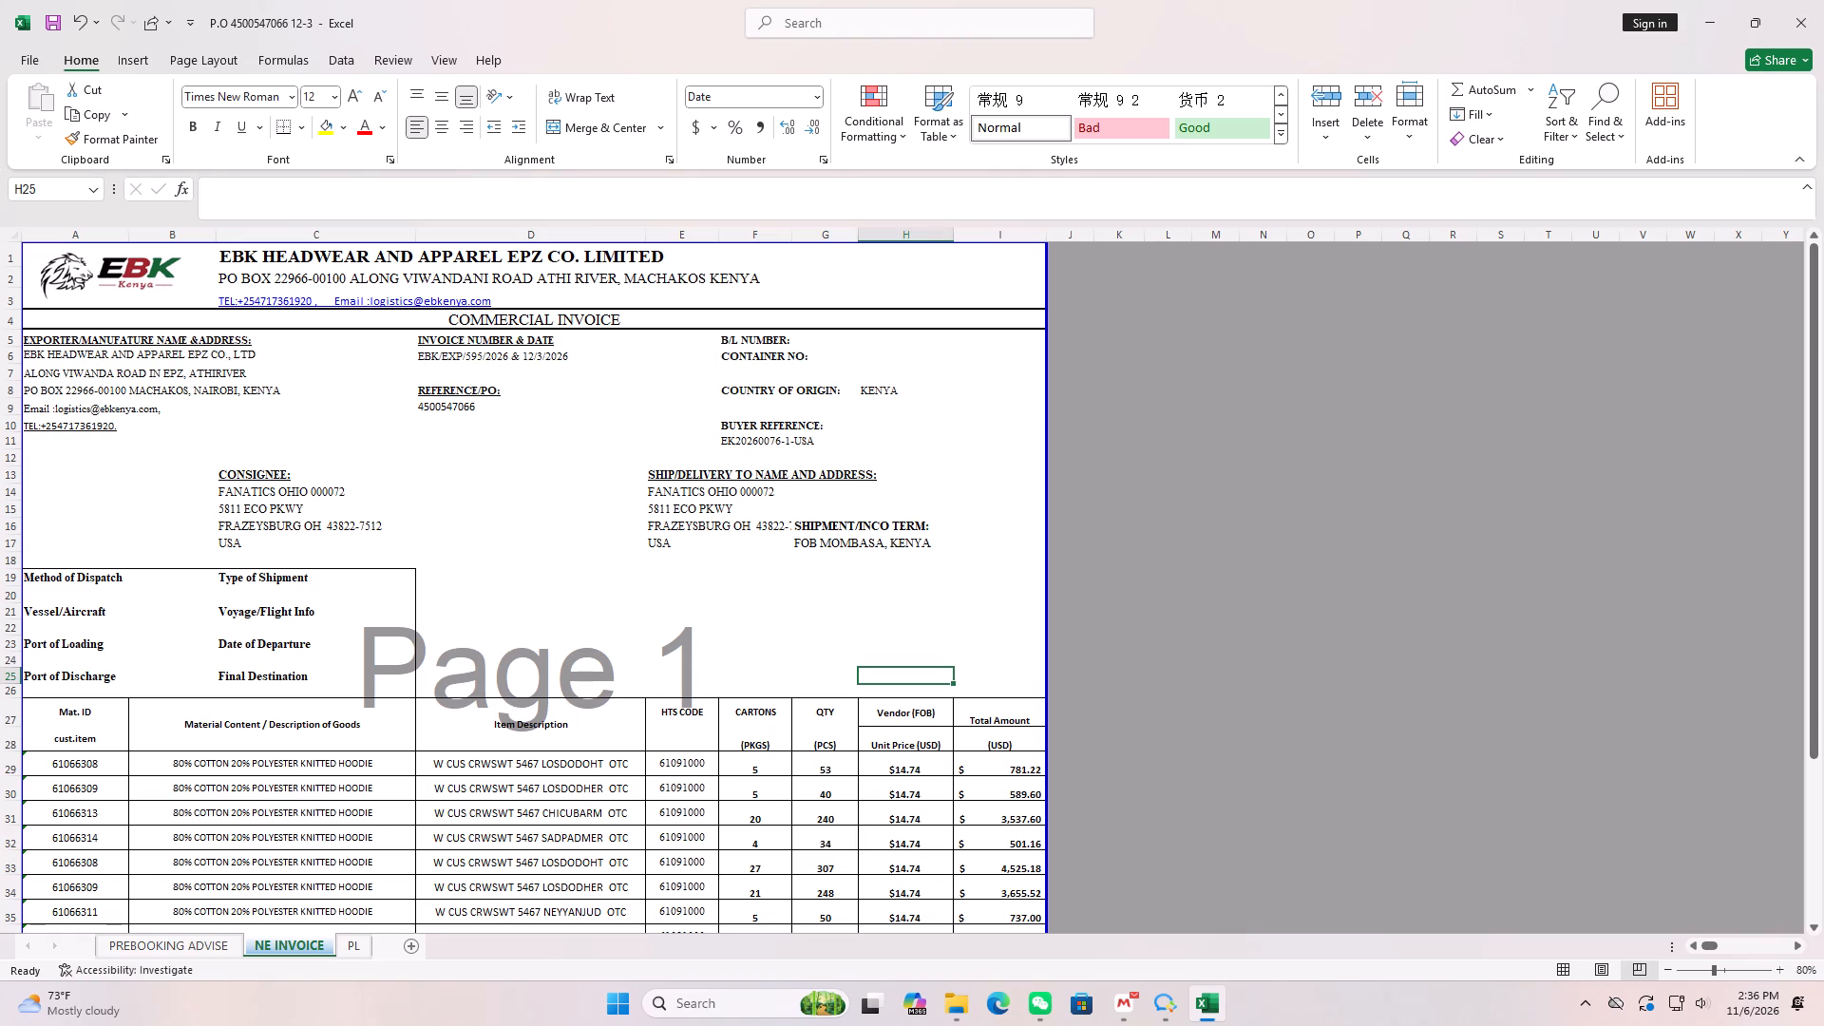
click(522, 523)
click(365, 954)
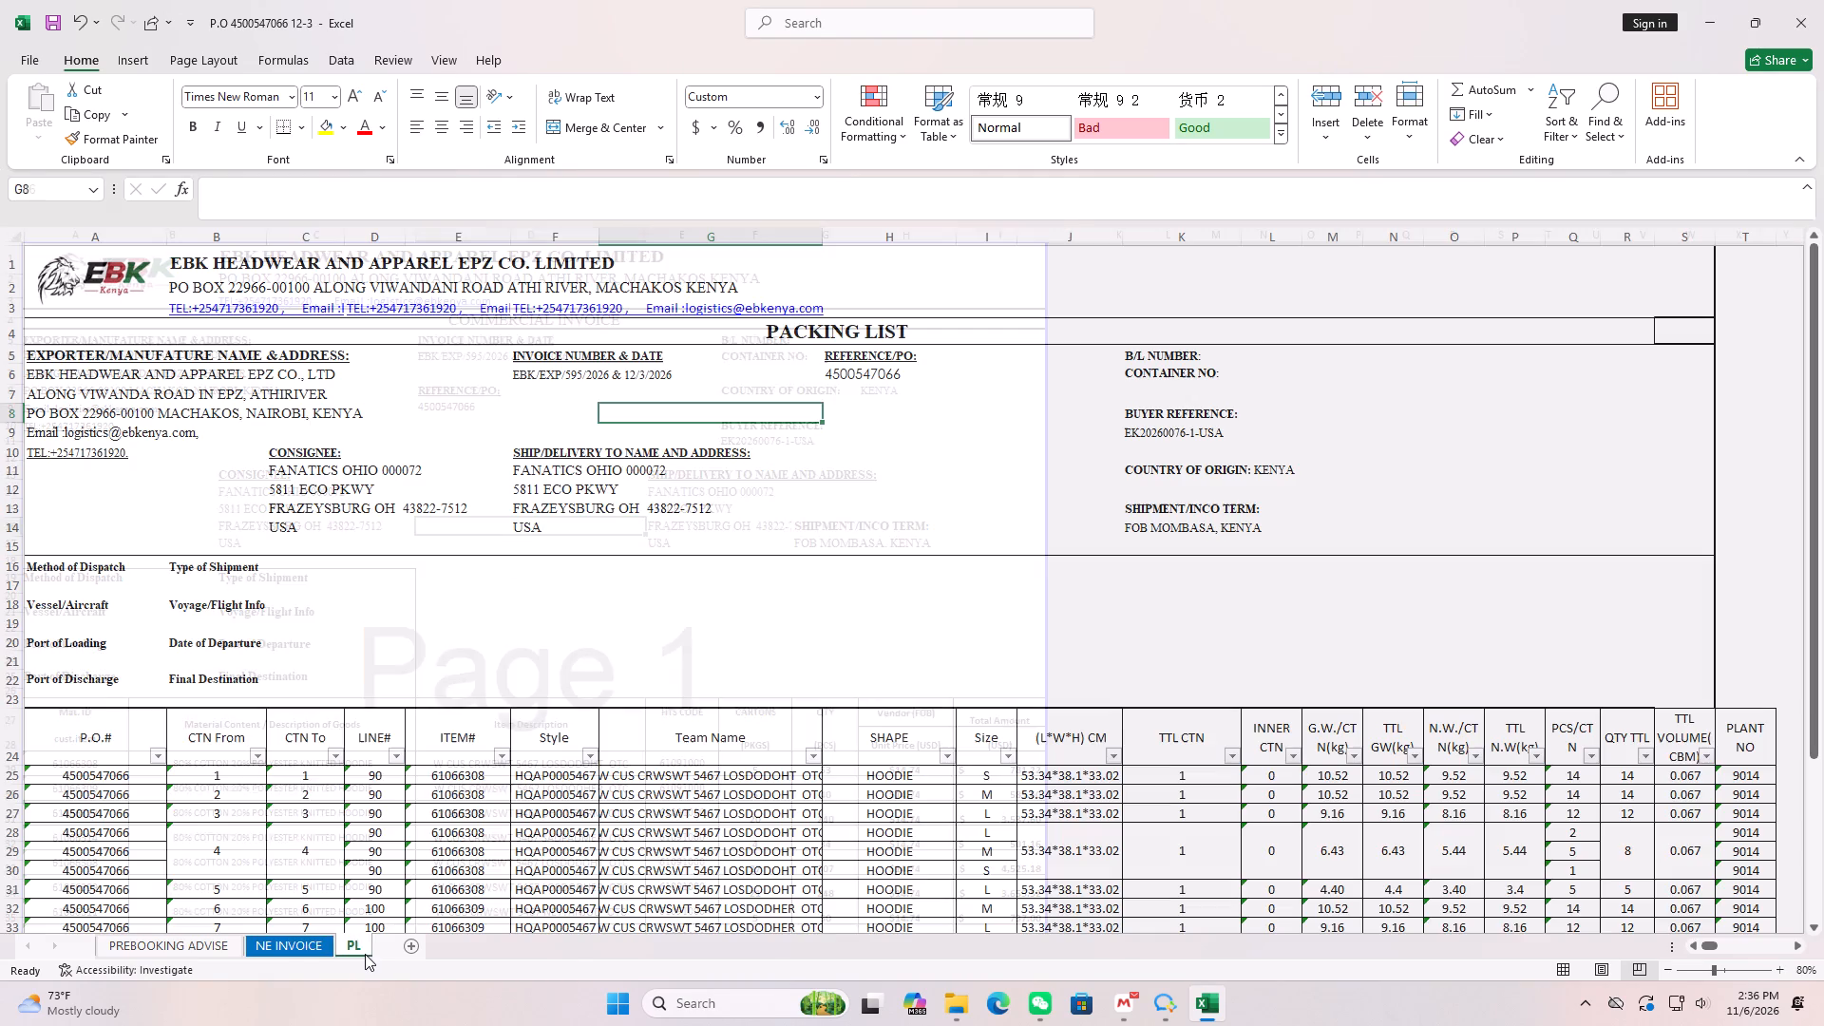
click(281, 946)
click(163, 949)
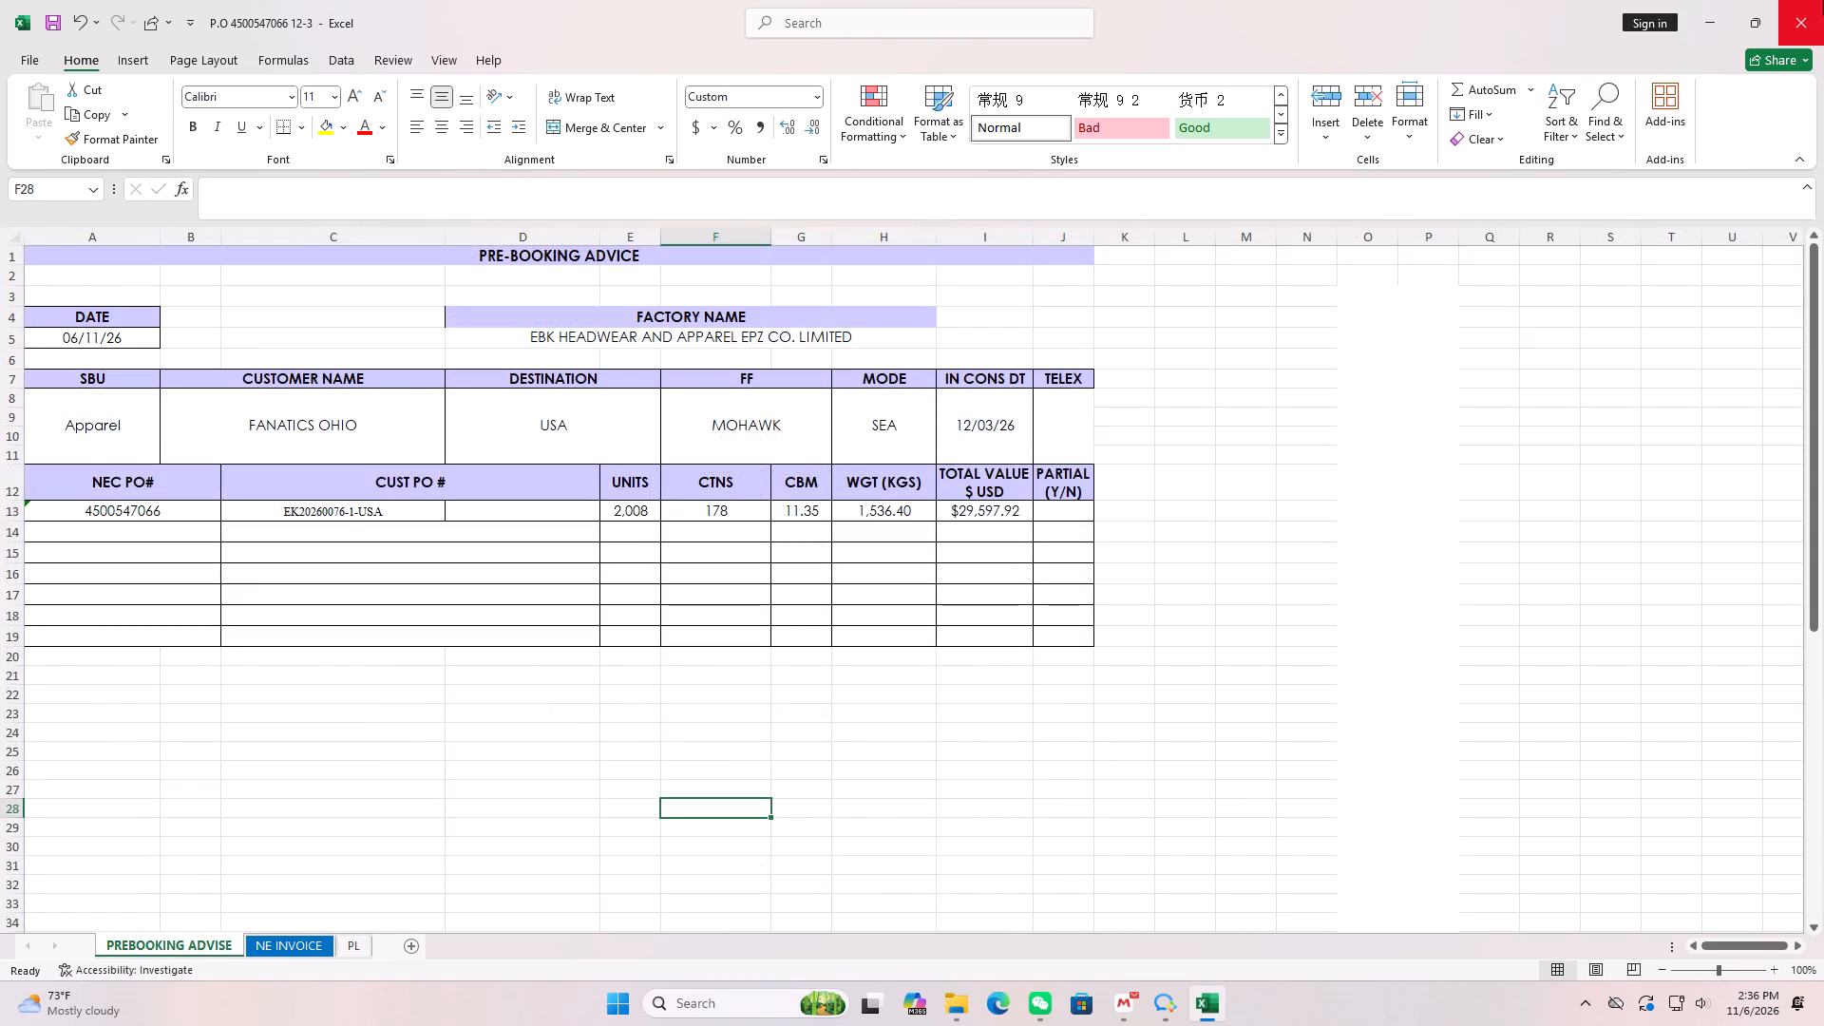
click(1823, 0)
scroll(1104, 251, down, 1)
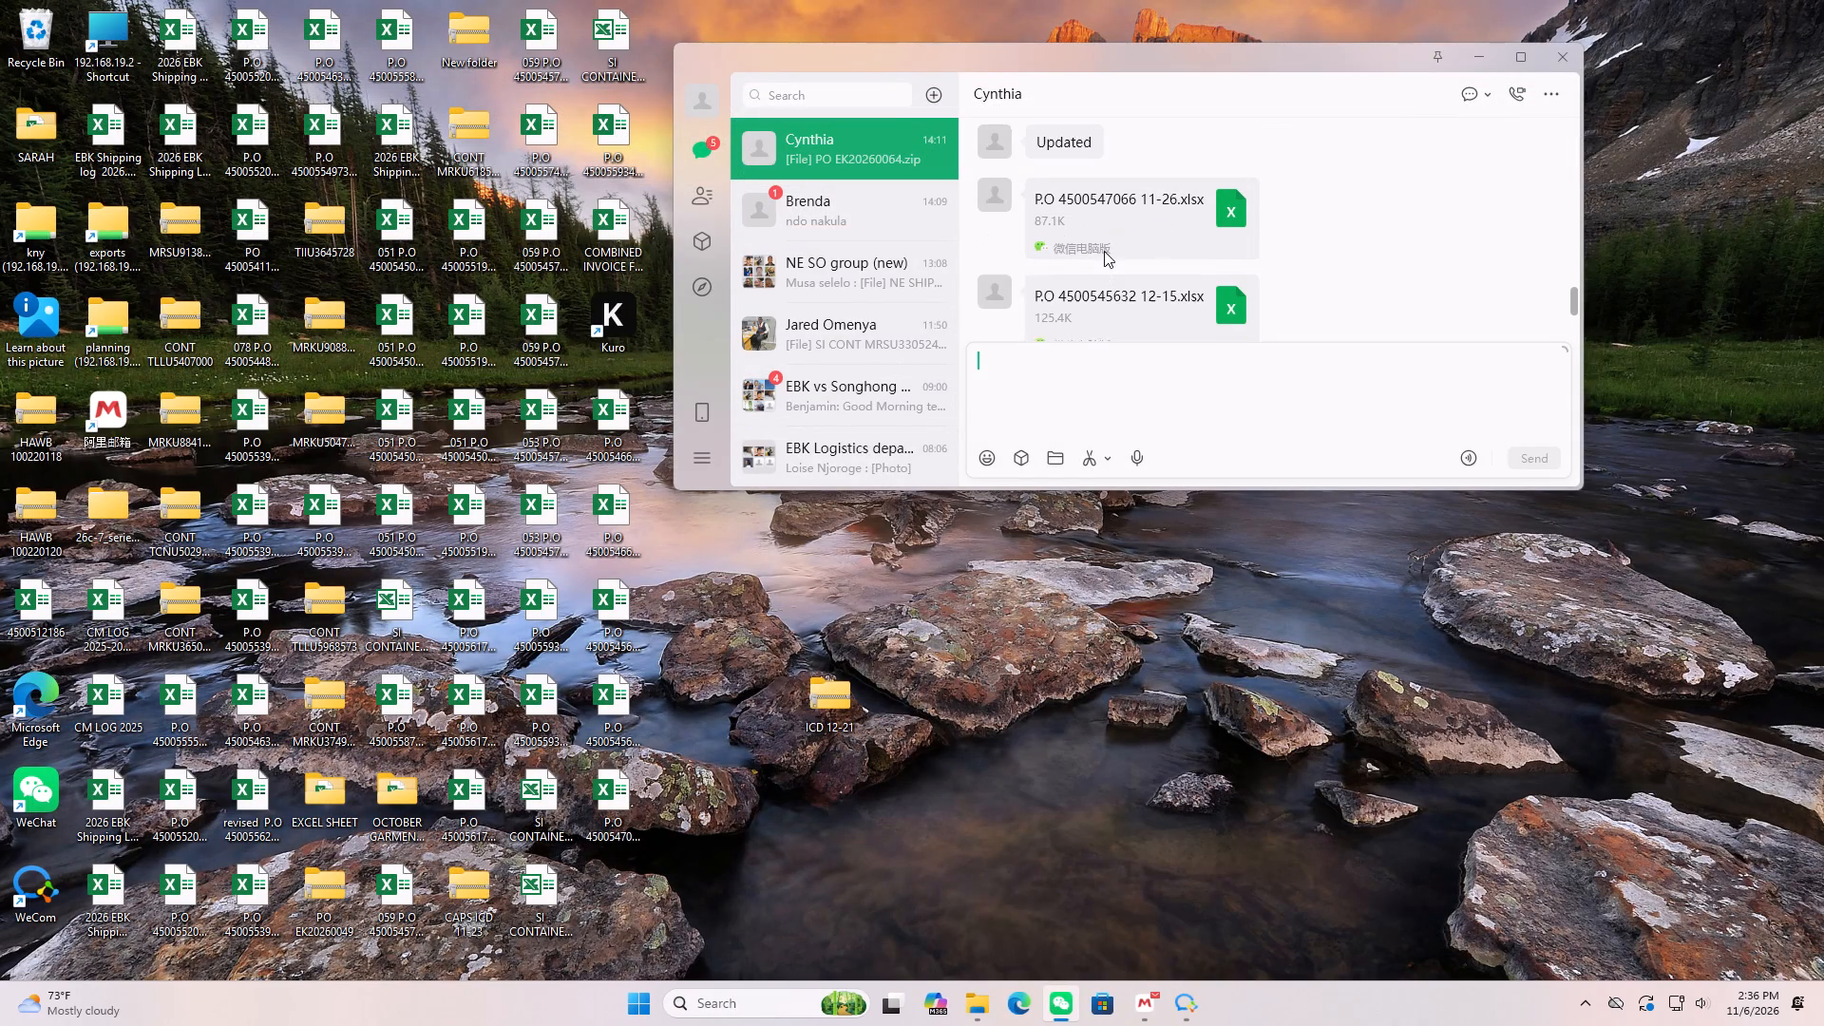
scroll(1104, 251, down, 2)
click(1104, 251)
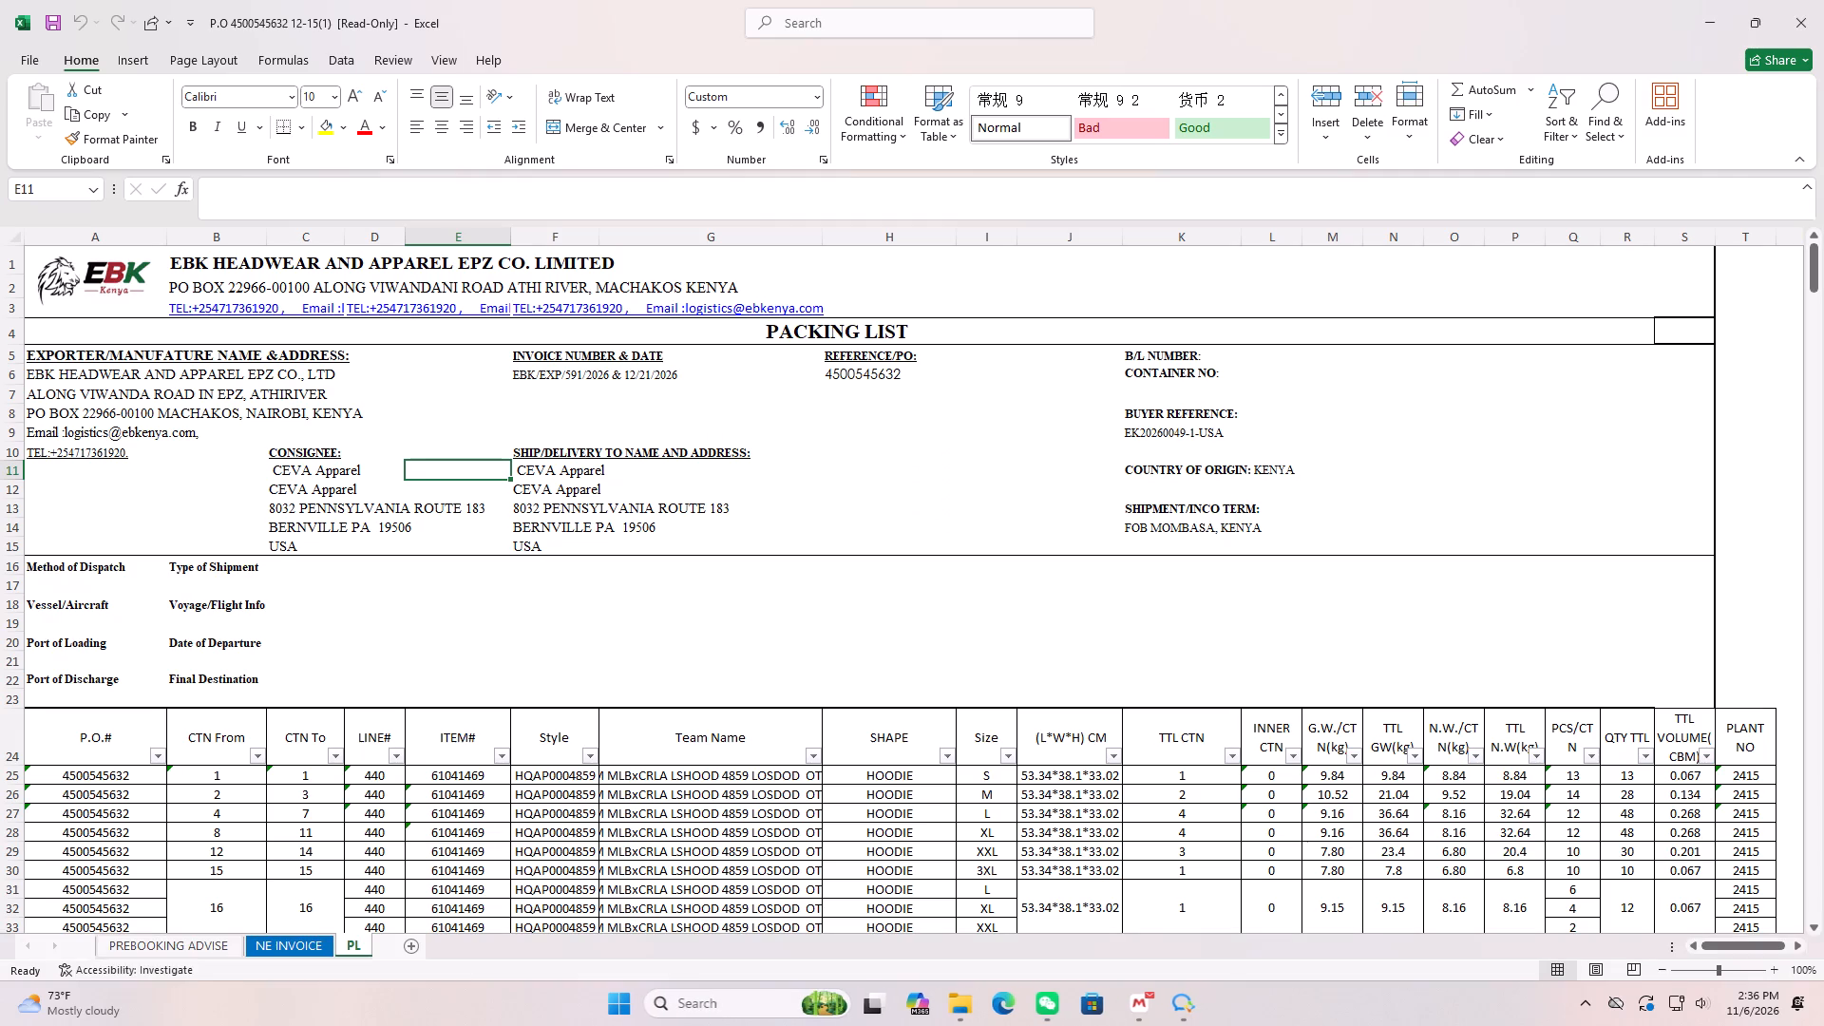
click(275, 943)
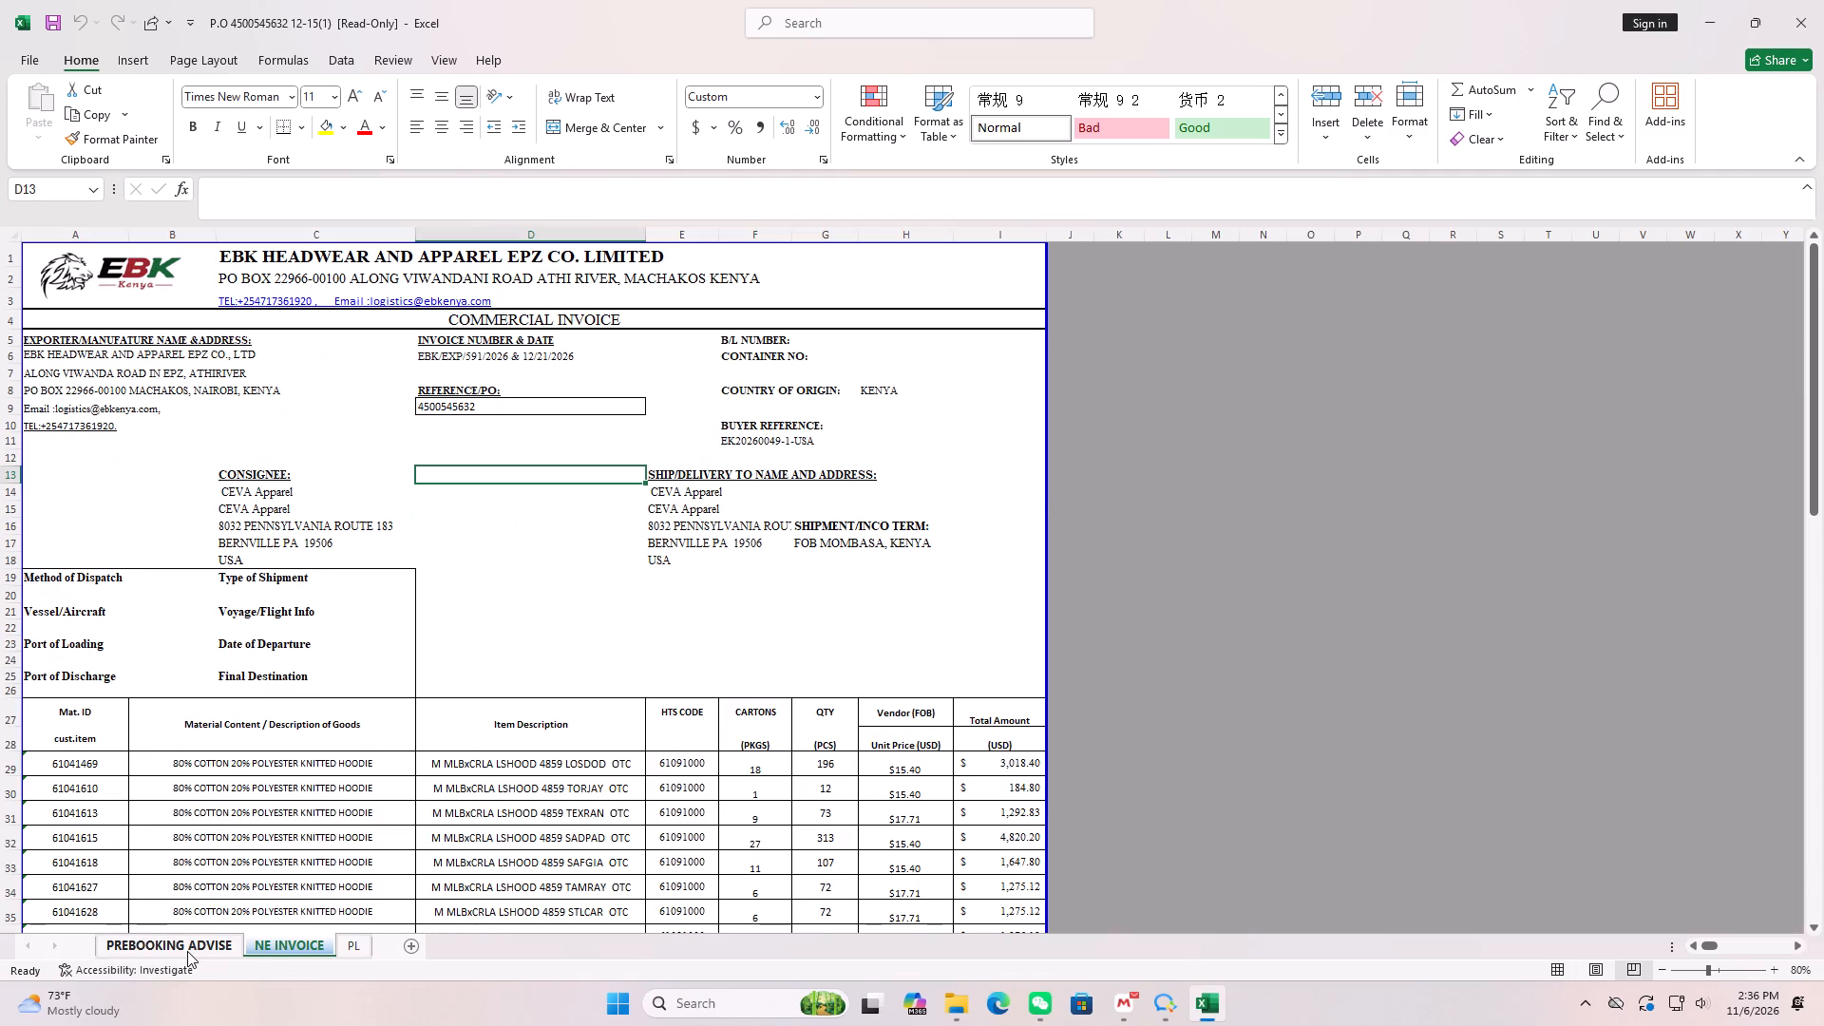
click(187, 951)
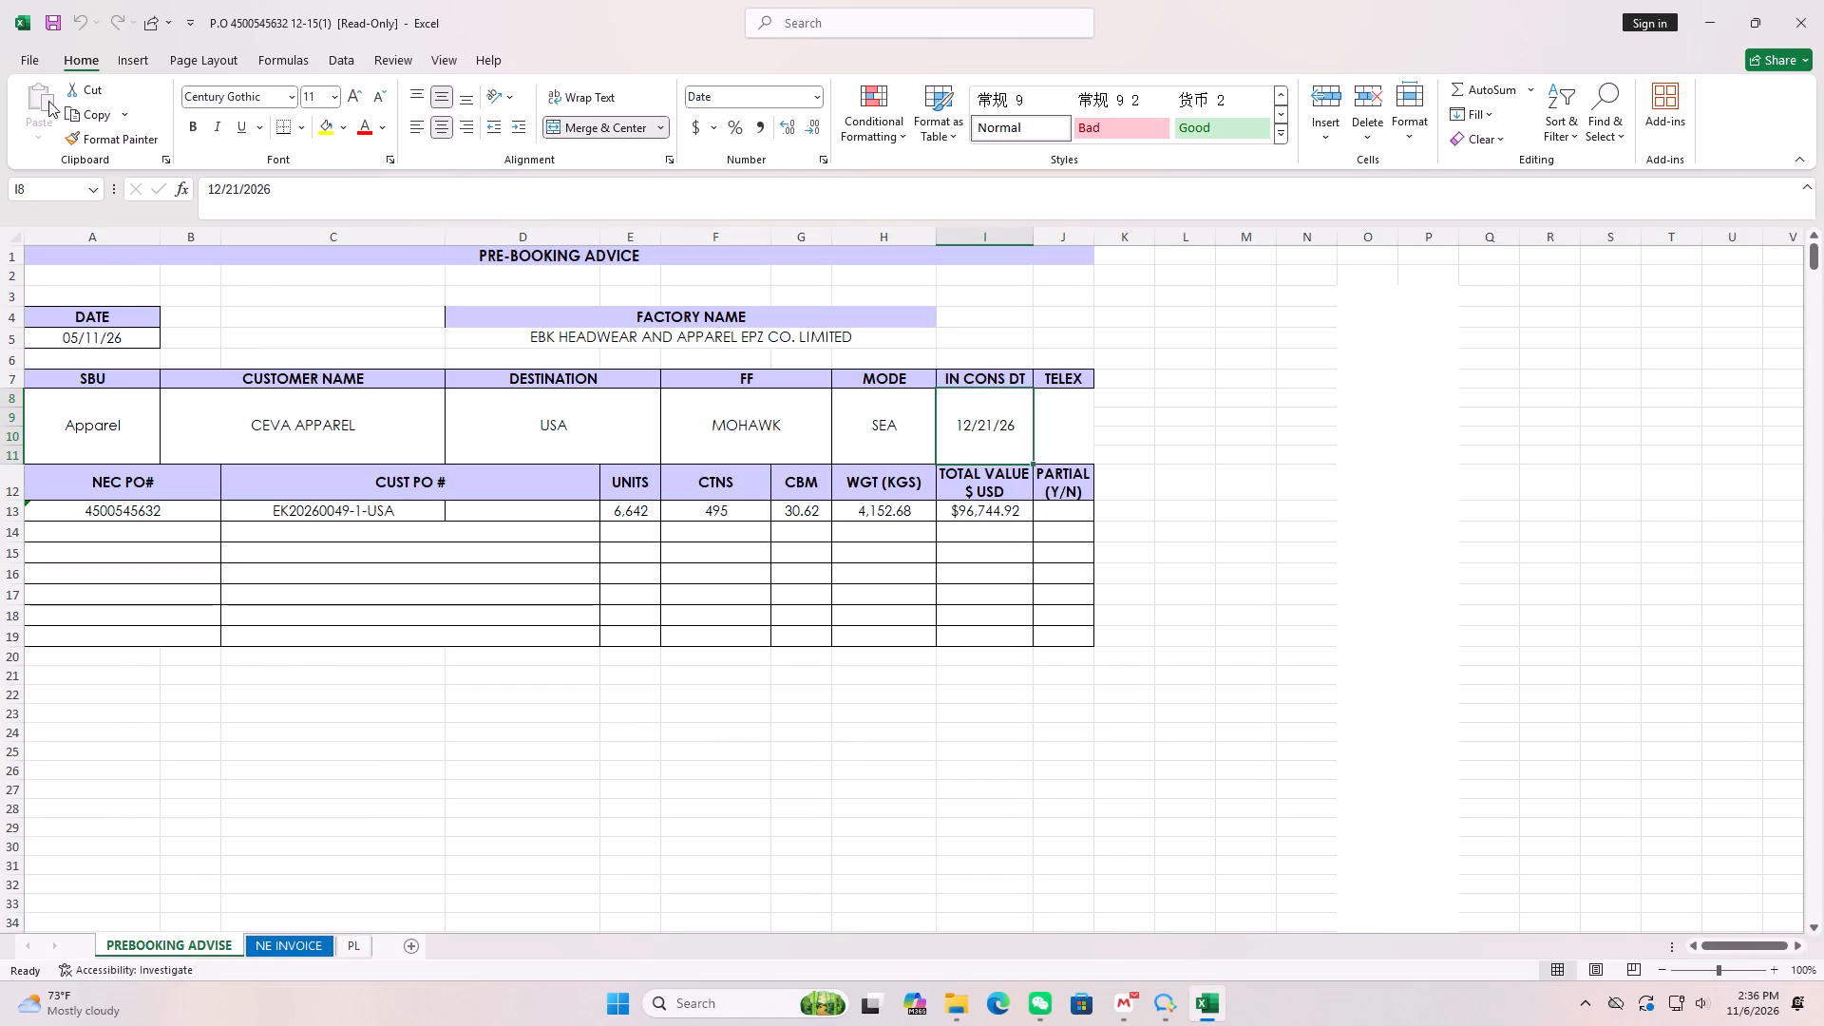
click(38, 64)
click(61, 353)
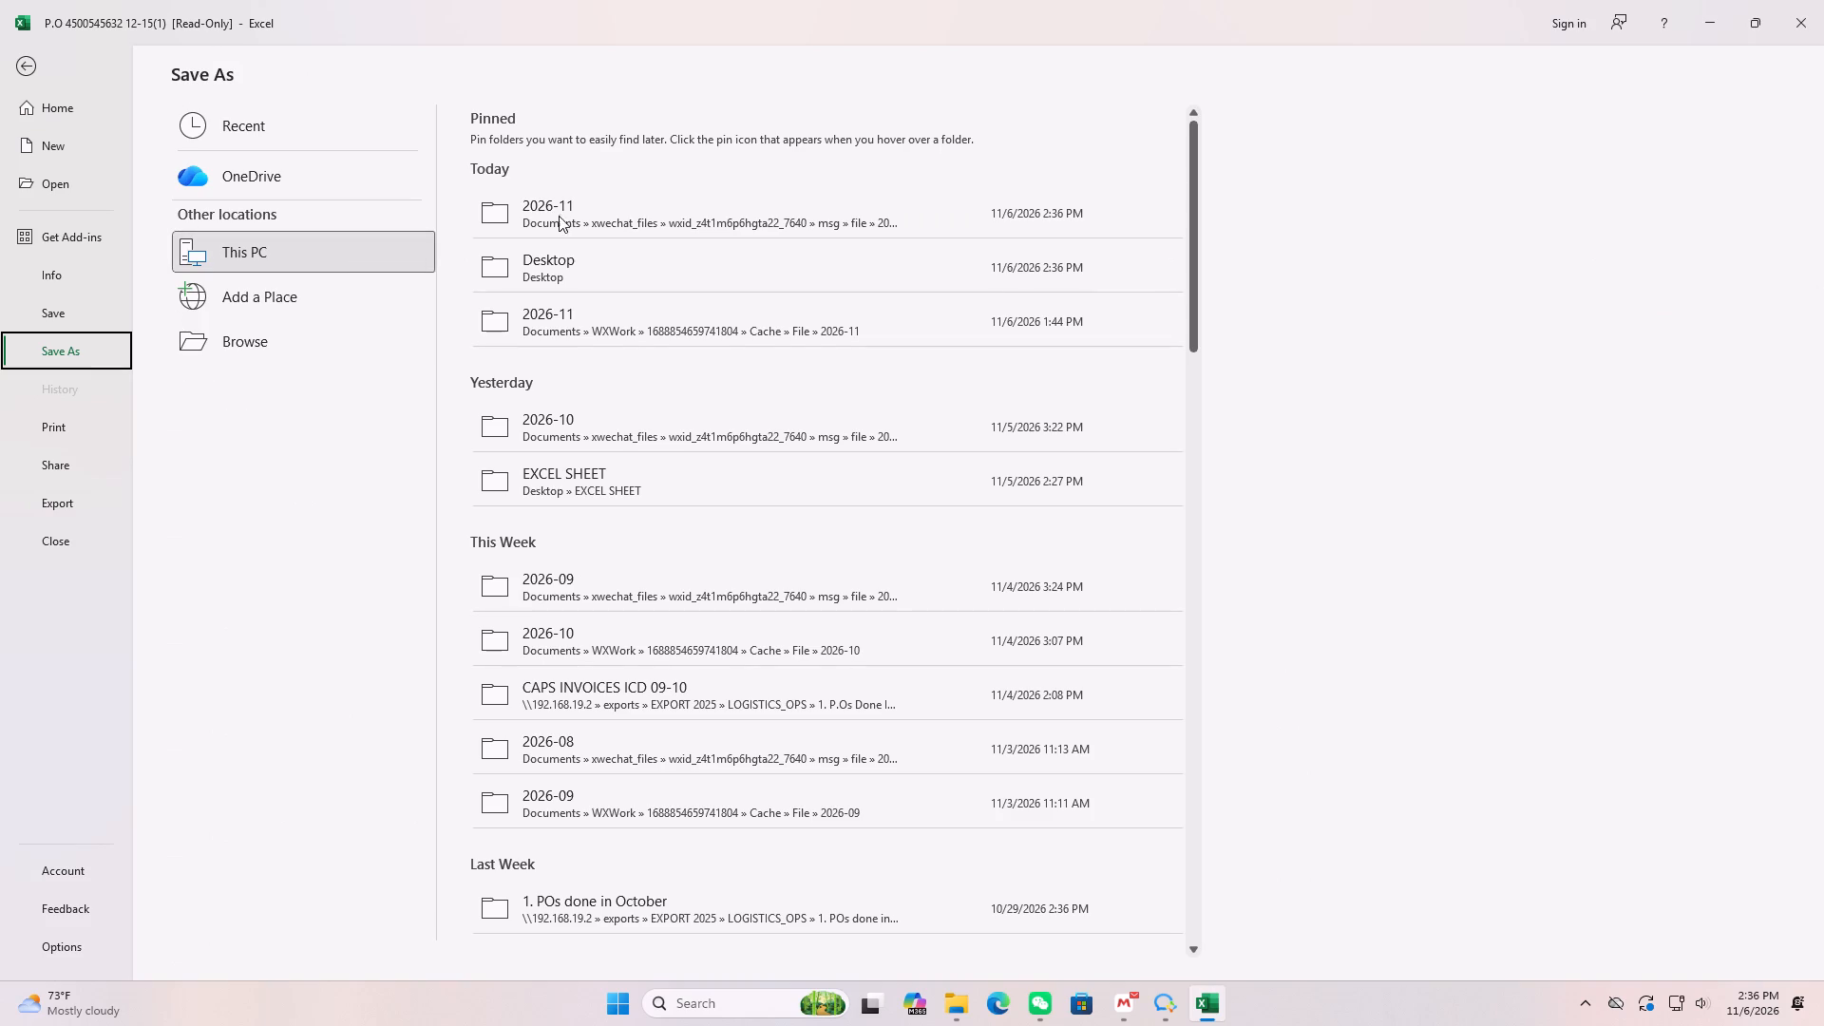
click(568, 277)
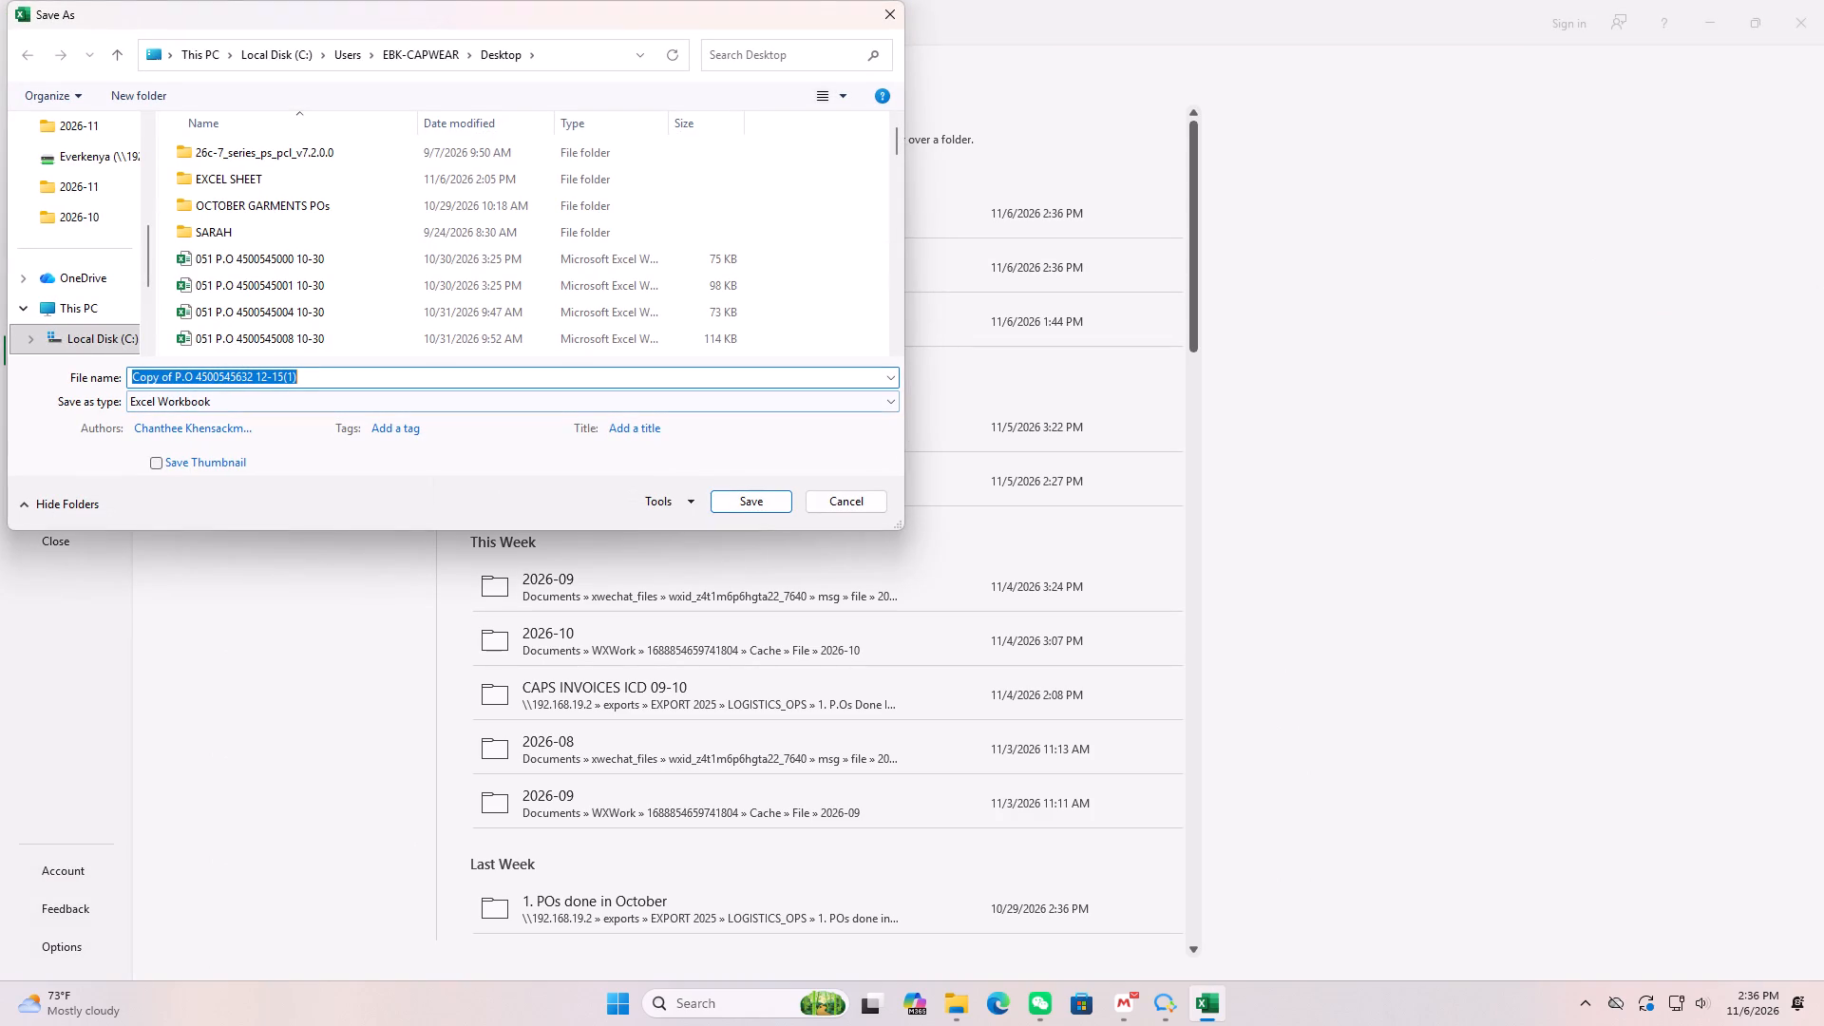
click(176, 378)
key(BackSpace)
key(BackSpace)
key(BackSpace)
key(BackSpace)
key(BackSpace)
key(BackSpace)
key(BackSpace)
key(BackSpace)
key(BackSpace)
key(BackSpace)
key(BackSpace)
key(BackSpace)
key(BackSpace)
key(BackSpace)
key(BackSpace)
key(BackSpace)
key(BackSpace)
key(BackSpace)
key(BackSpace)
key(BackSpace)
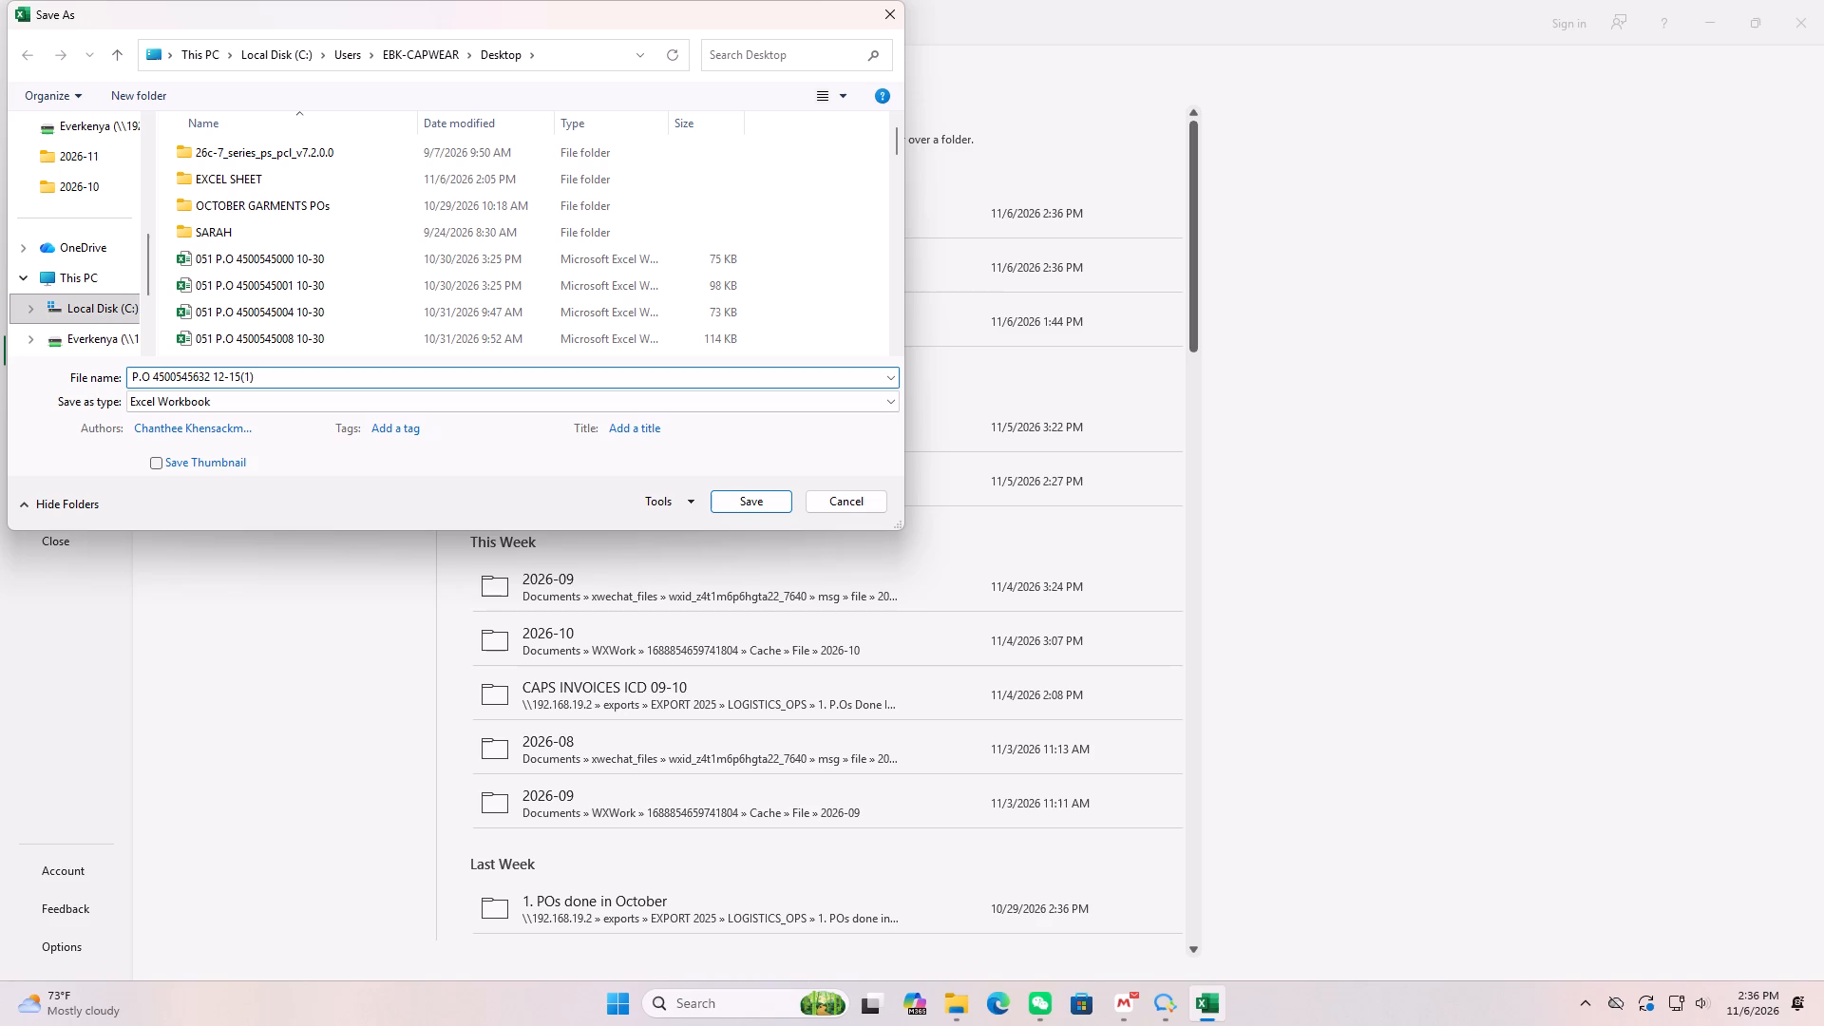
drag(230, 377, 429, 383)
text(21)
key(Return)
click(1823, 0)
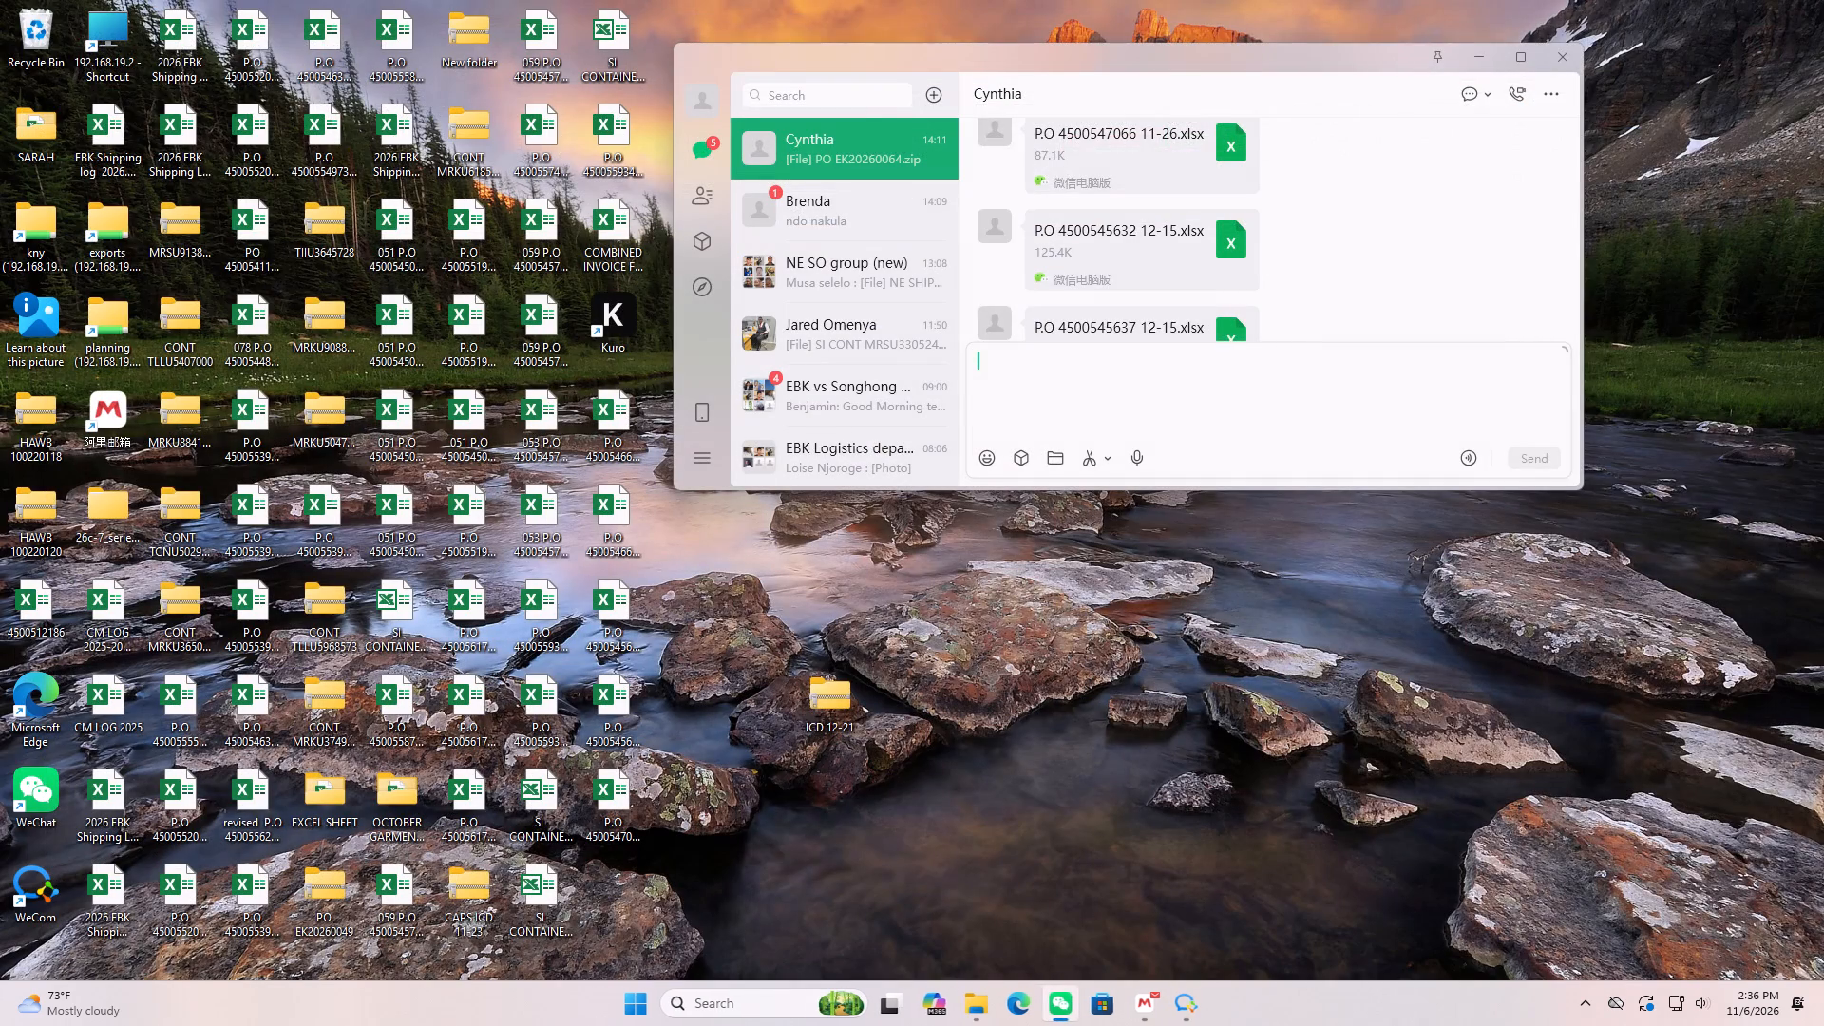
scroll(1145, 248, down, 2)
click(1127, 256)
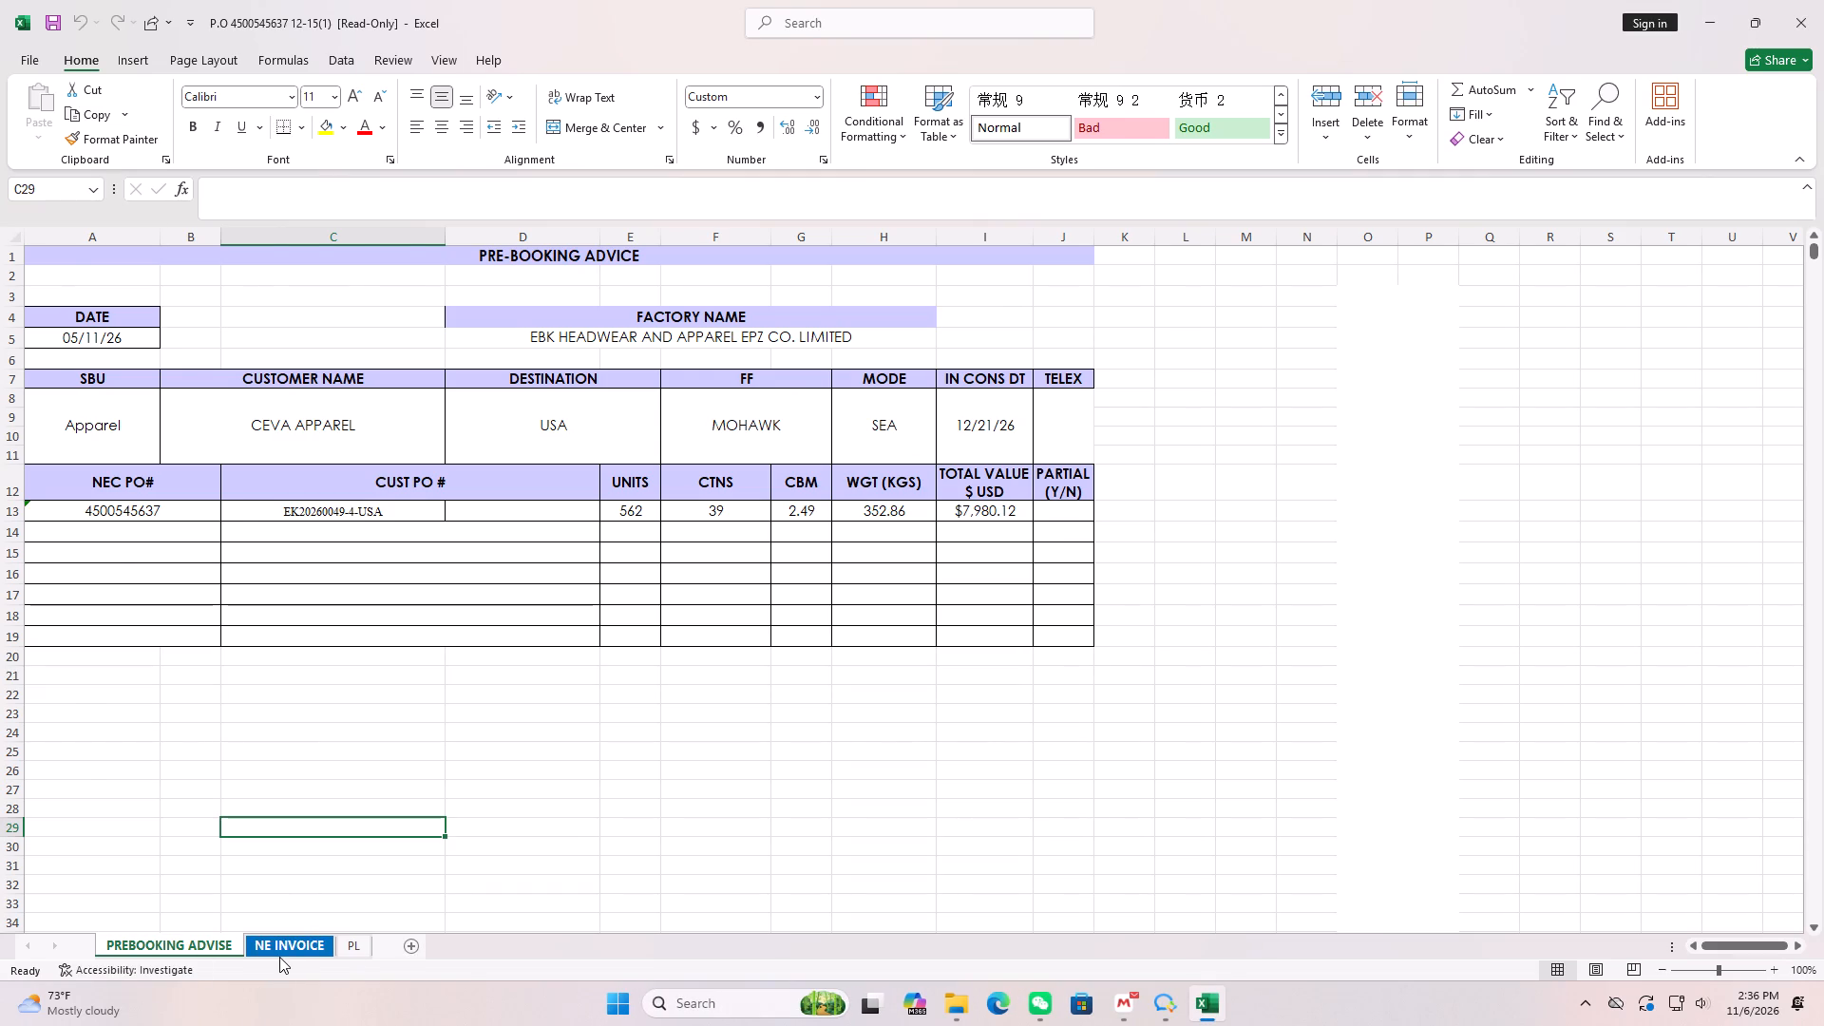
click(279, 957)
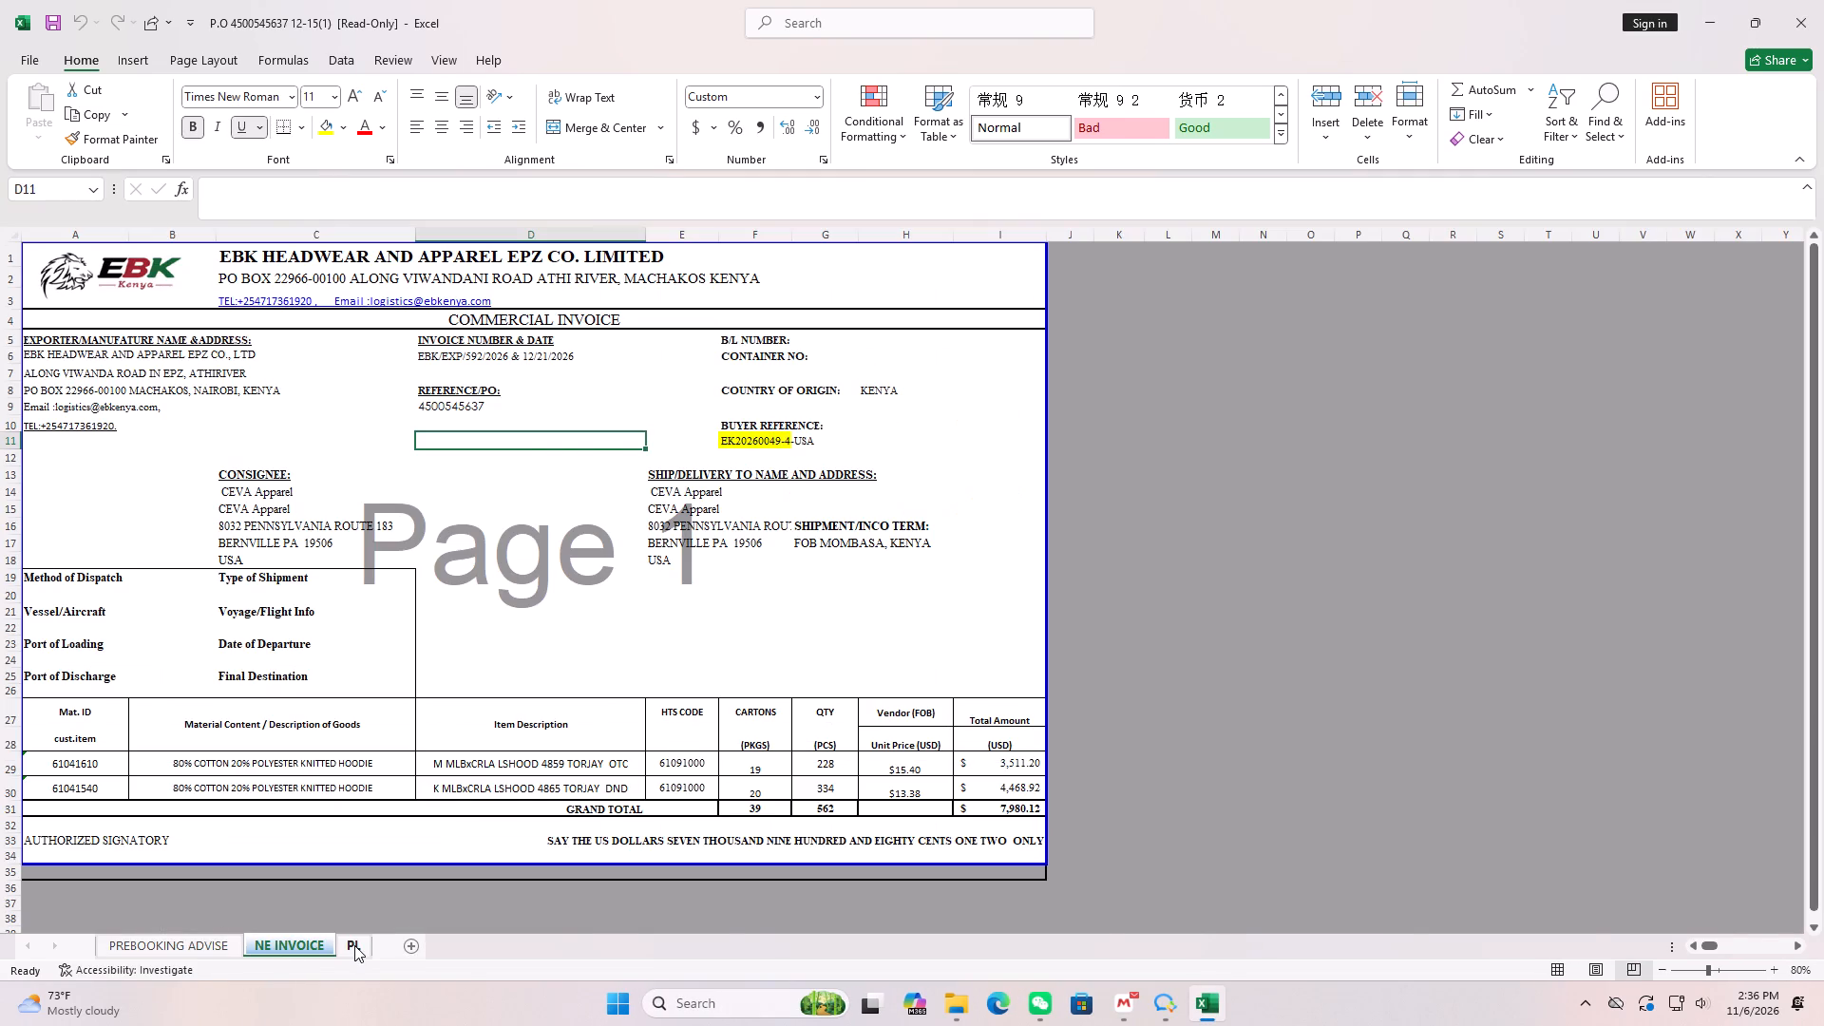
click(354, 945)
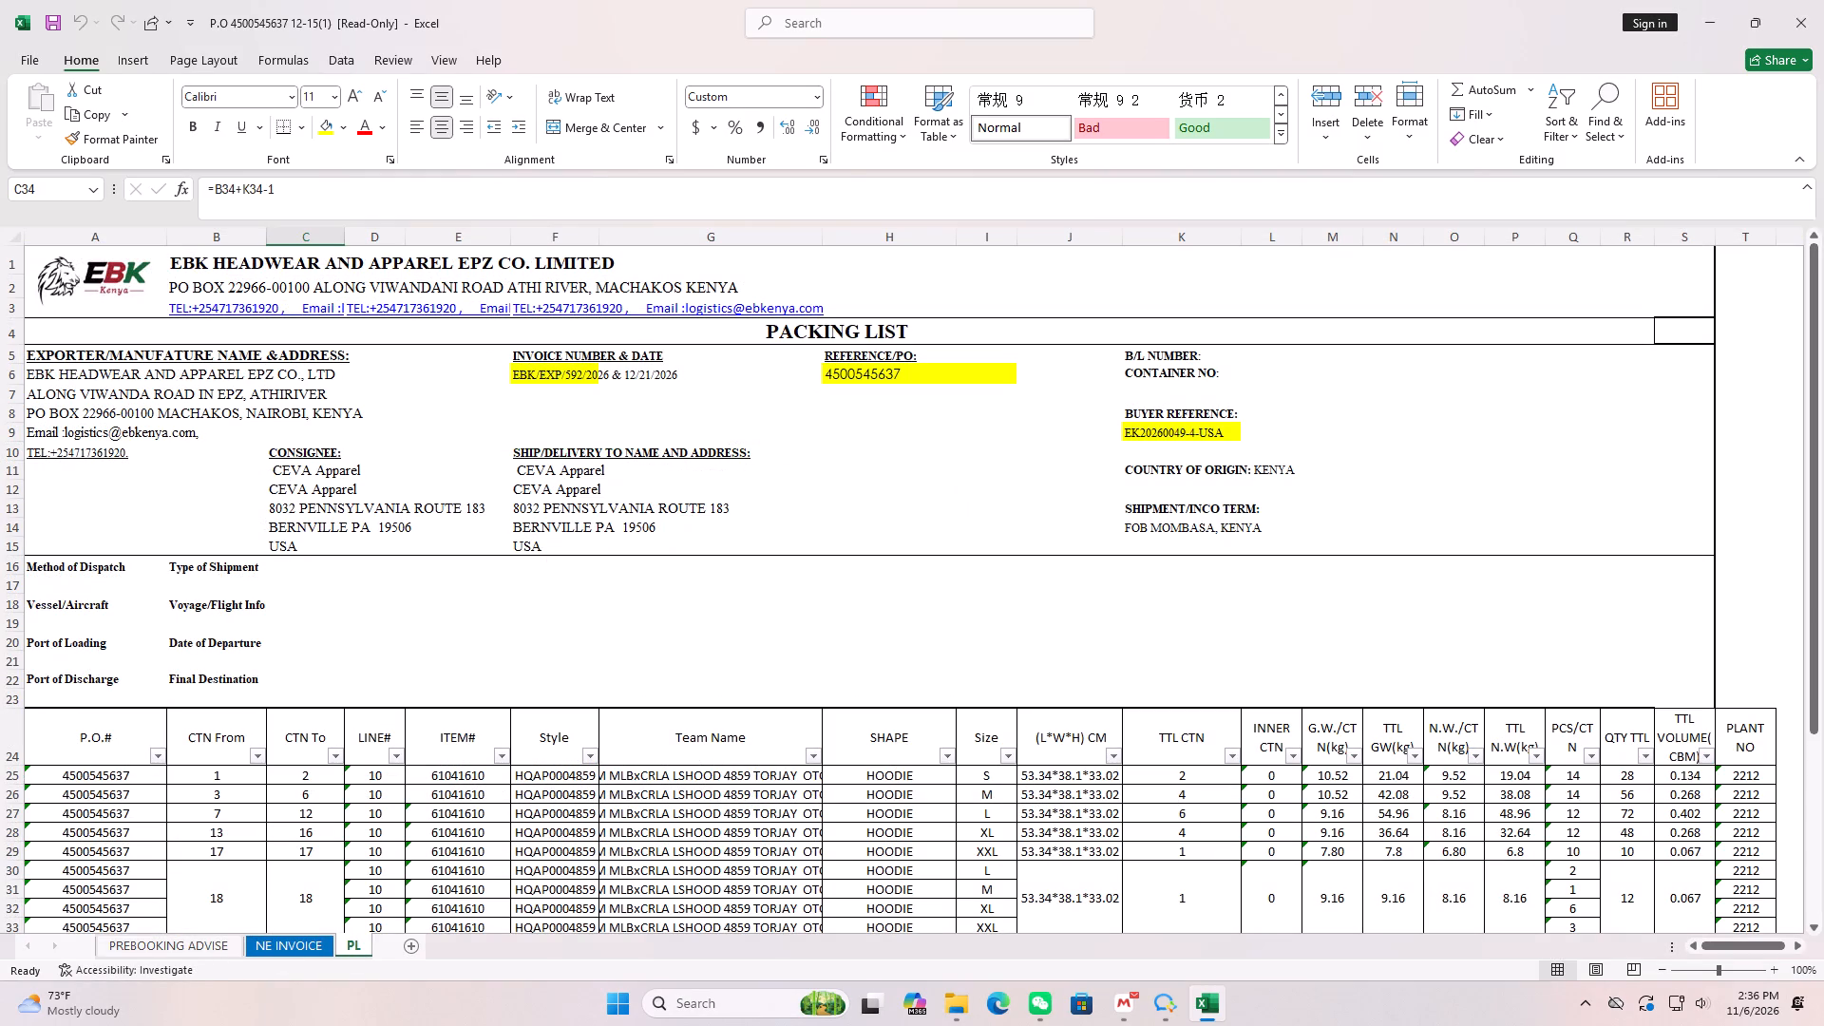
Remove the yellow fill from the invoice number and date, reference PO and buyer reference cells on the packing list sheet.
drag(558, 375, 662, 371)
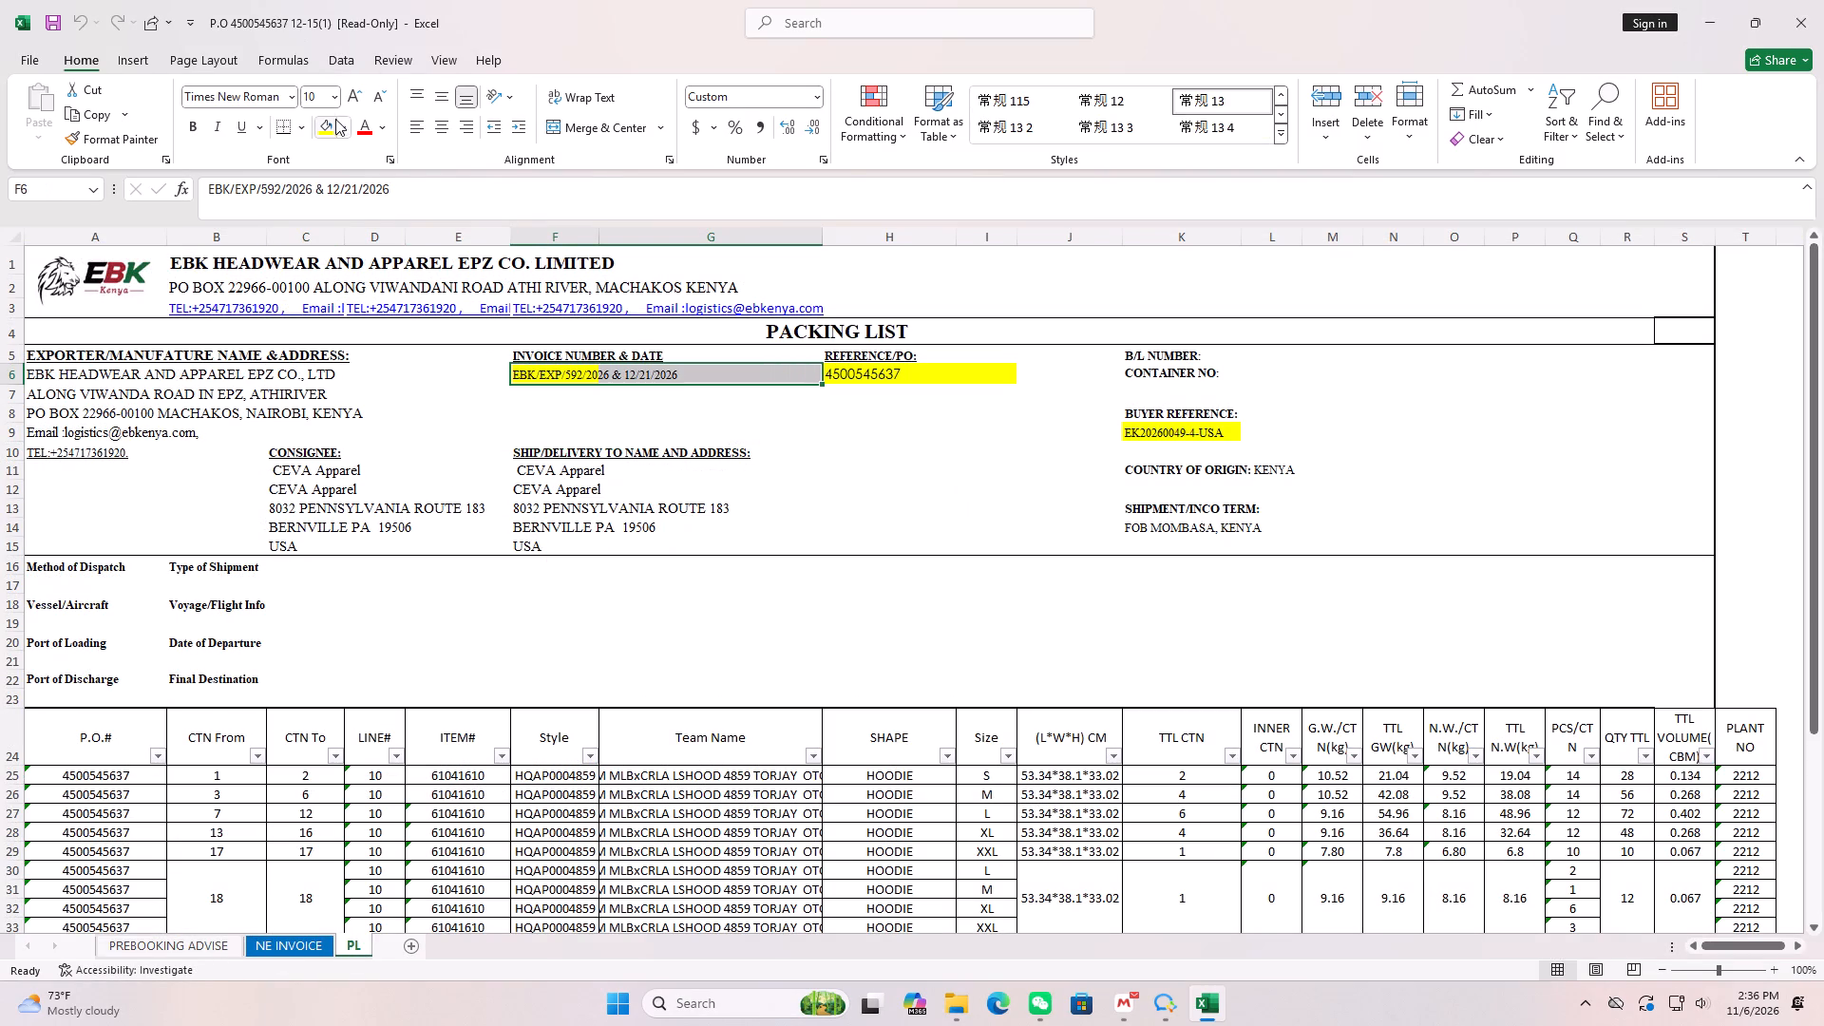
click(344, 130)
click(319, 177)
click(872, 375)
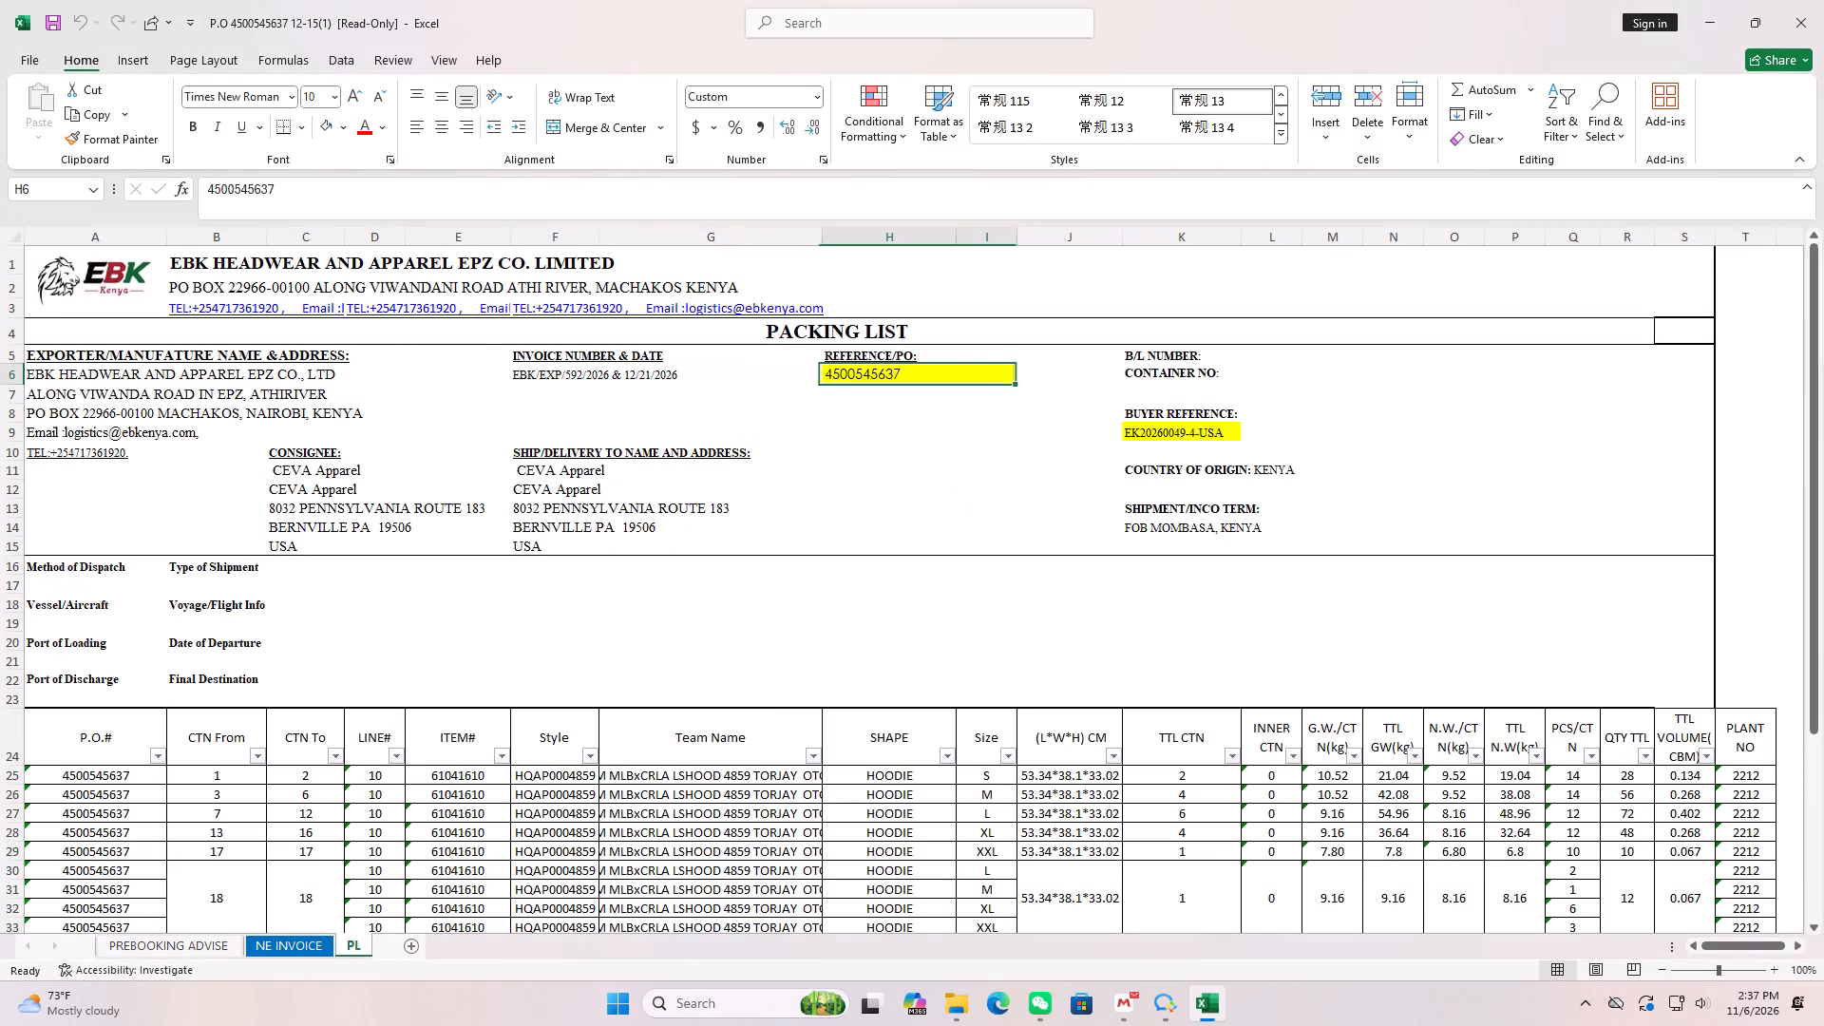
click(329, 127)
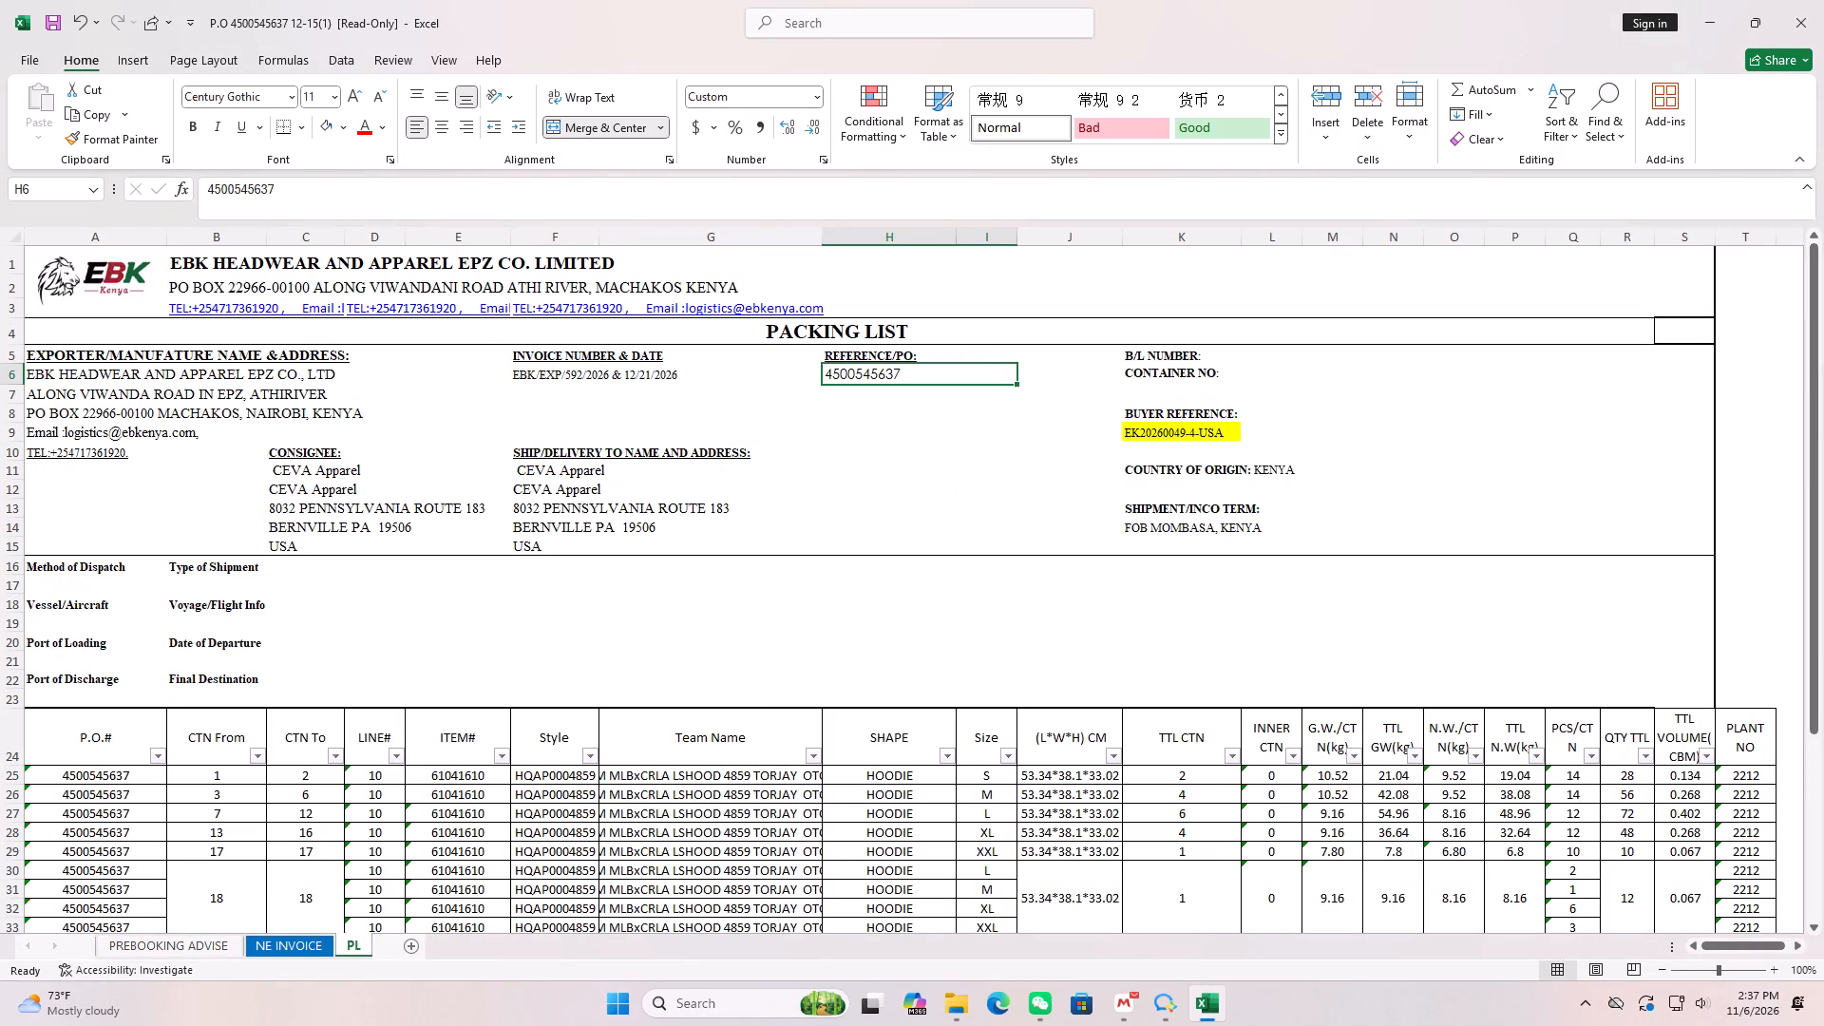
click(1160, 430)
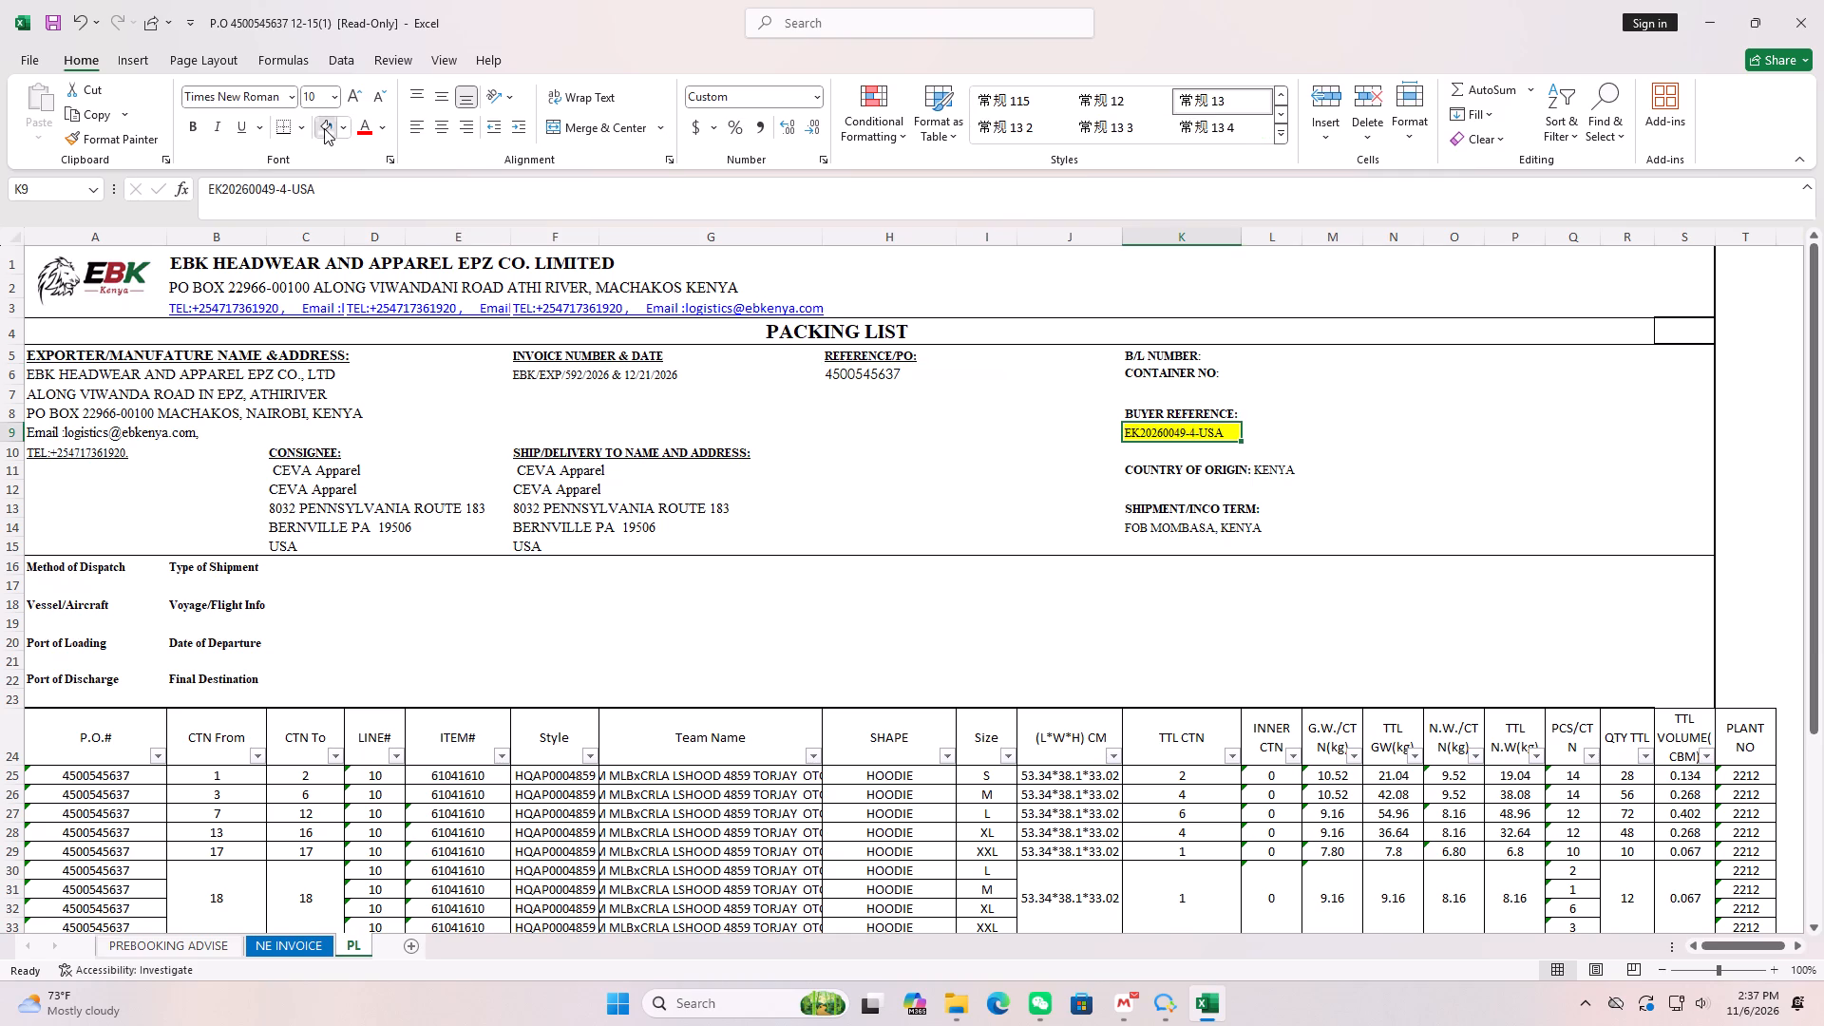
click(324, 128)
Remove the yellow fill from the buyer reference cell on the NE INVOICE sheet.
click(323, 935)
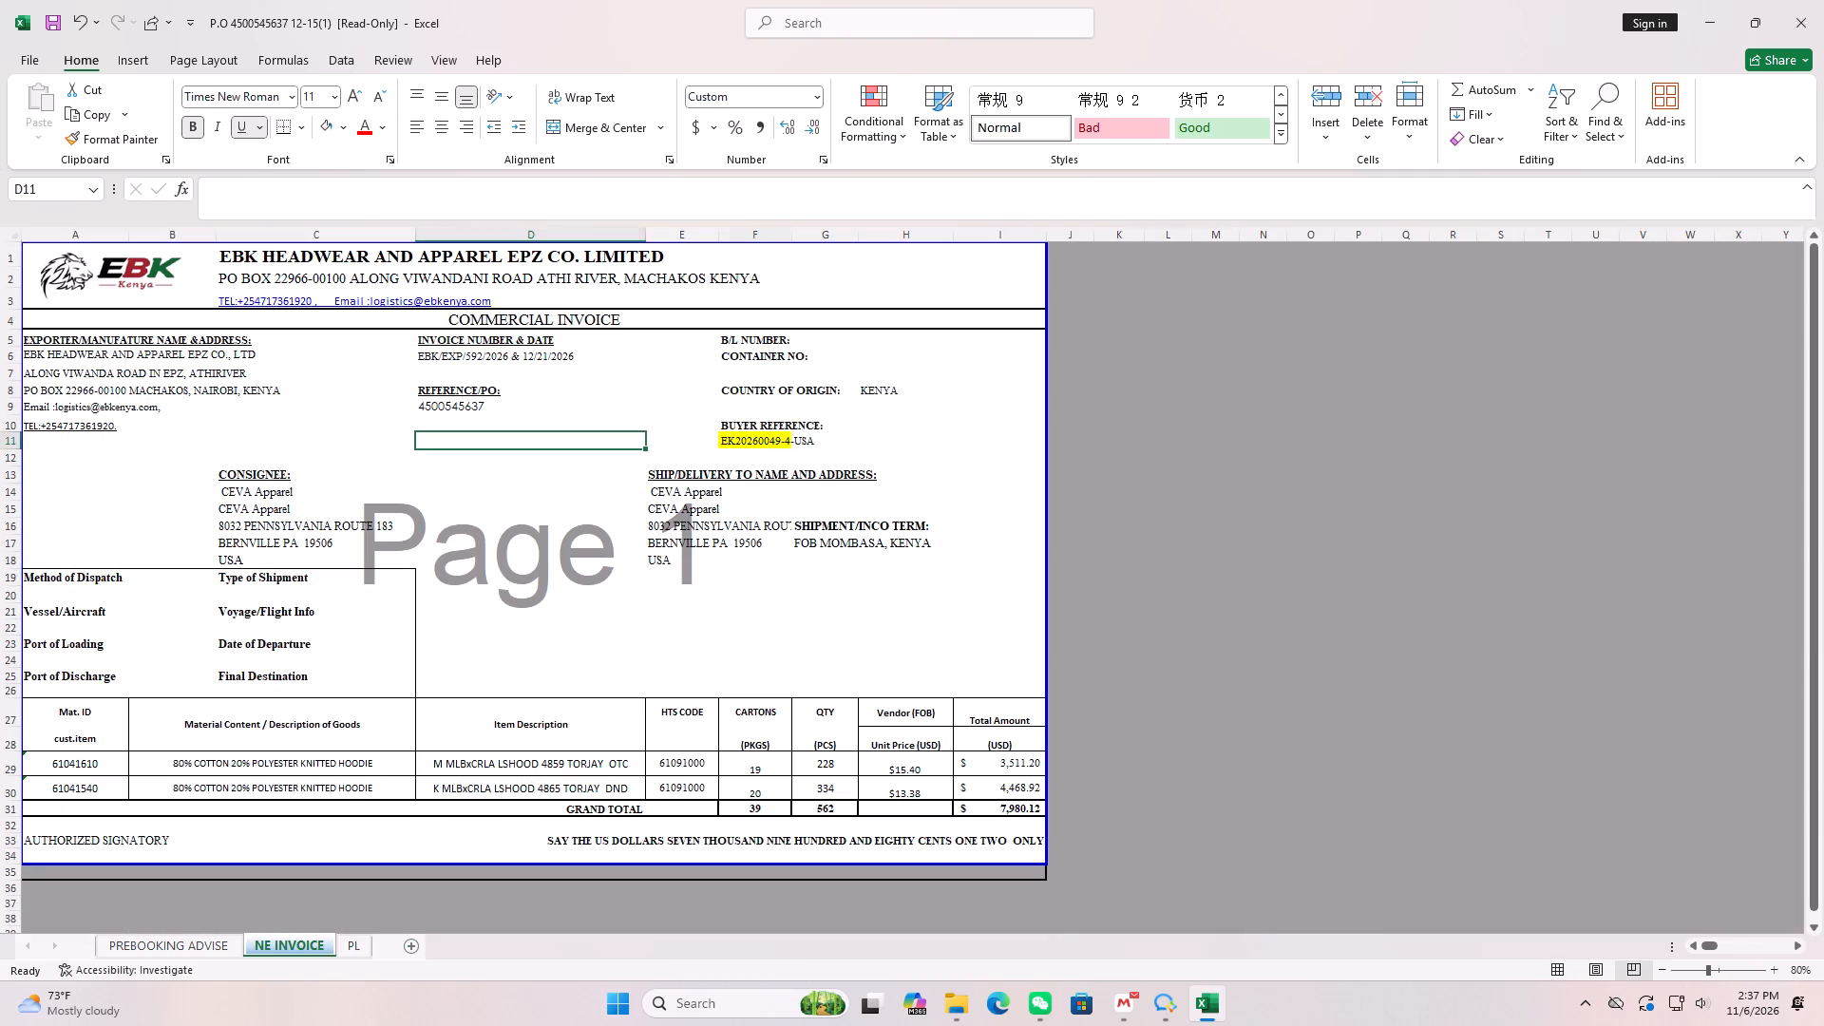
click(764, 438)
click(320, 118)
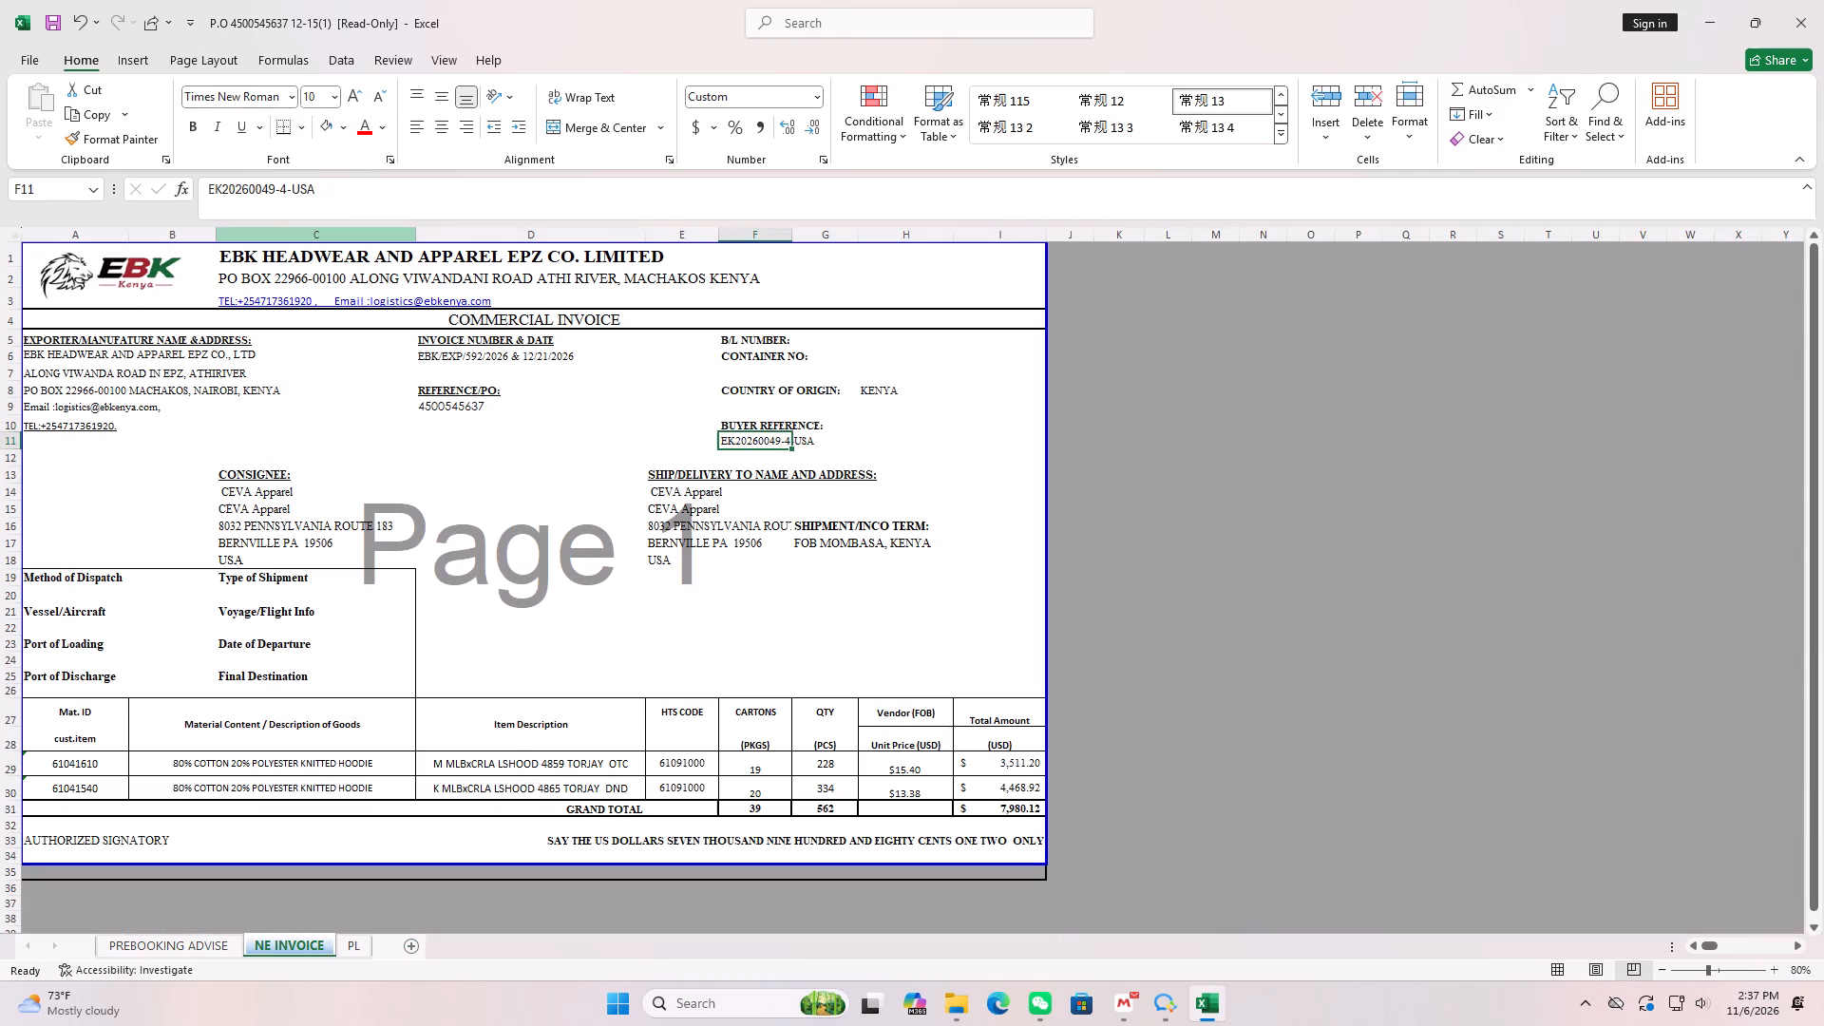
click(541, 446)
click(34, 52)
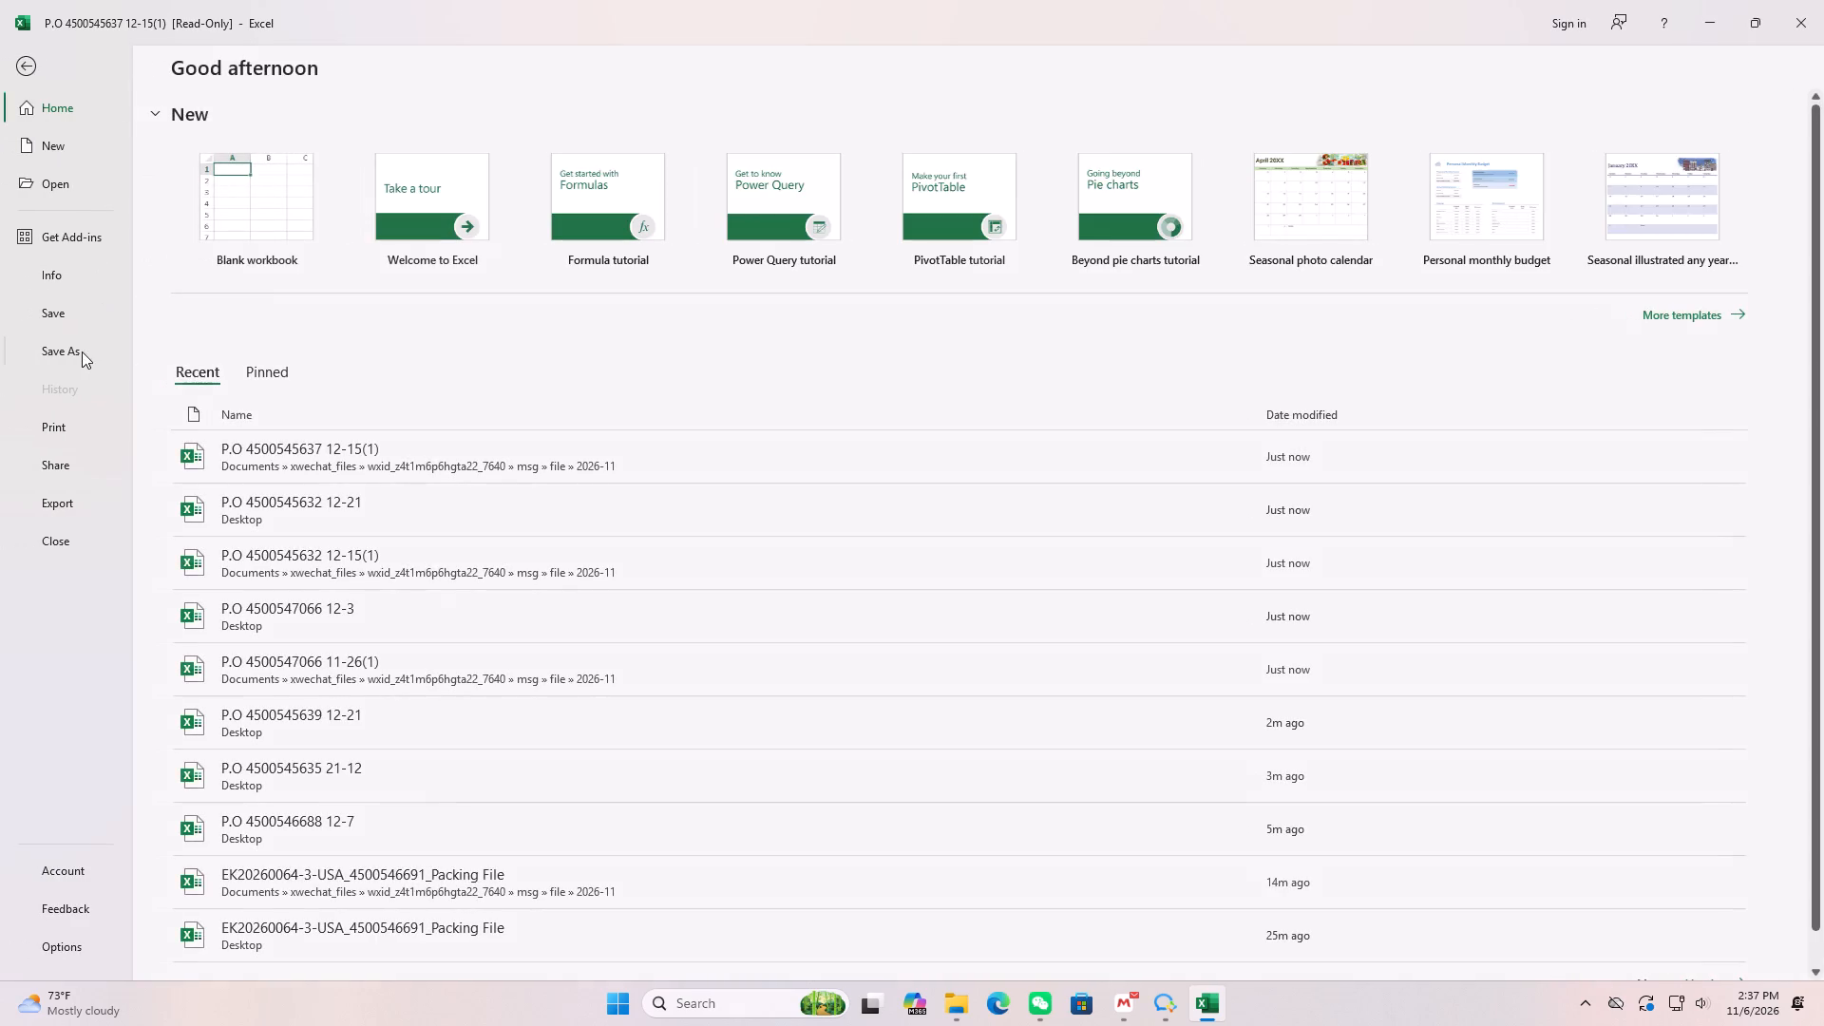
click(82, 351)
click(575, 278)
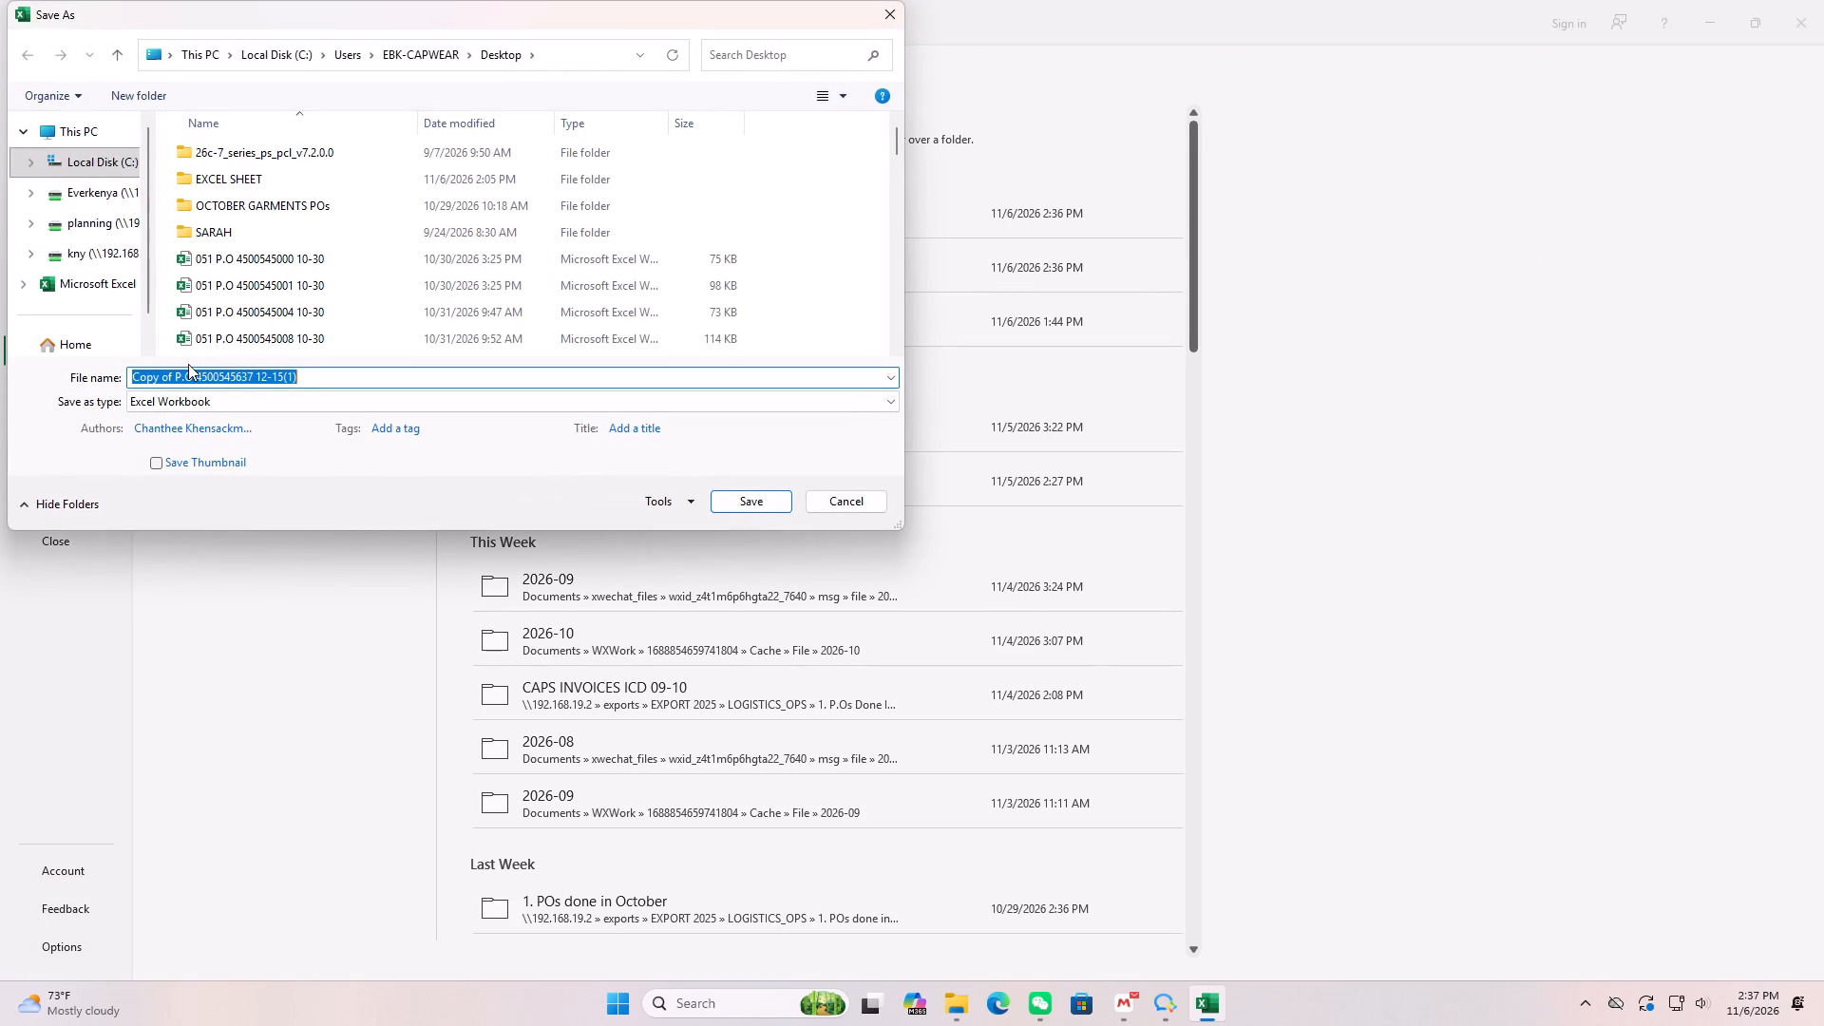
click(175, 375)
key(BackSpace)
key(BackSpace)
key(BackSpace)
key(BackSpace)
key(BackSpace)
key(BackSpace)
key(BackSpace)
key(BackSpace)
key(BackSpace)
key(BackSpace)
key(BackSpace)
key(BackSpace)
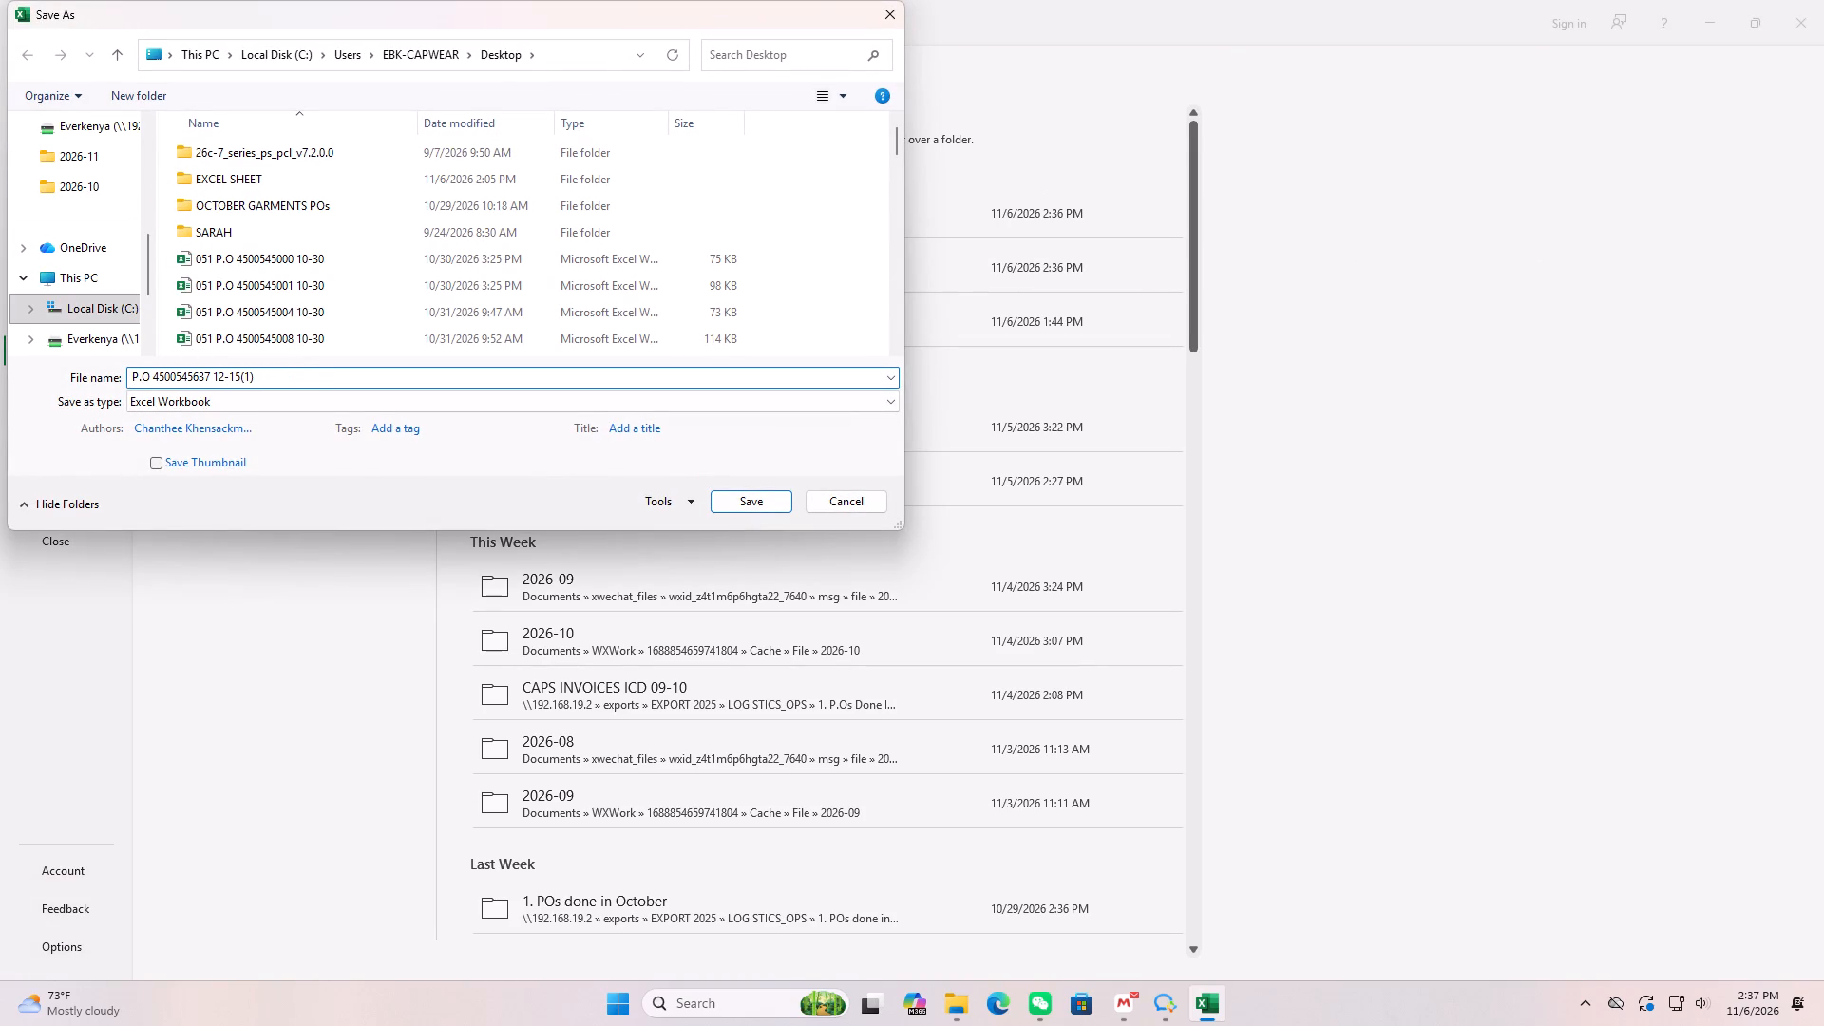
drag(227, 374, 323, 375)
text(21)
key(Return)
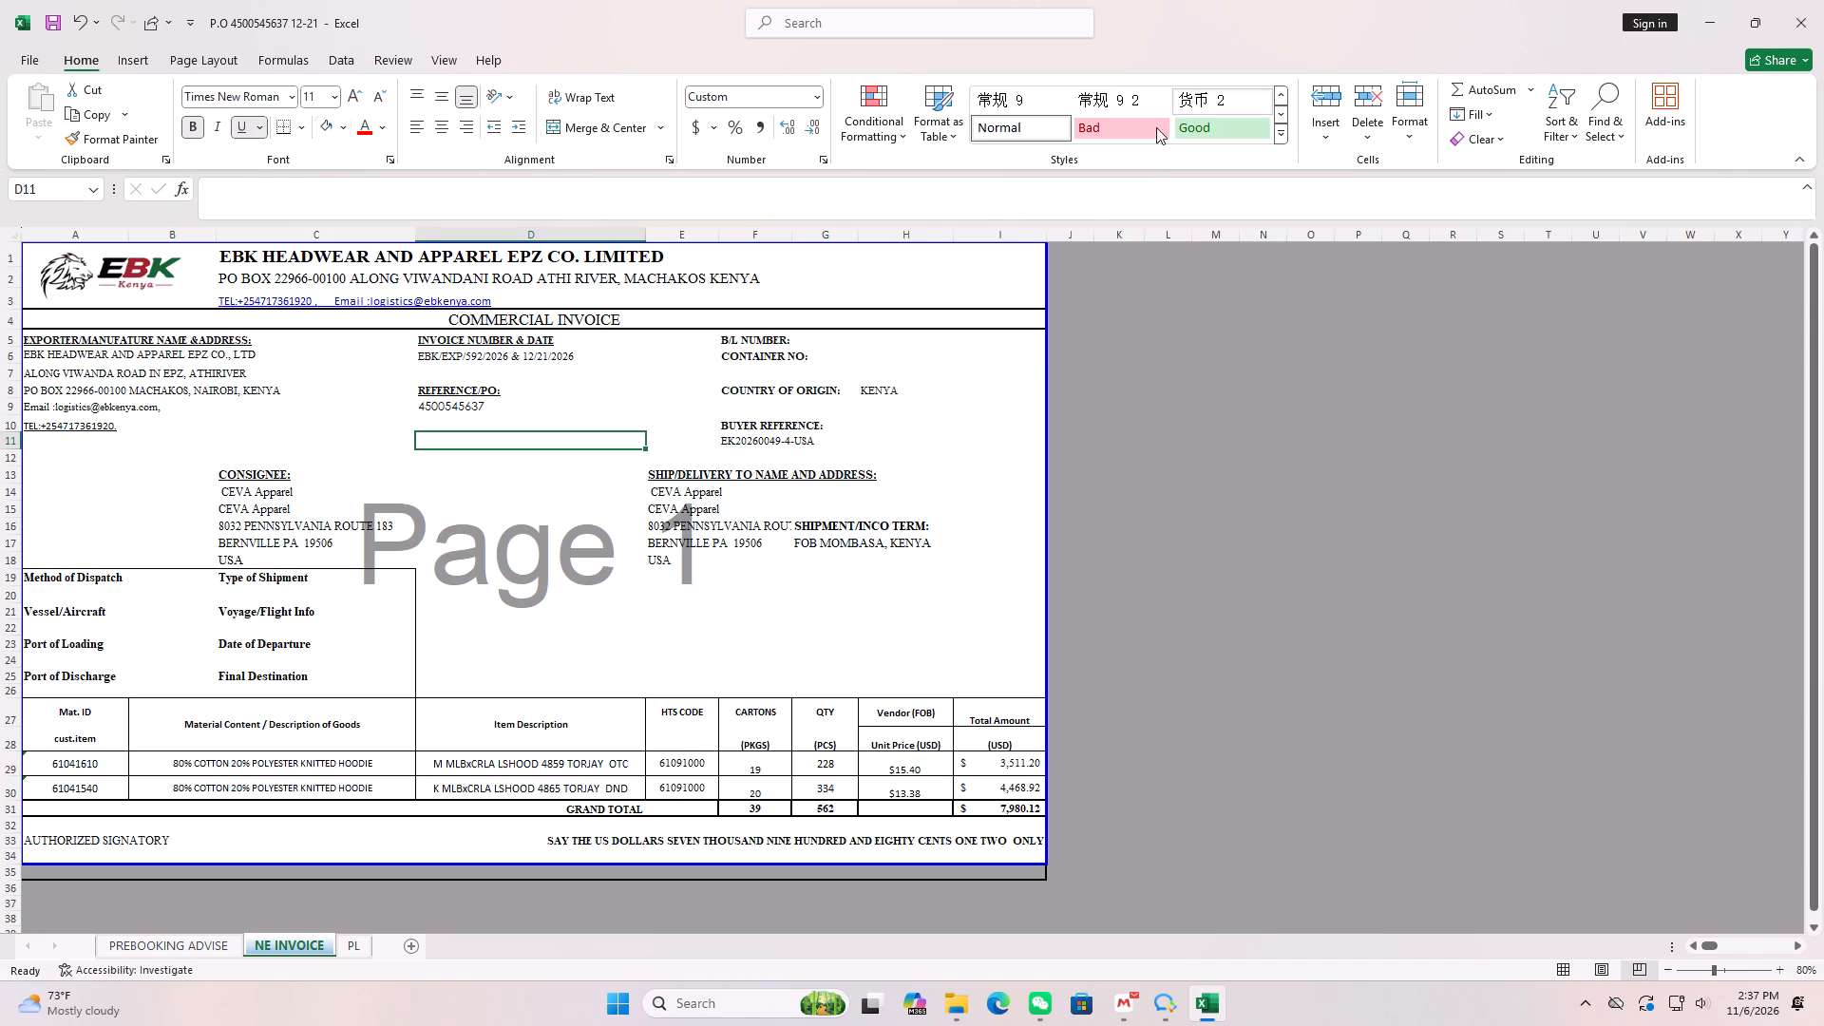
click(1823, 0)
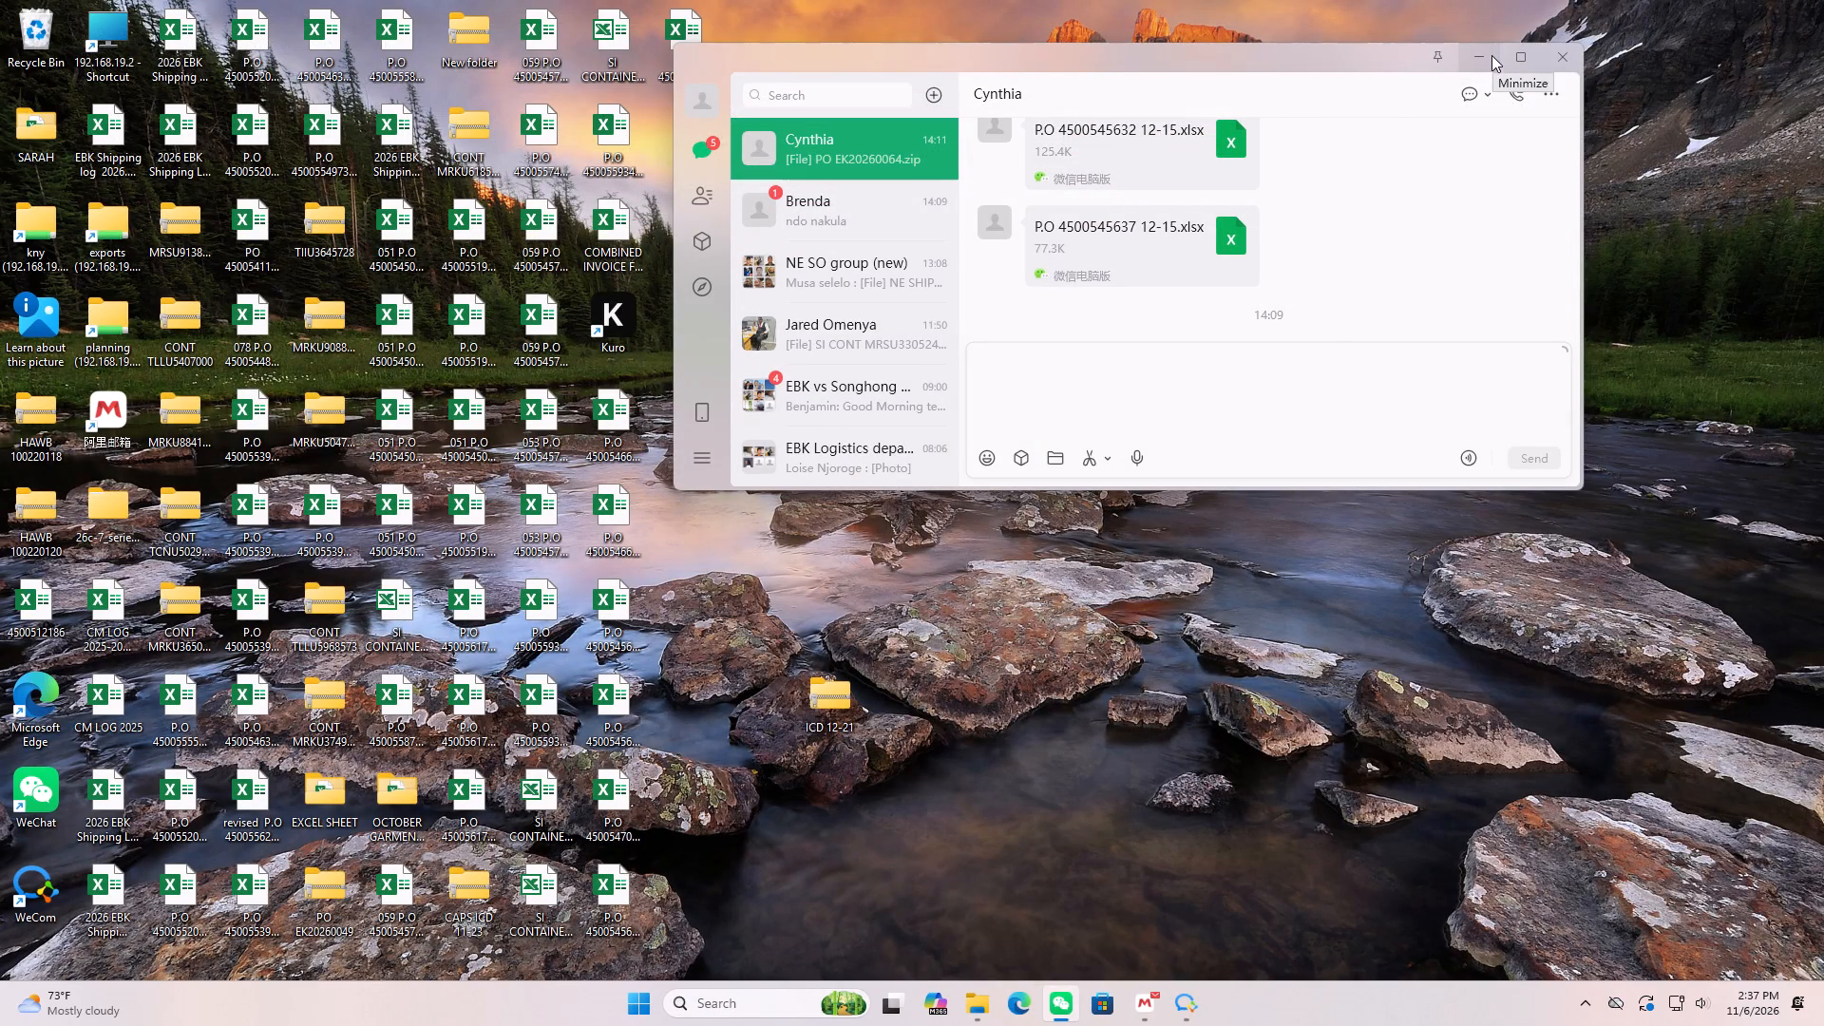
scroll(1089, 217, down, 8)
scroll(1206, 197, down, 12)
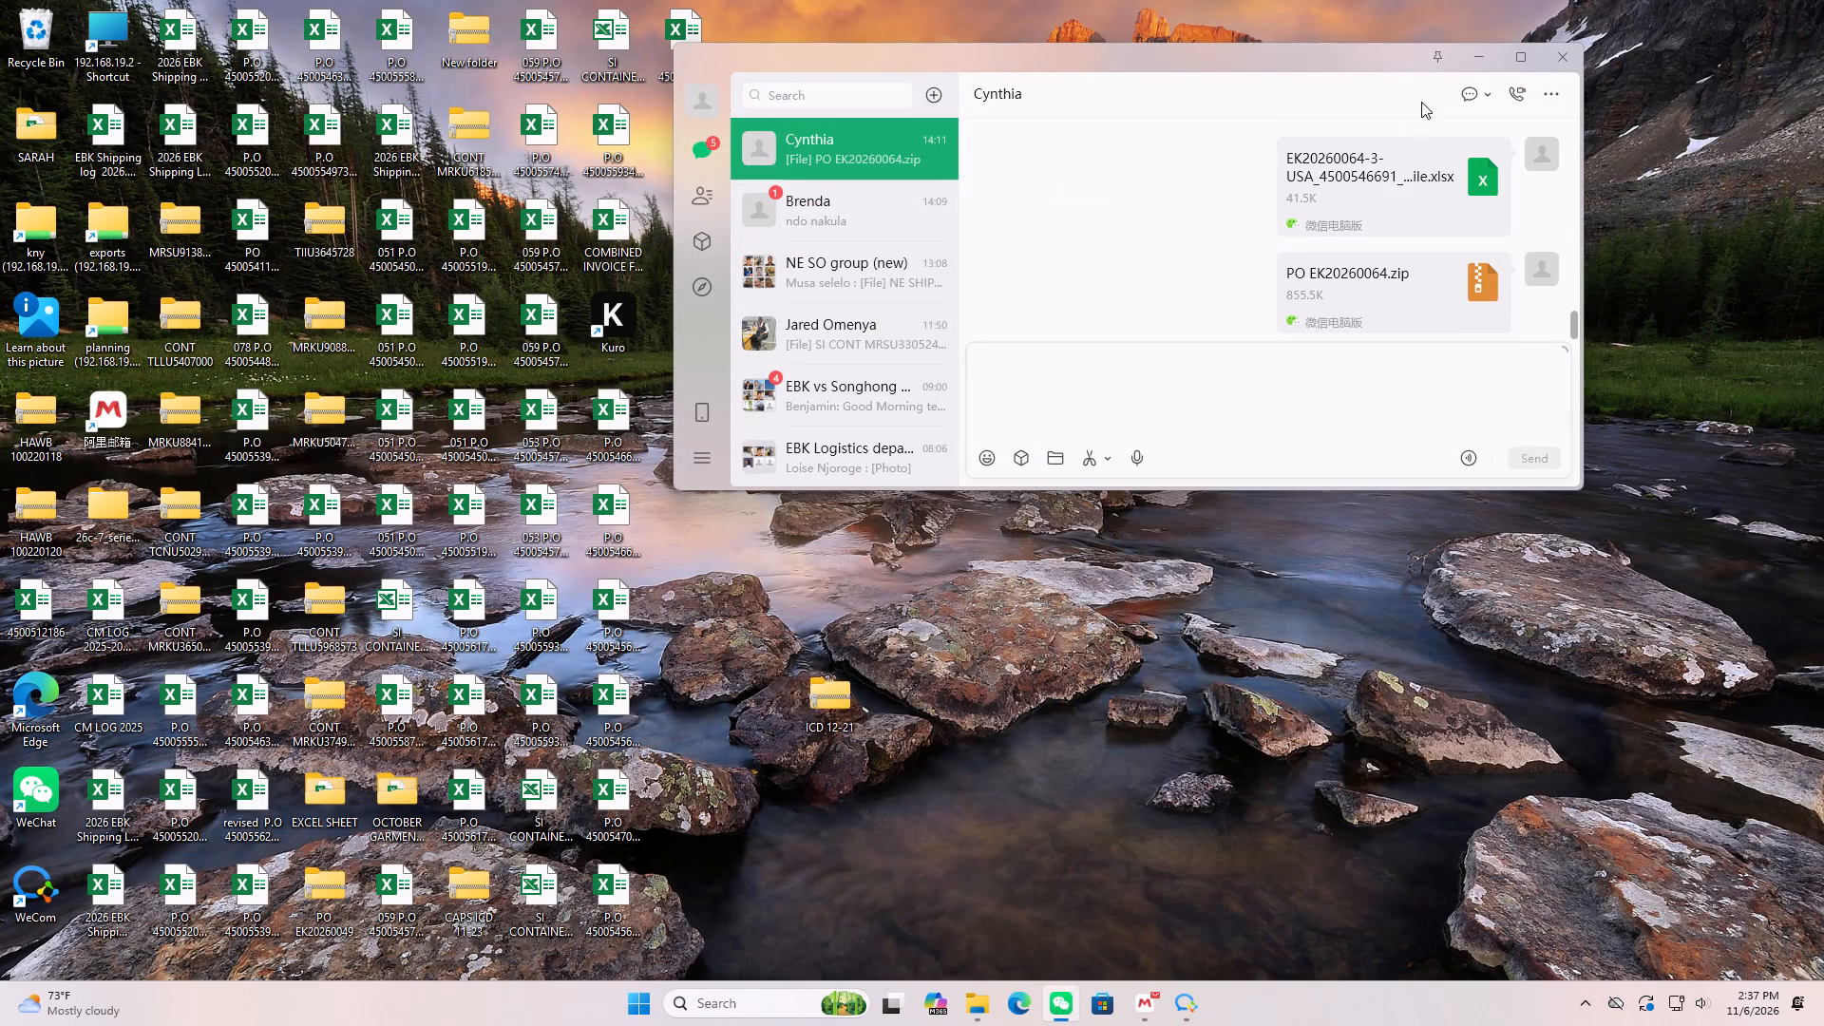
click(1480, 58)
click(1079, 561)
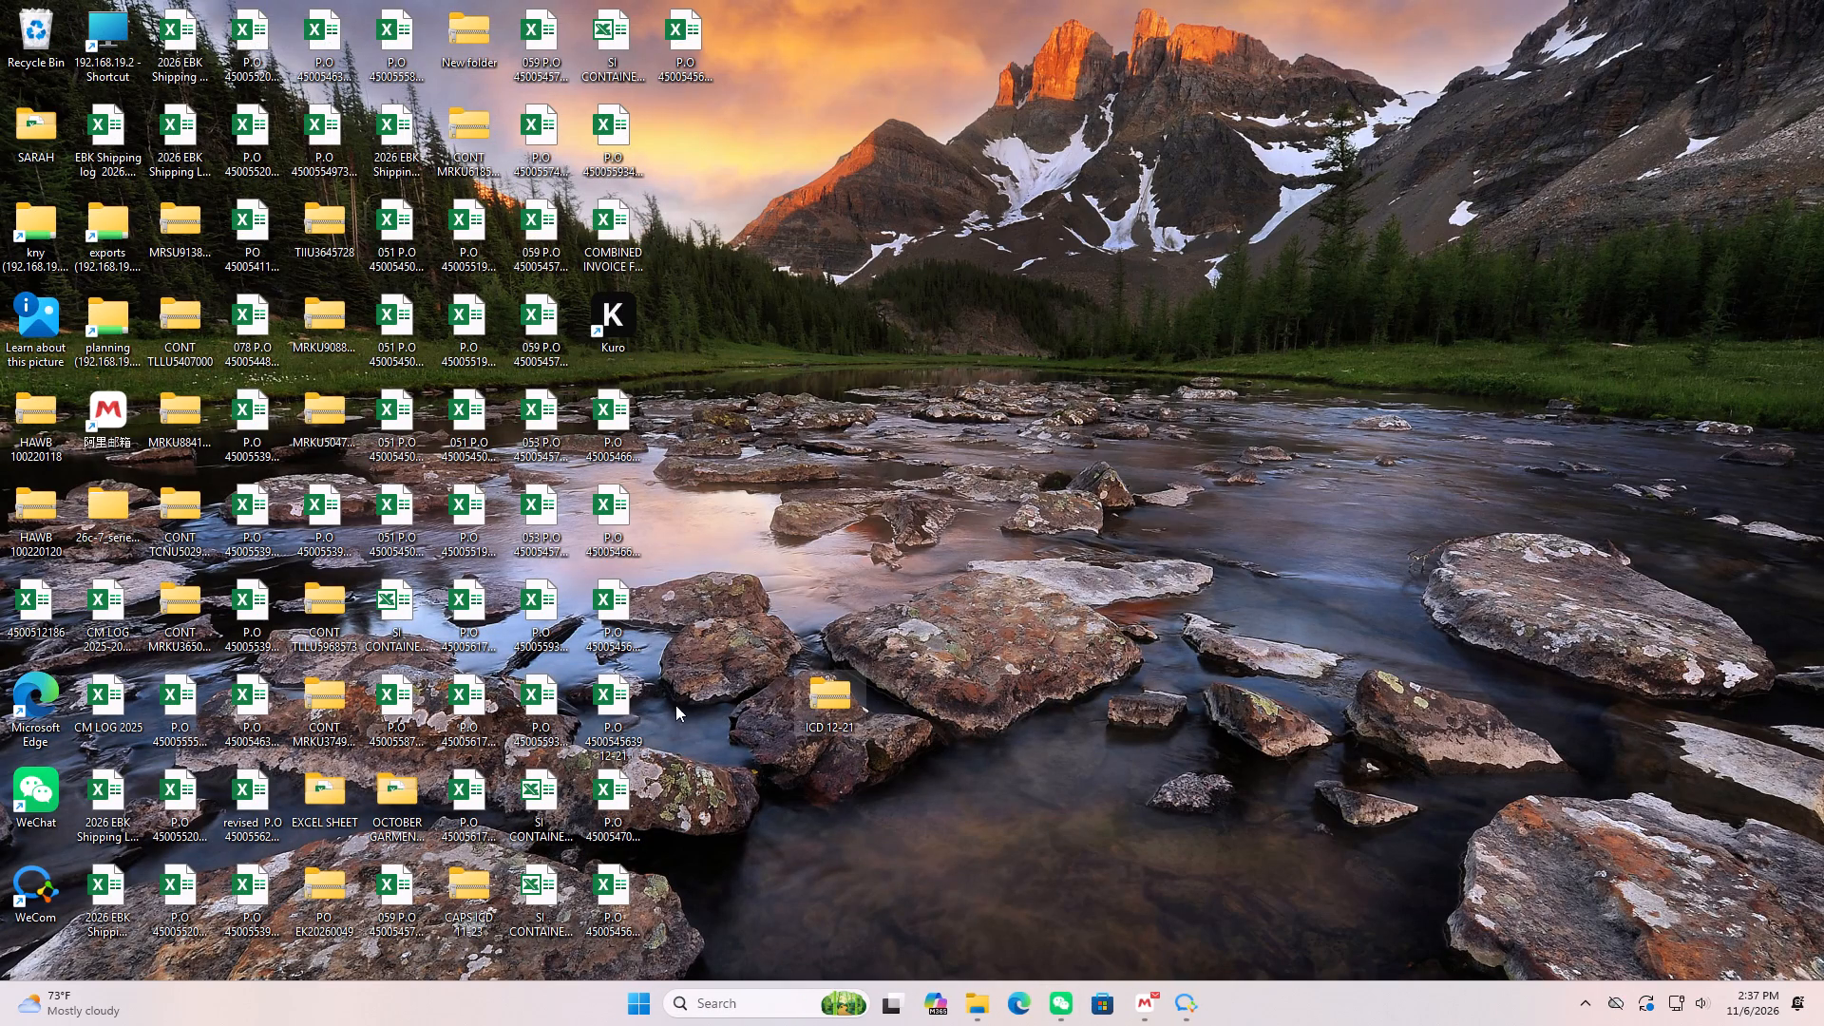
click(618, 791)
click(615, 897)
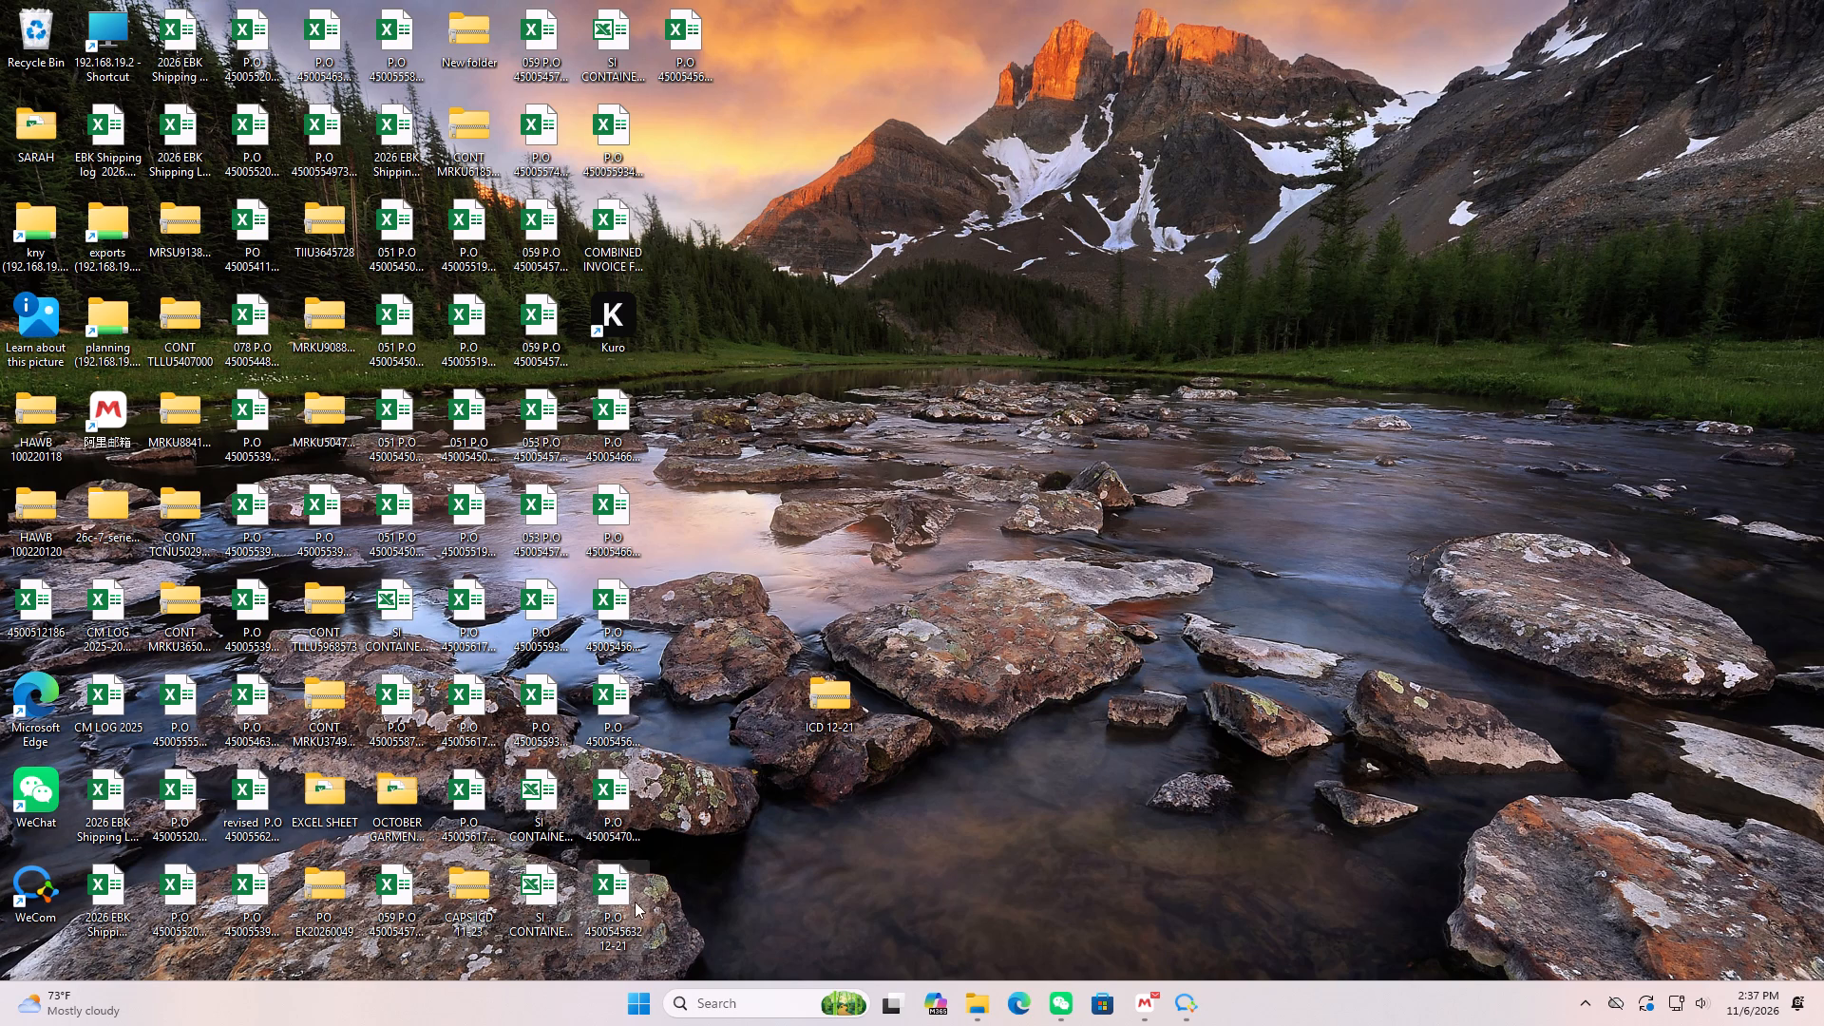
drag(615, 911, 846, 732)
drag(683, 23, 840, 695)
double_click(836, 694)
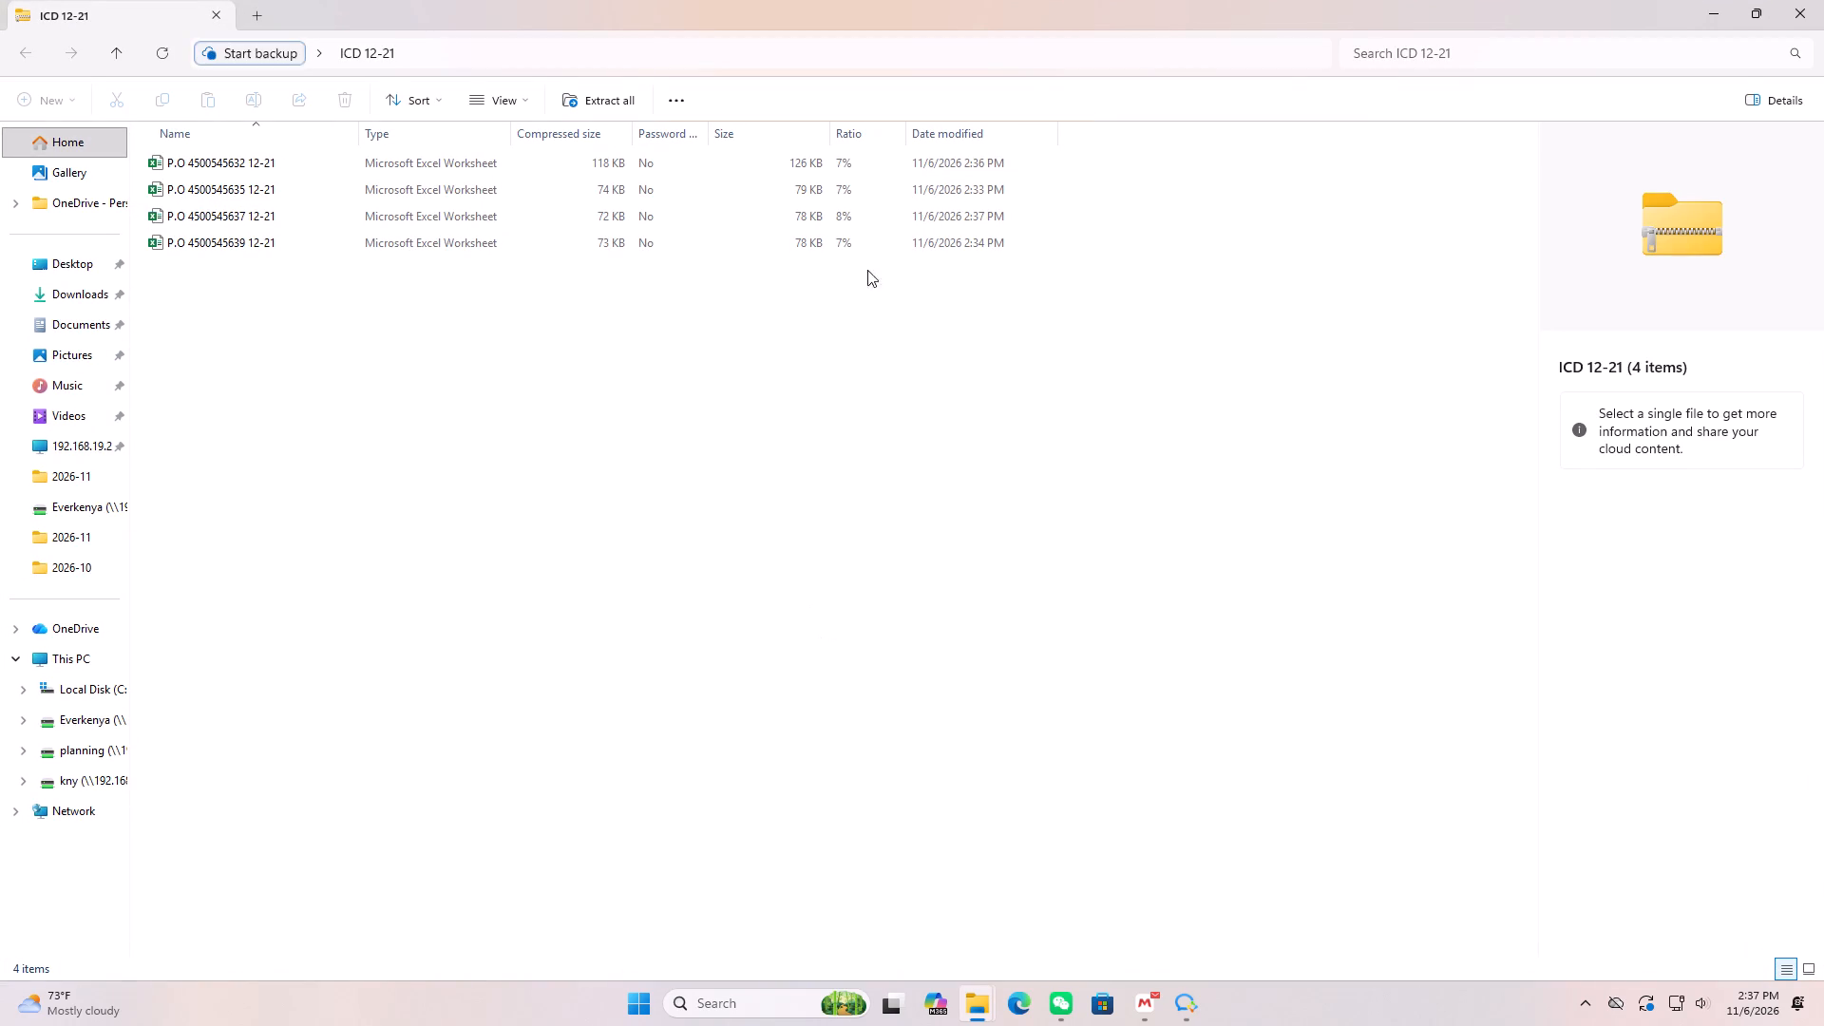
click(1814, 3)
Rename the ICD 12-21 zip folder as EK 049 ICD 12-21 and check its contents once more.
right_click(819, 686)
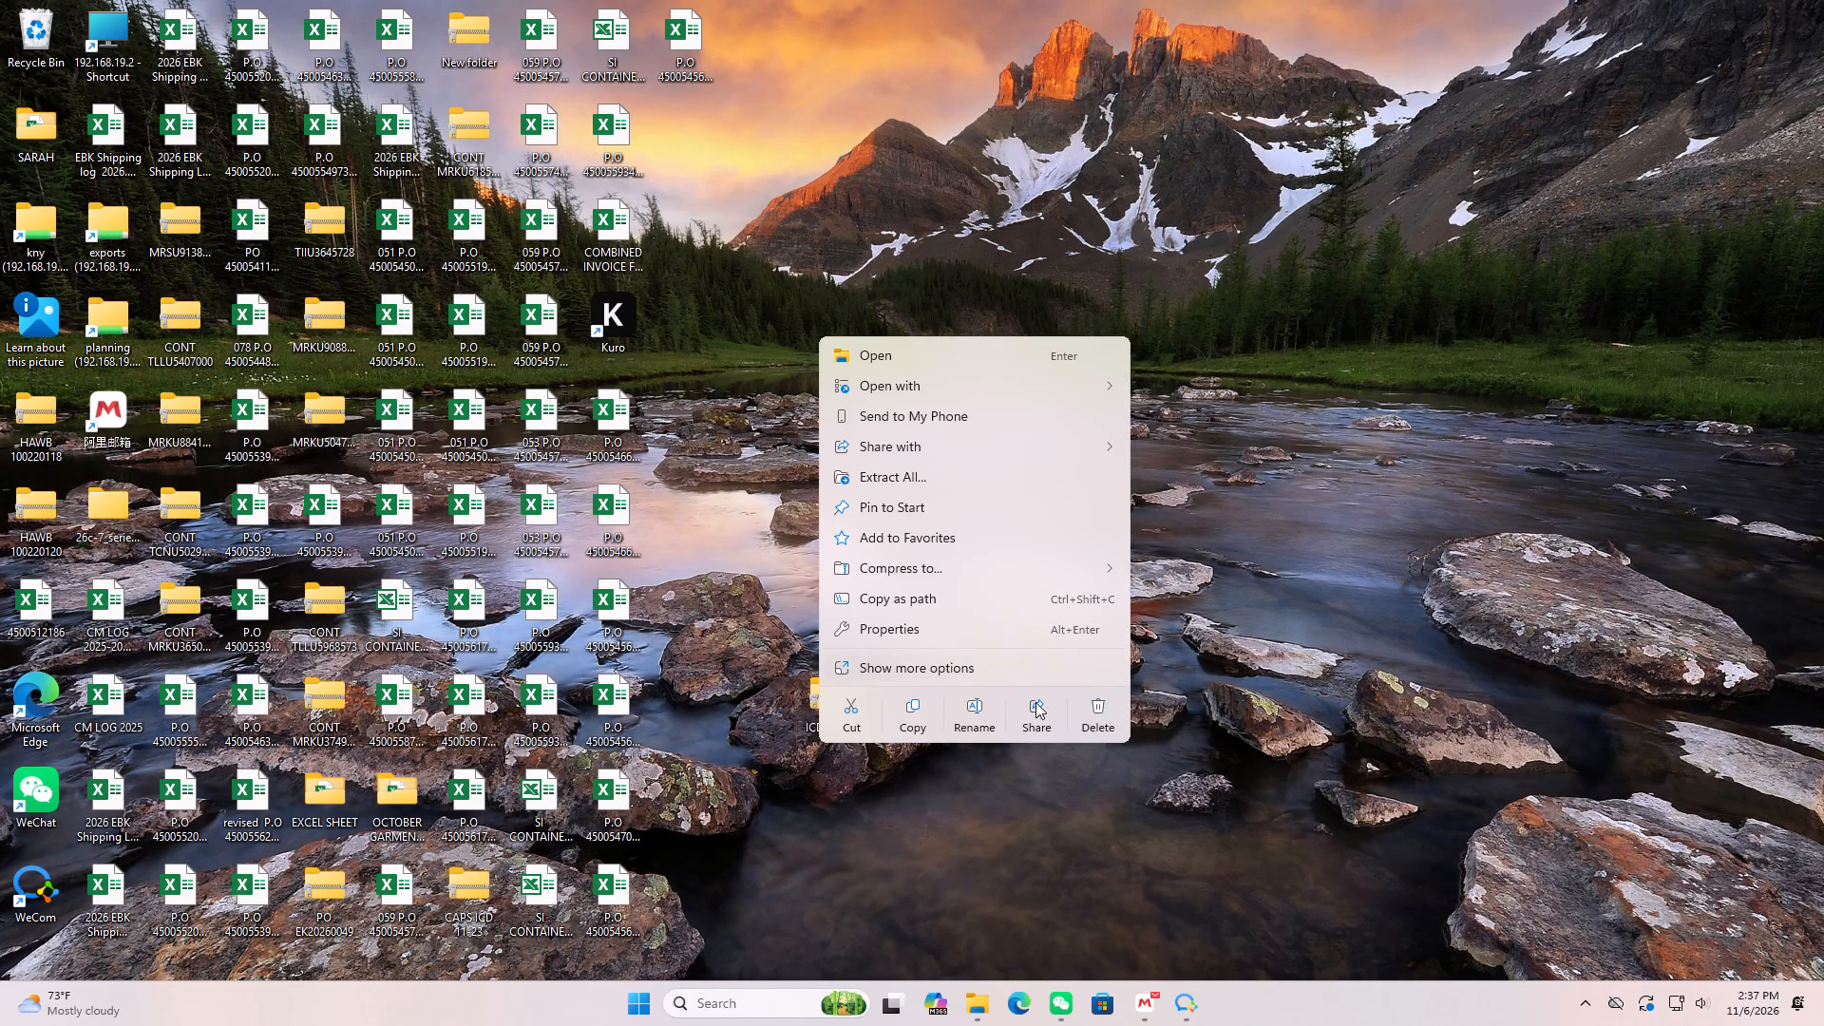
click(961, 717)
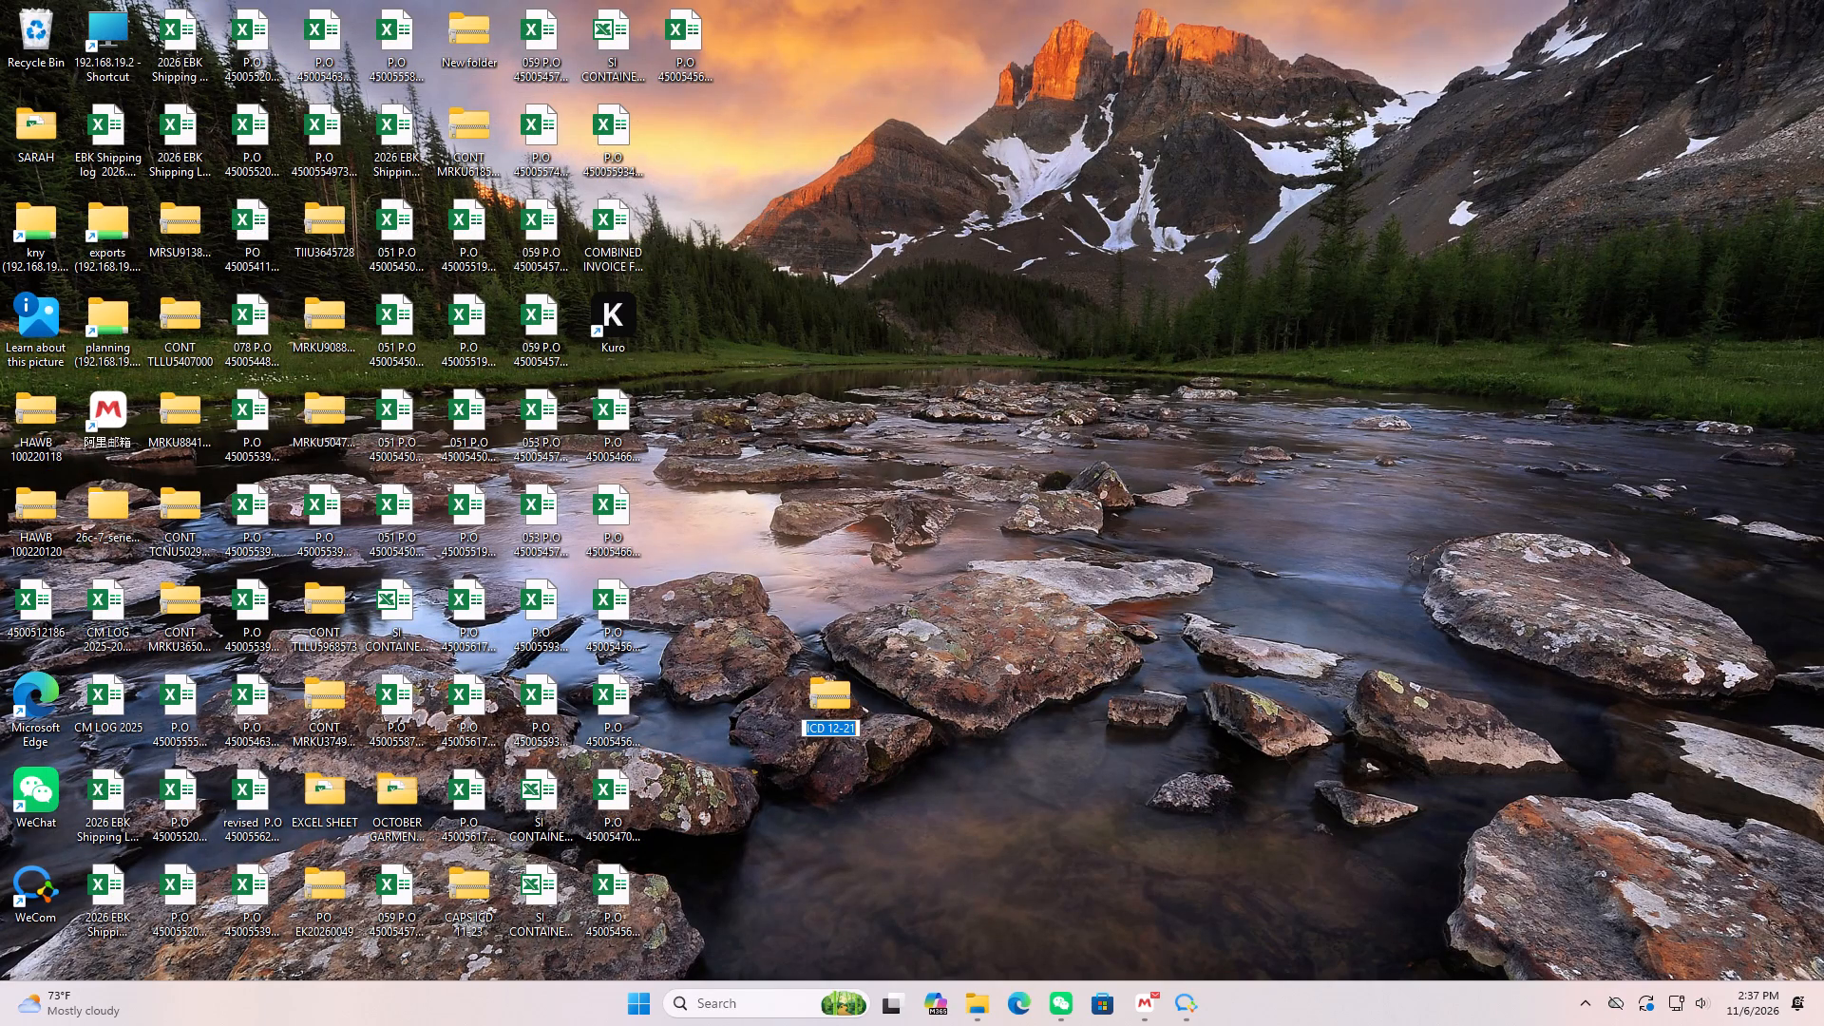
click(806, 730)
text(EK)
key(space)
key(0)
key(4)
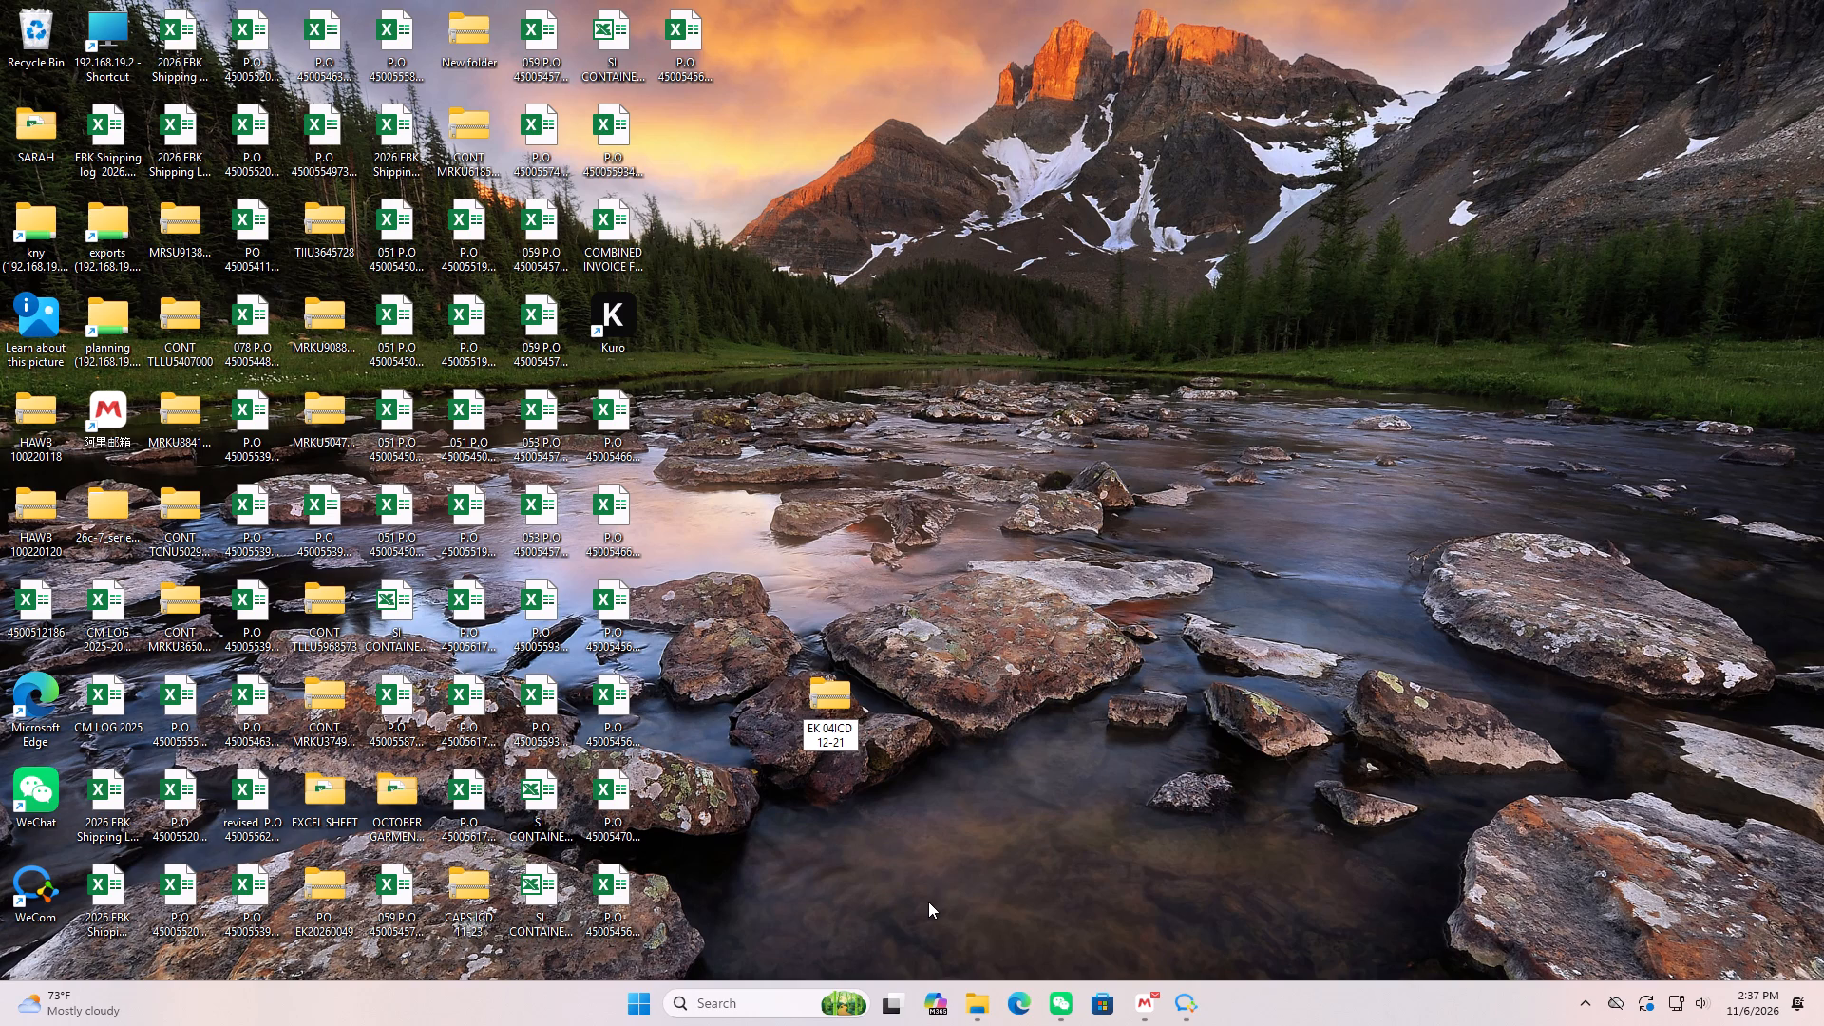
key(9)
key(space)
key(Return)
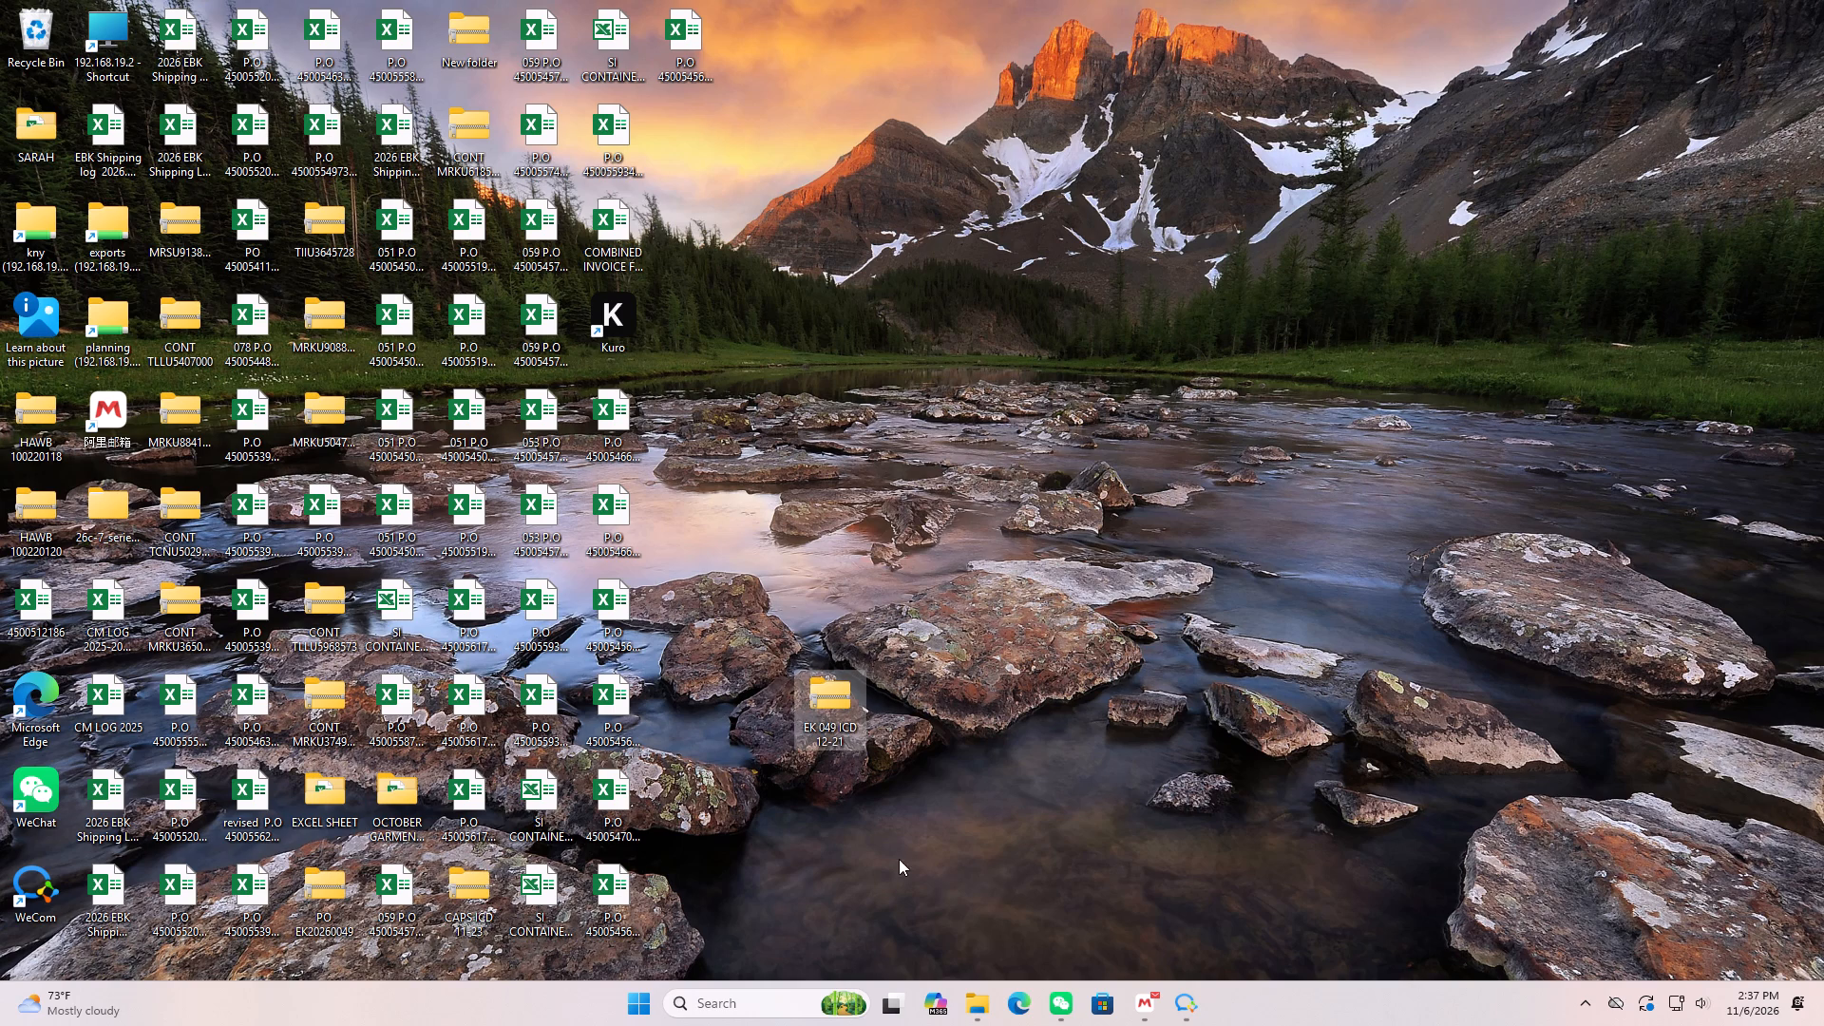
double_click(828, 696)
click(1823, 0)
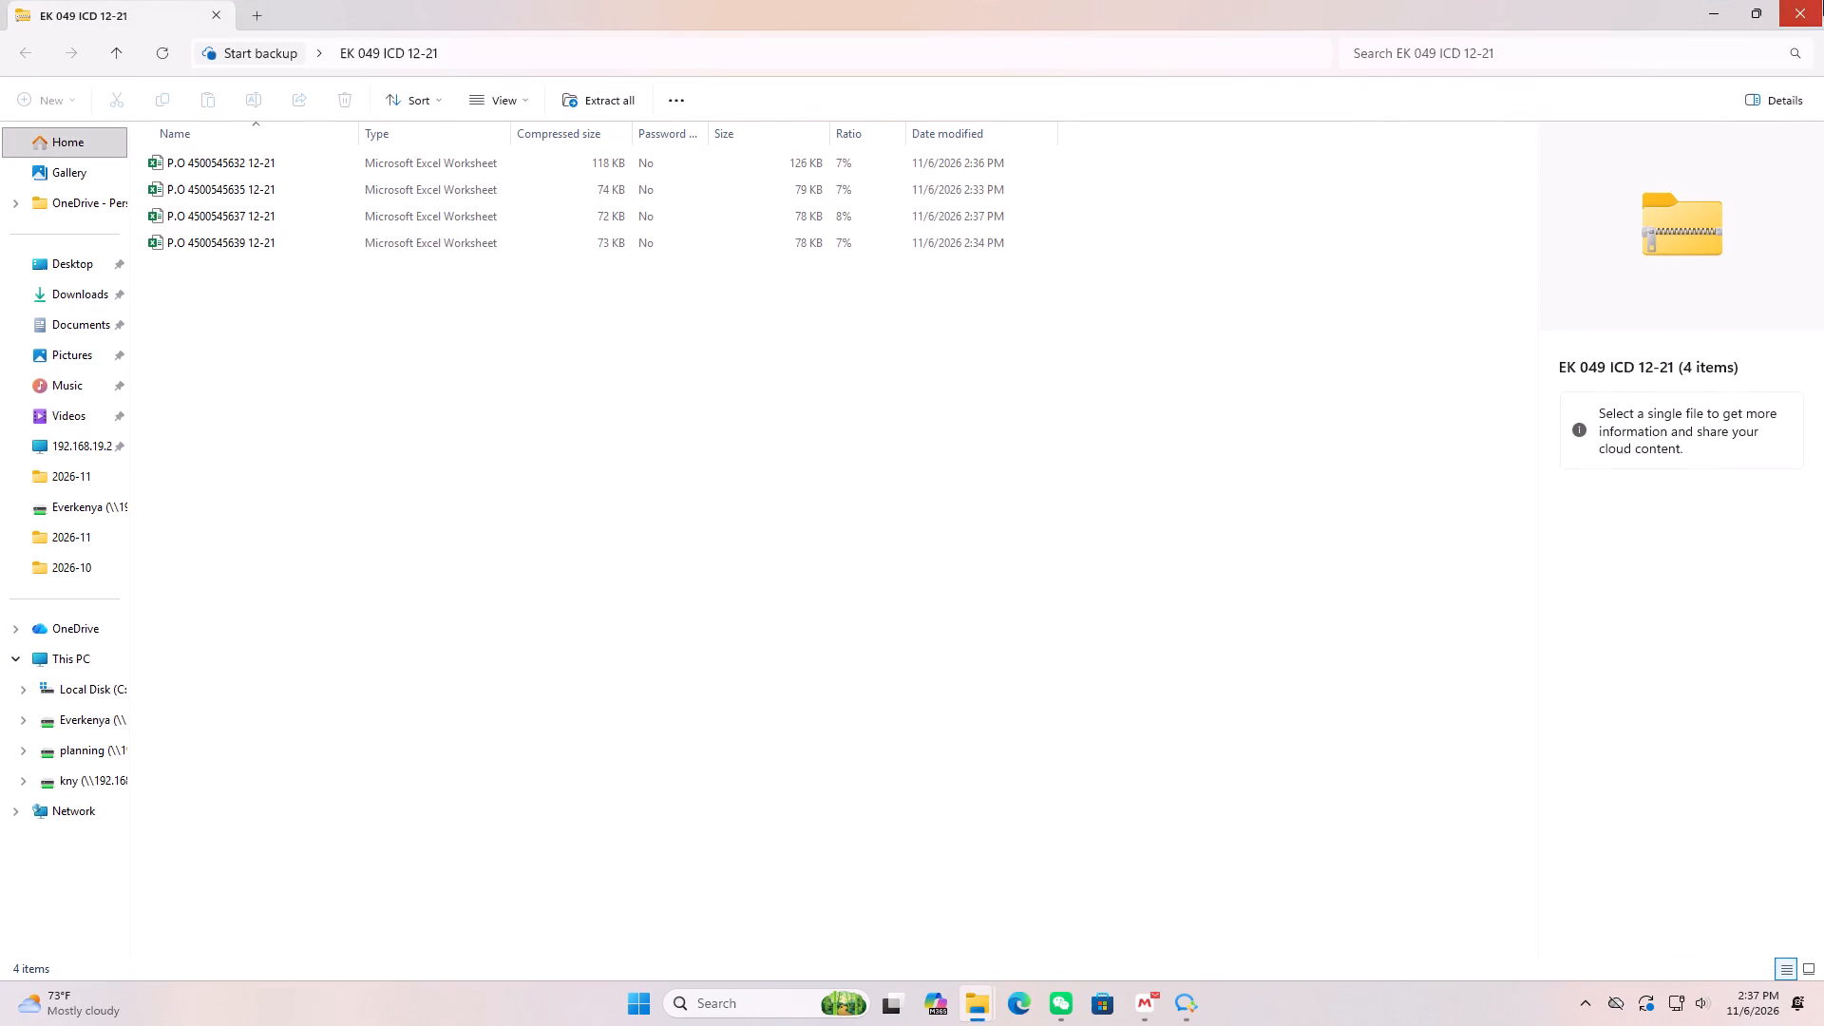
click(968, 878)
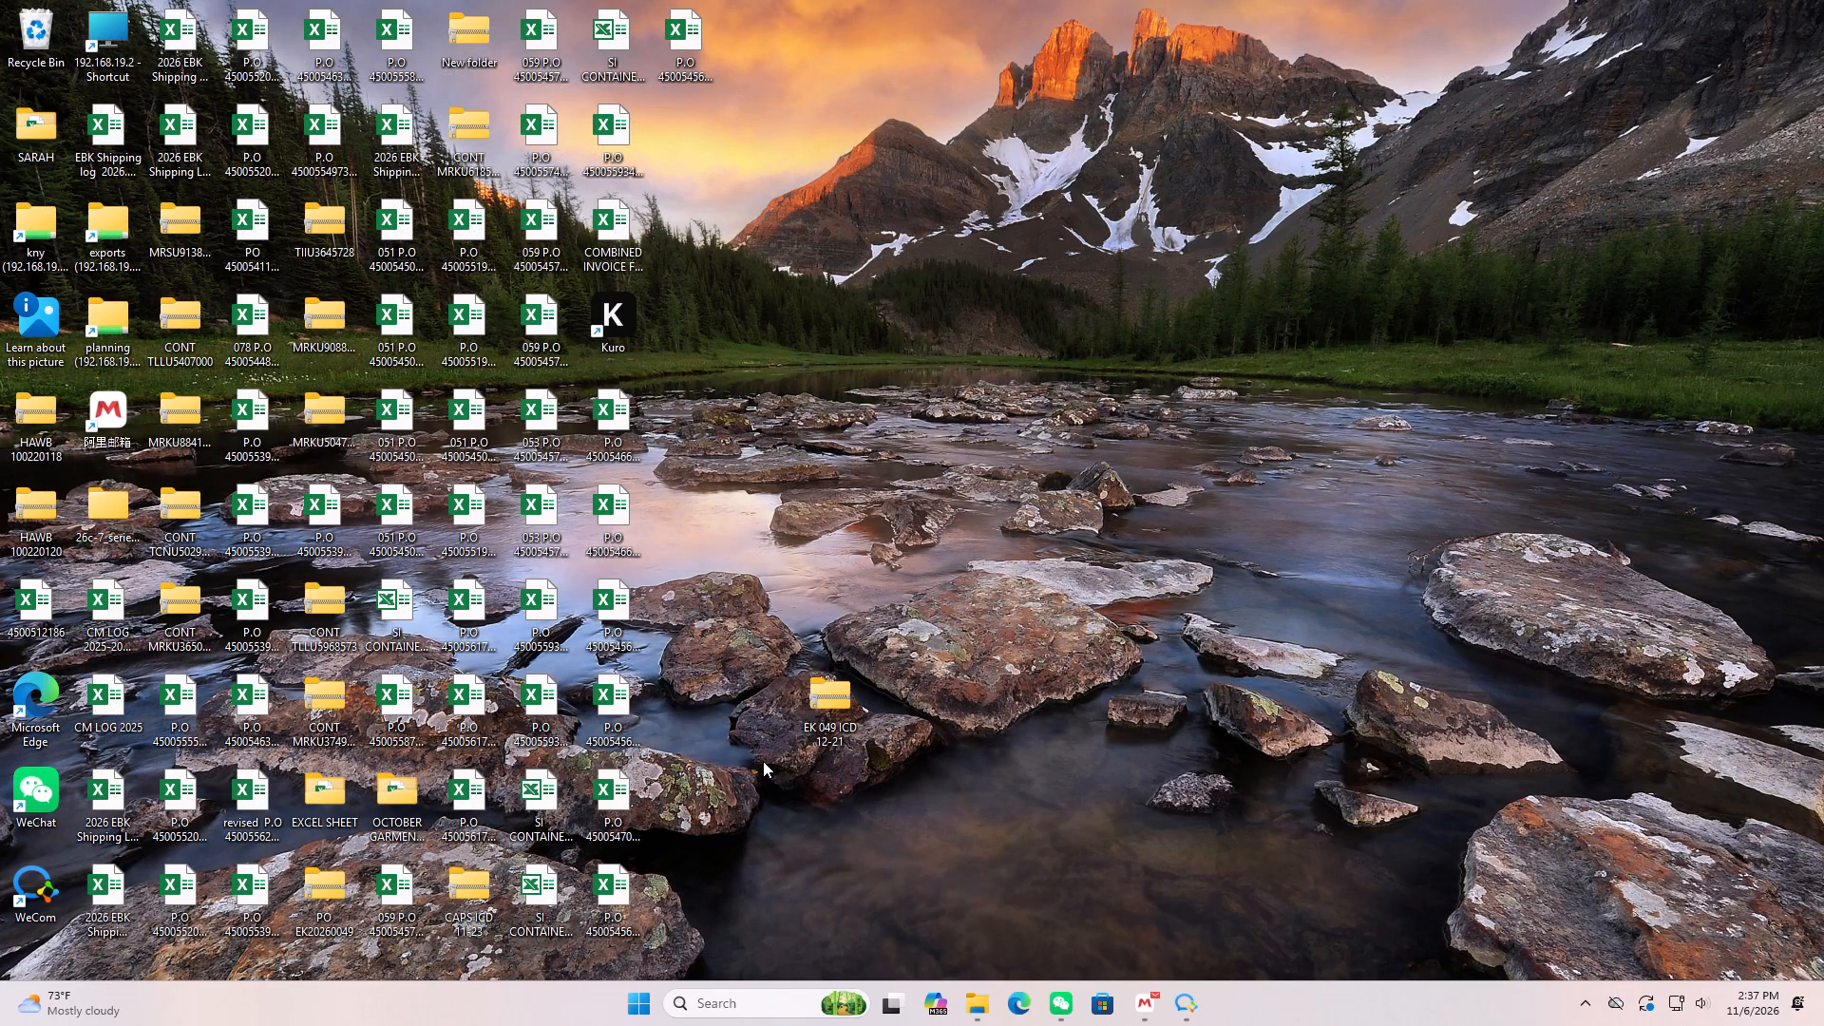
Create a new compressed folder on the Desktop named EK 064 ICD 12-7.
right_click(876, 540)
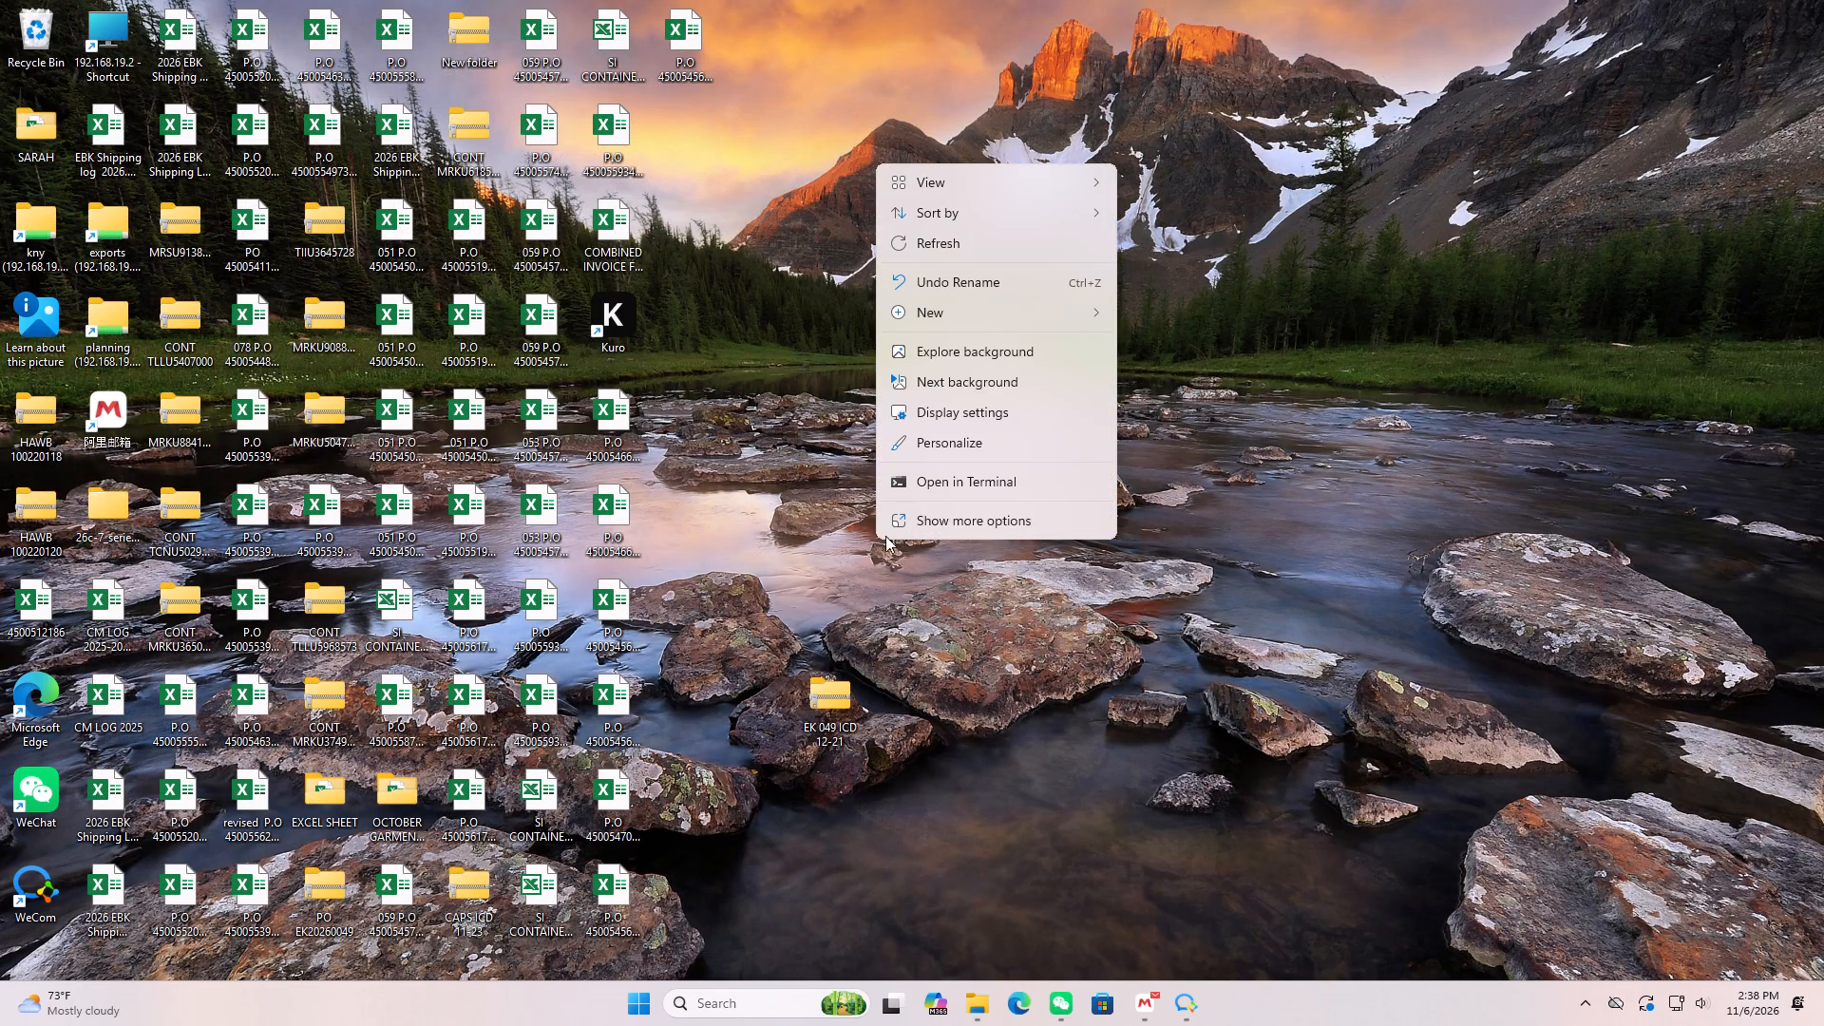
click(937, 305)
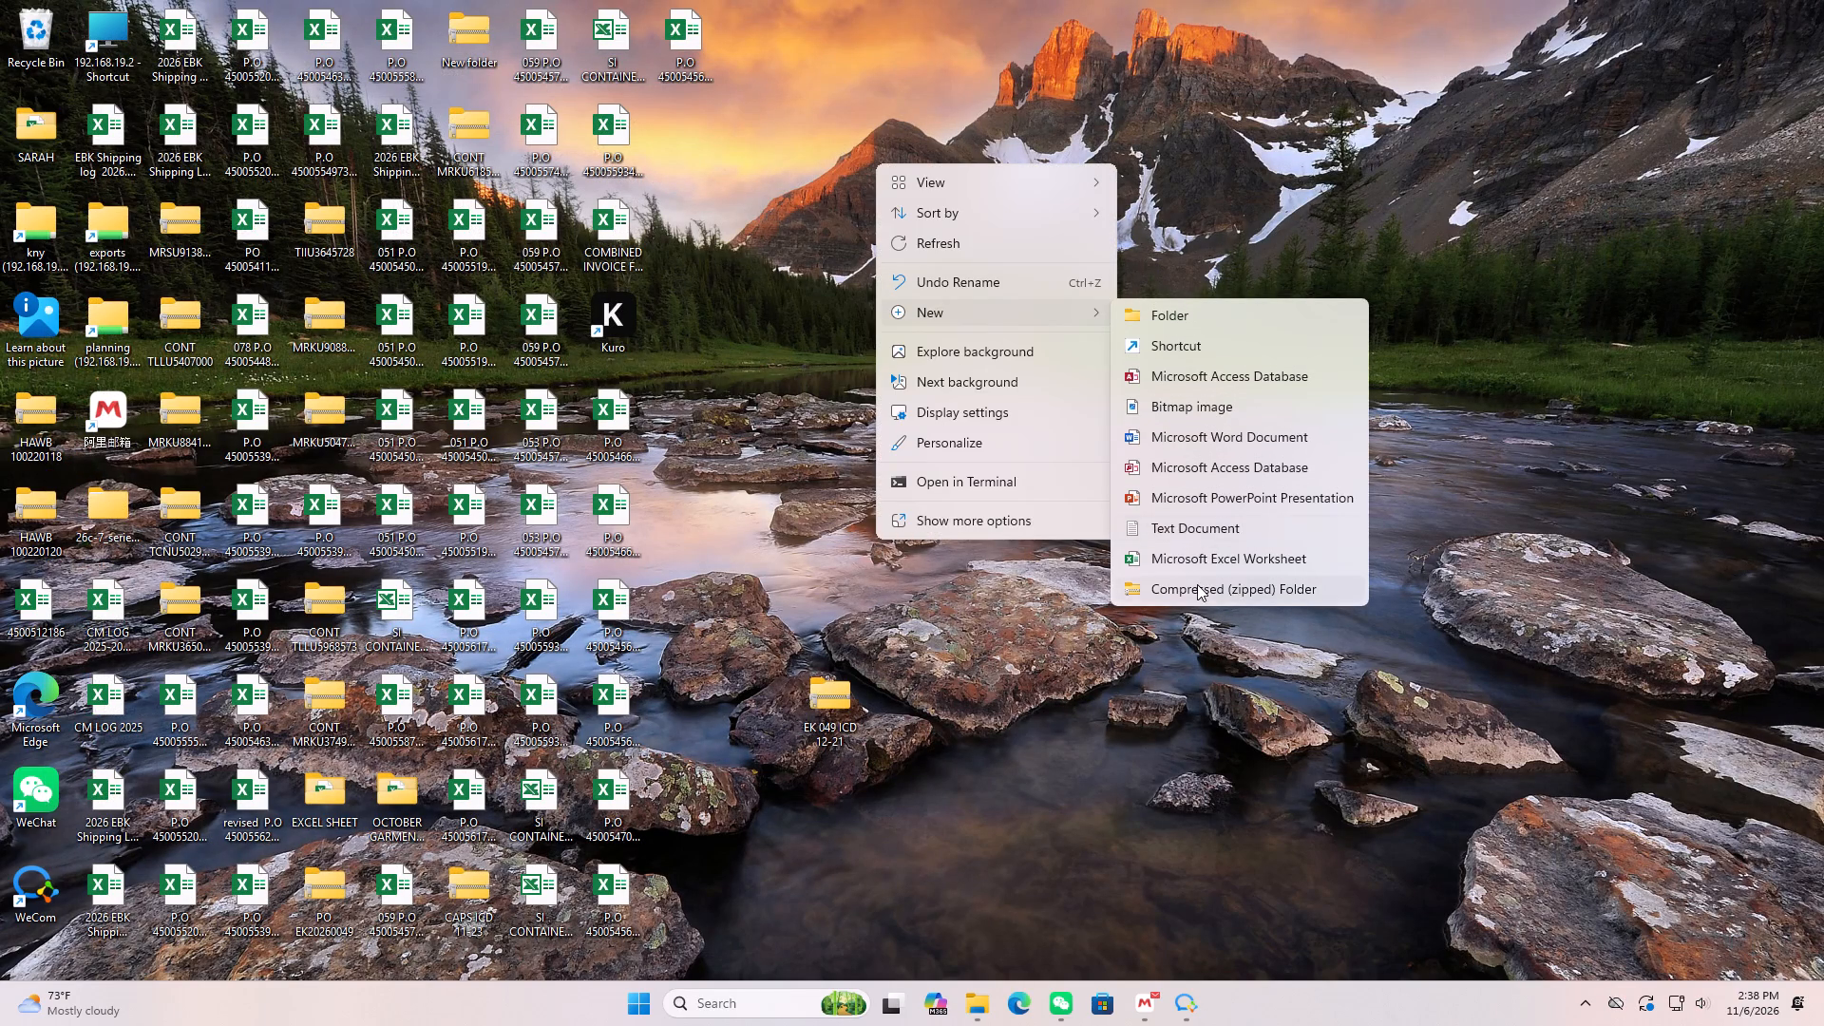
click(1197, 584)
text(EK 06)
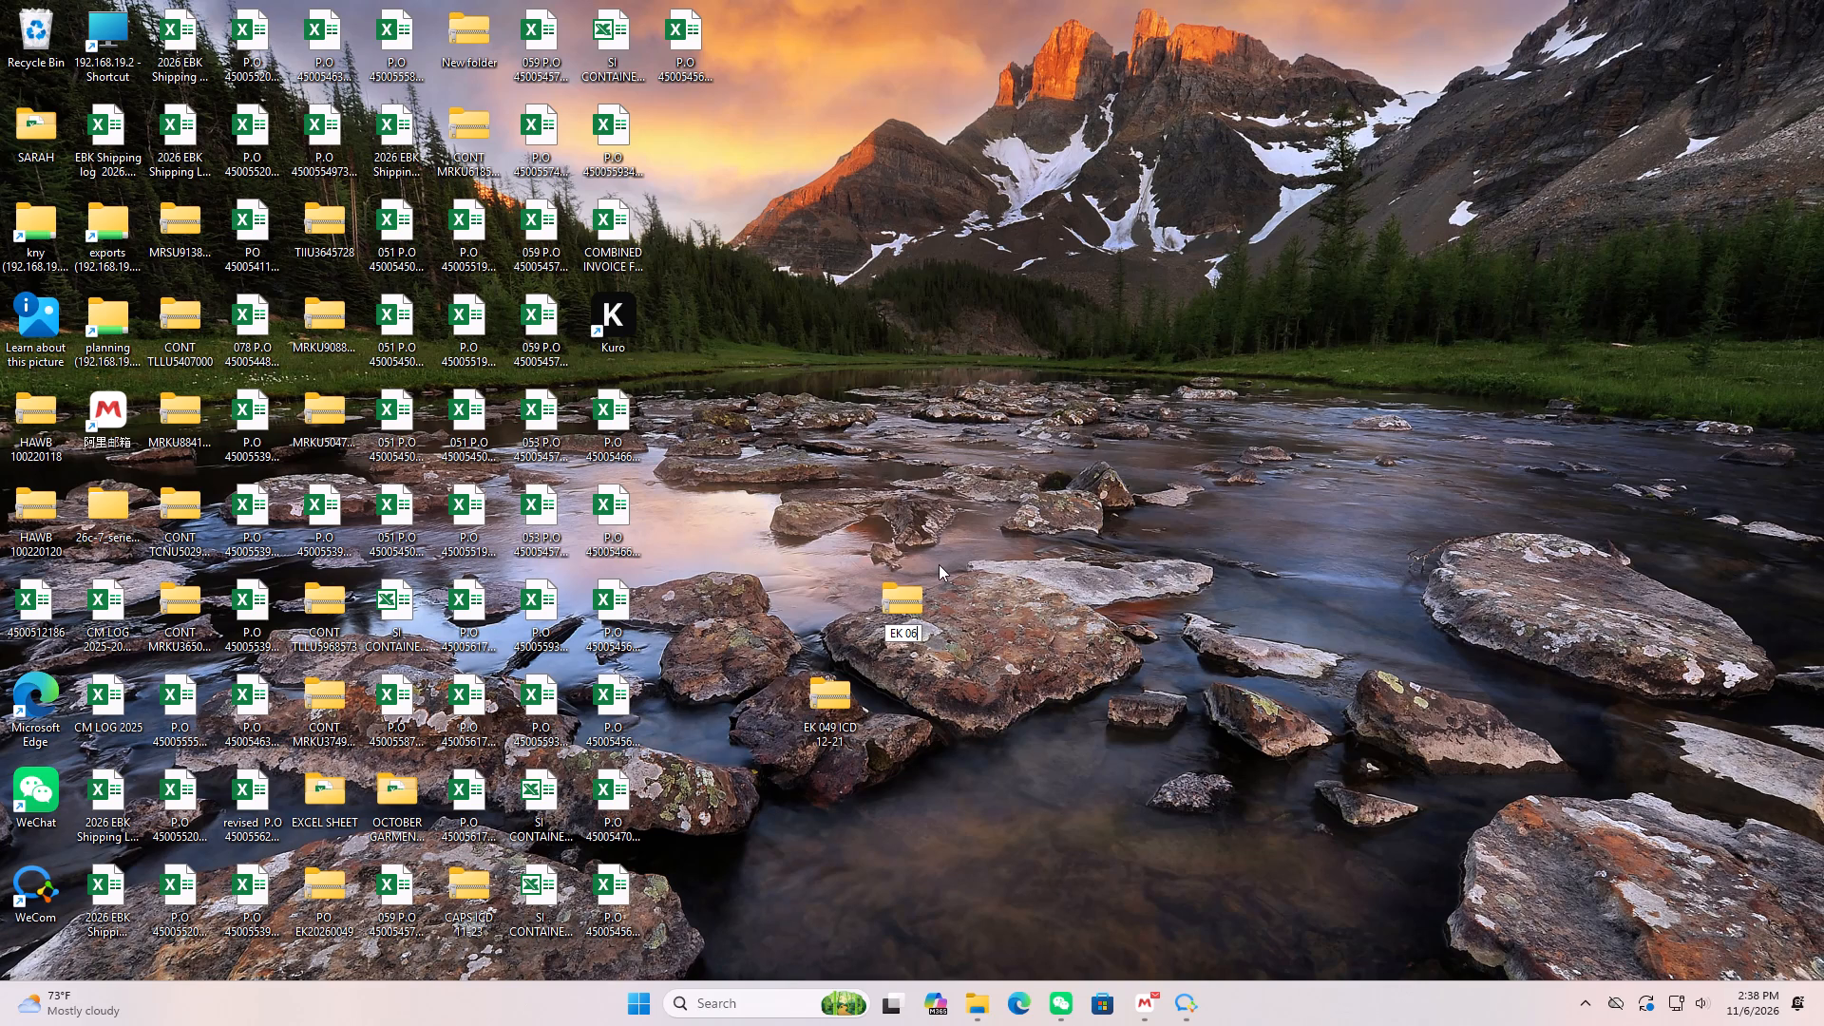
text(4)
key(space)
text(ICD)
key(space)
text(12-7)
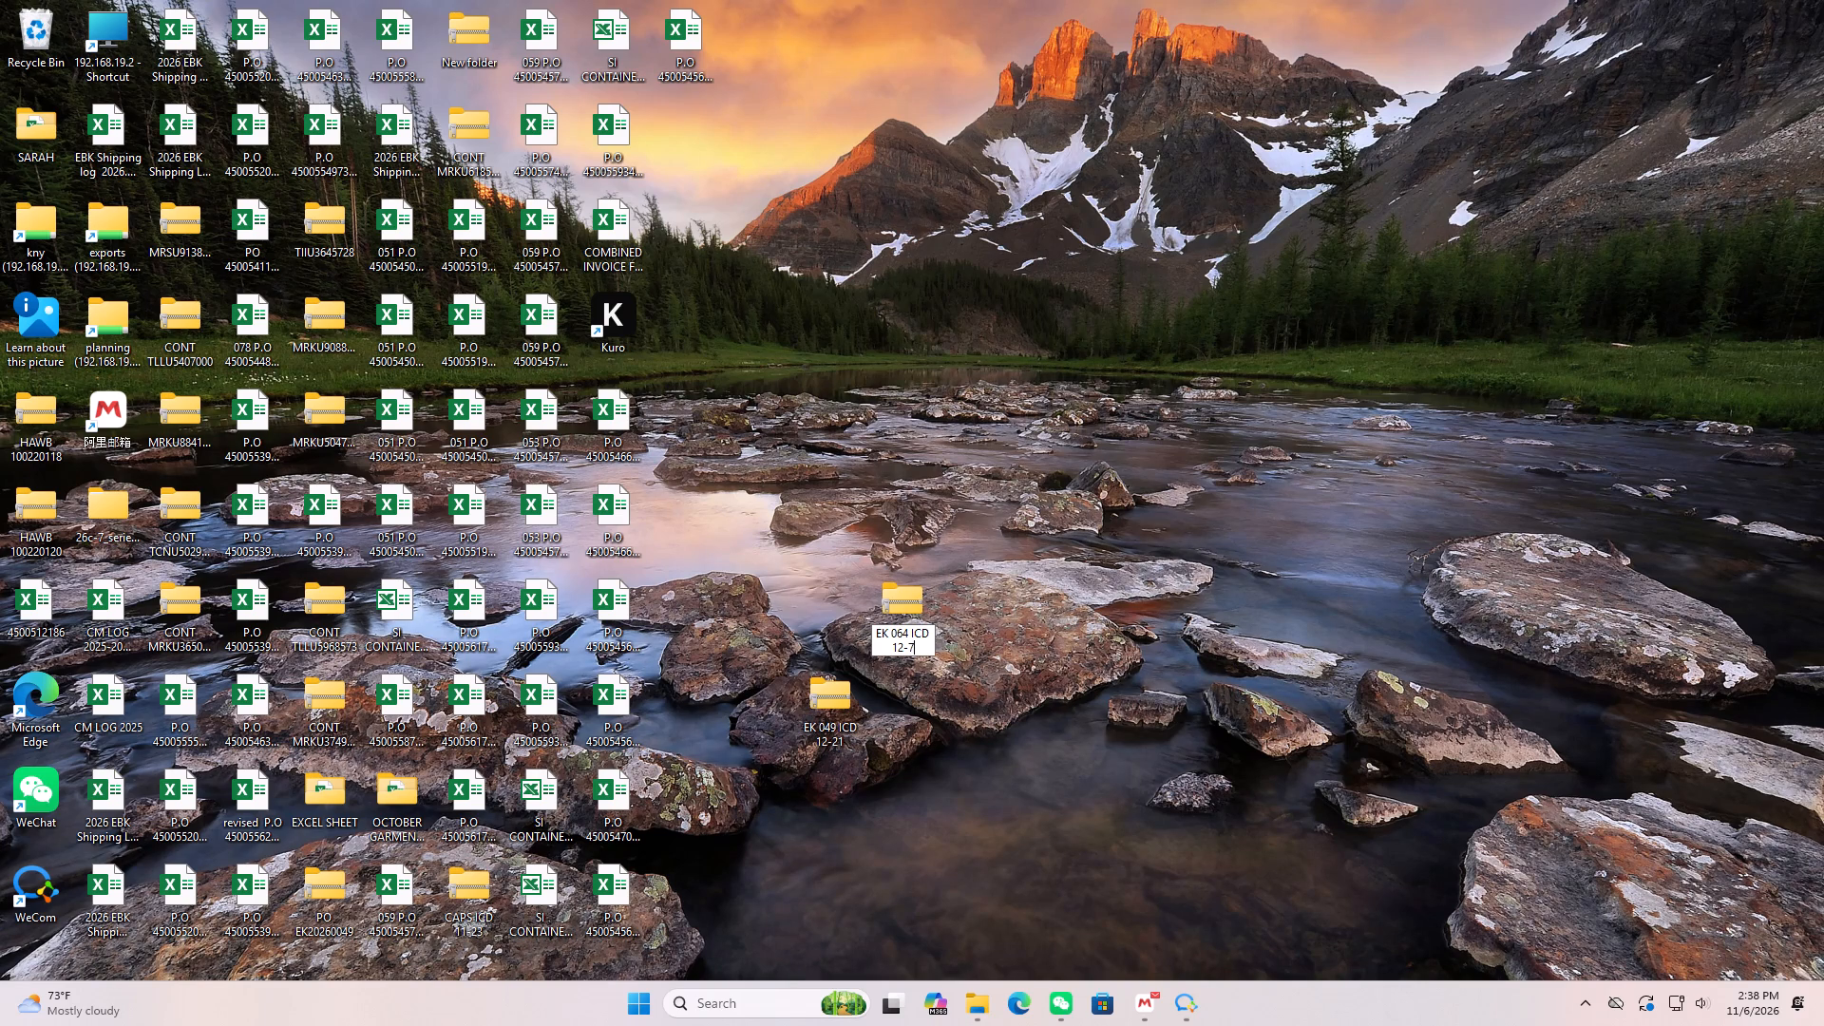
key(Return)
key(backslash)
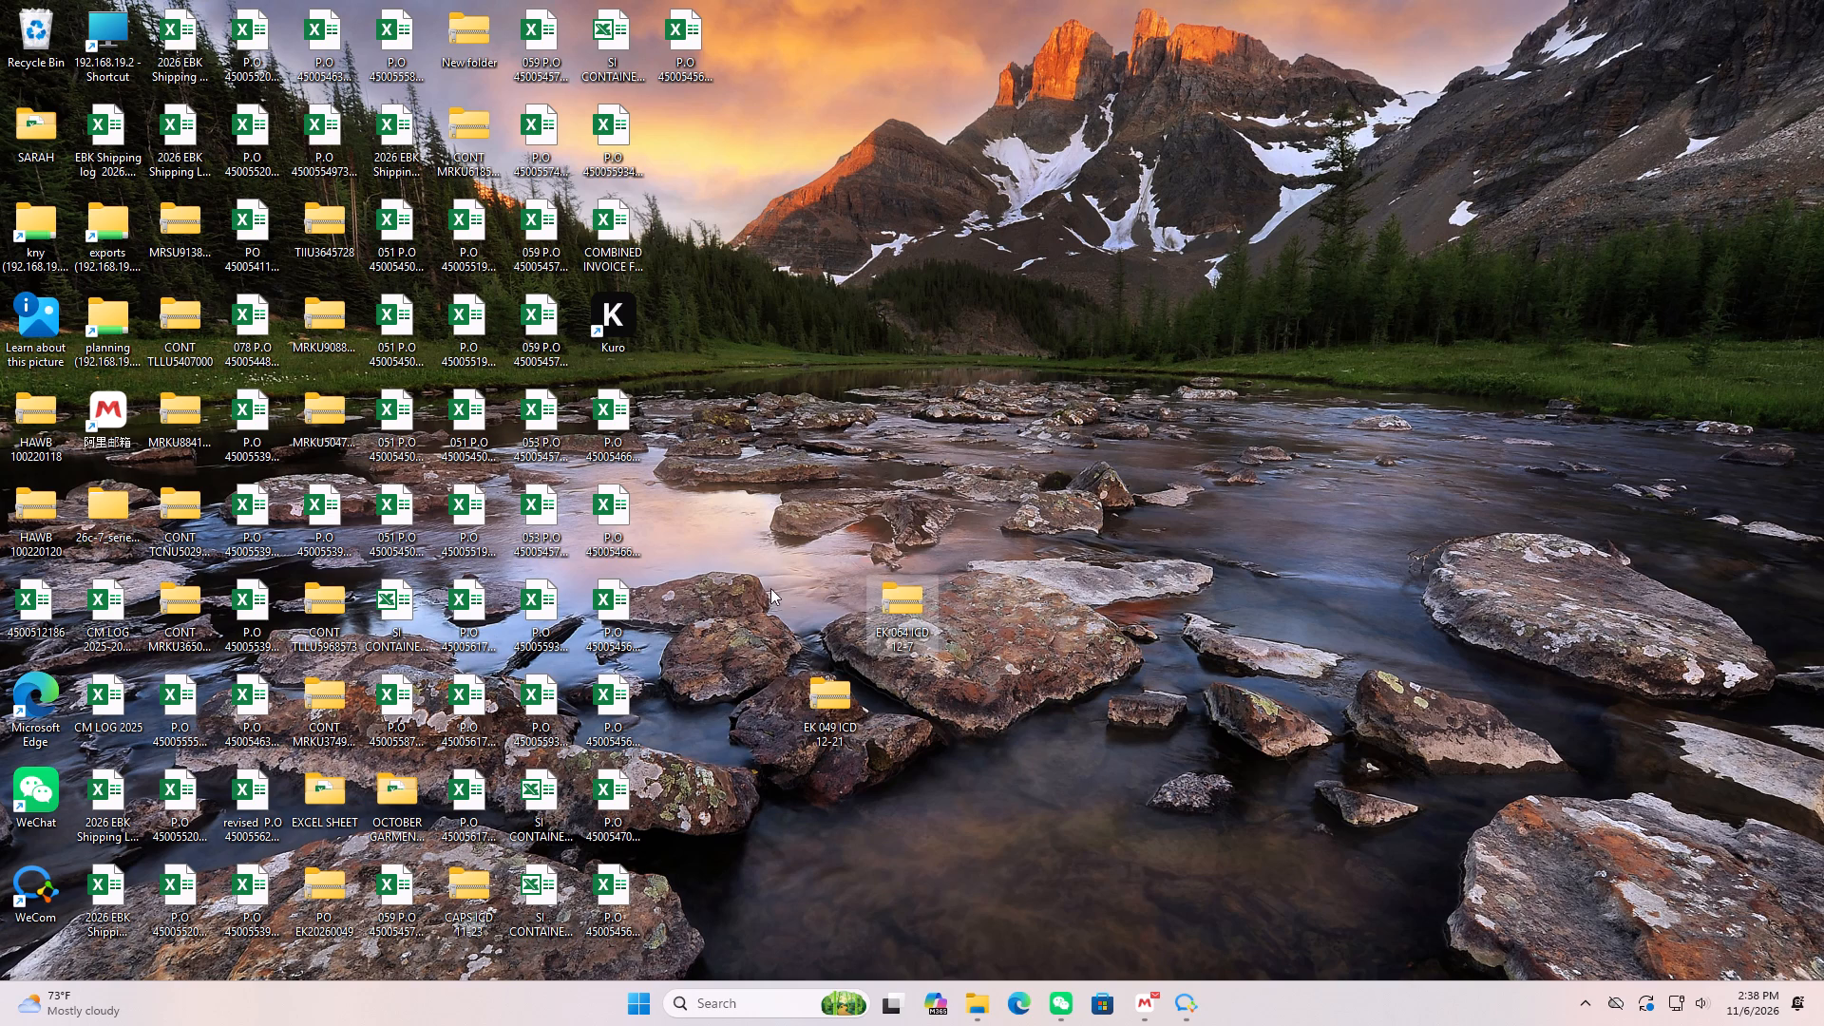
Add the two P.O 45005466… workbooks from the Desktop to the EK 064 ICD 12-7 zip folder.
click(592, 412)
drag(614, 423, 924, 617)
click(613, 495)
drag(603, 513, 662, 518)
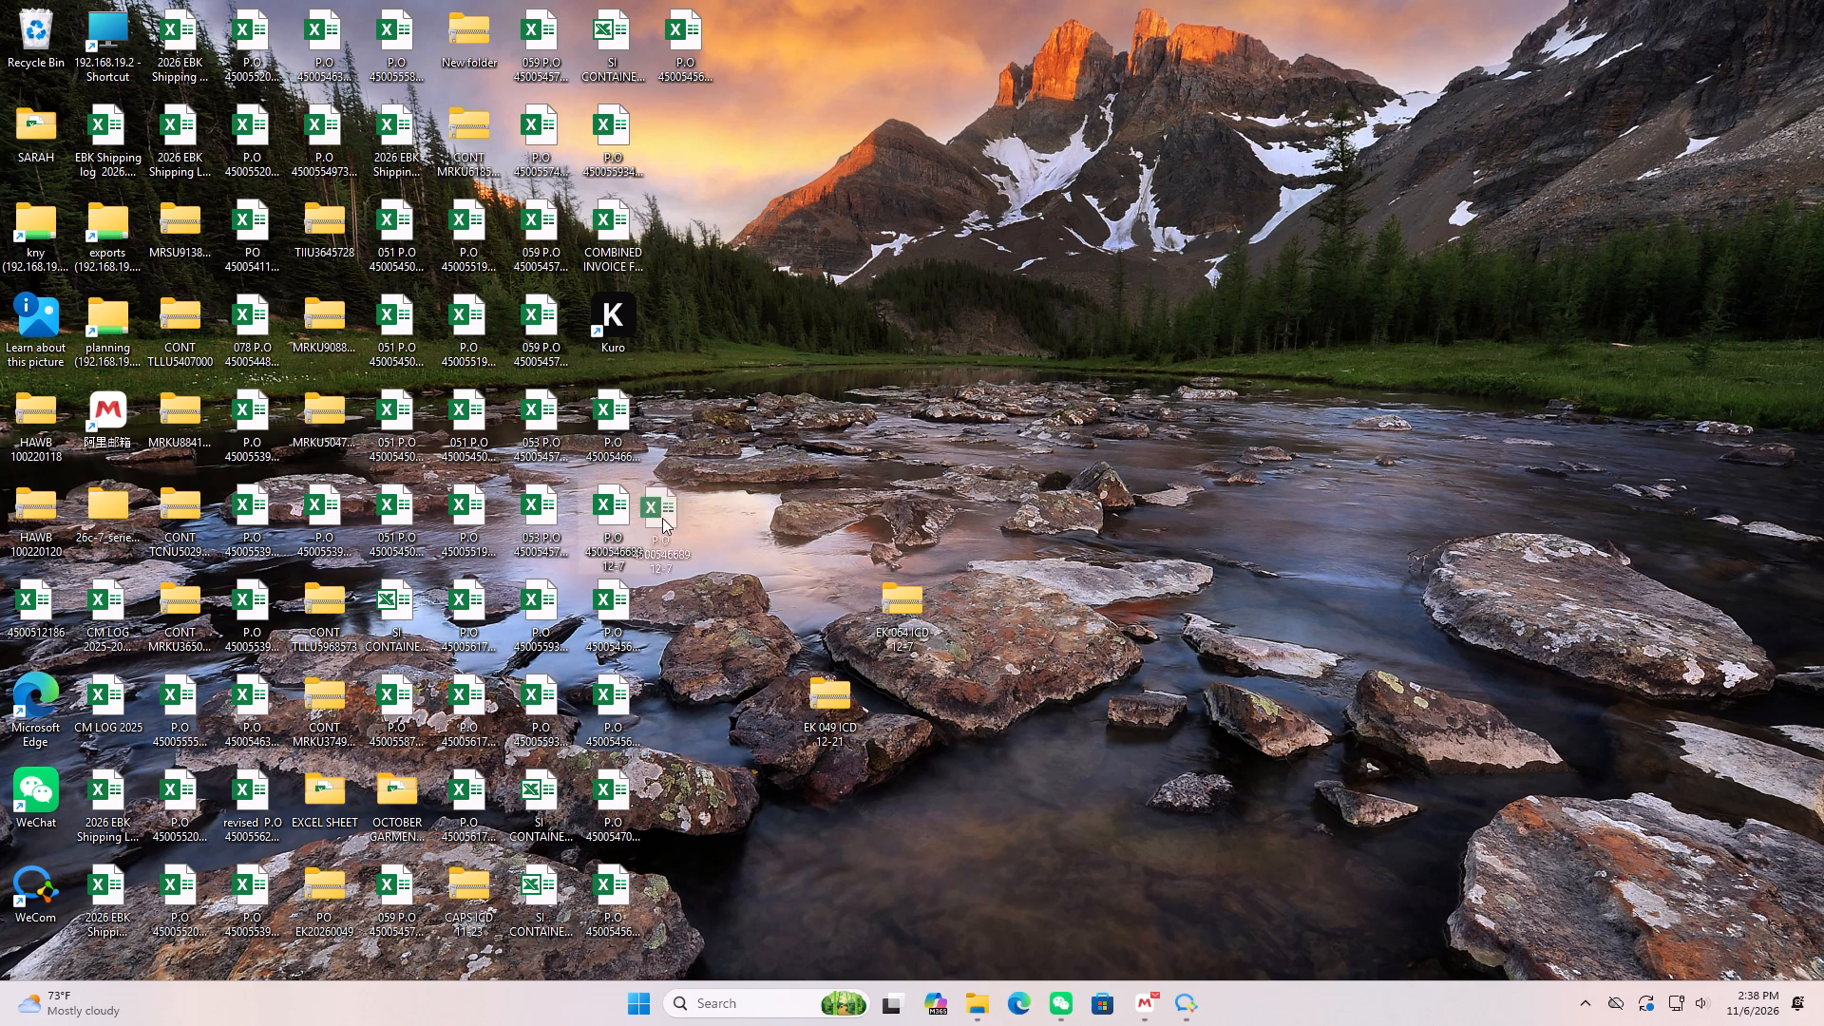
drag(662, 518, 899, 593)
click(608, 606)
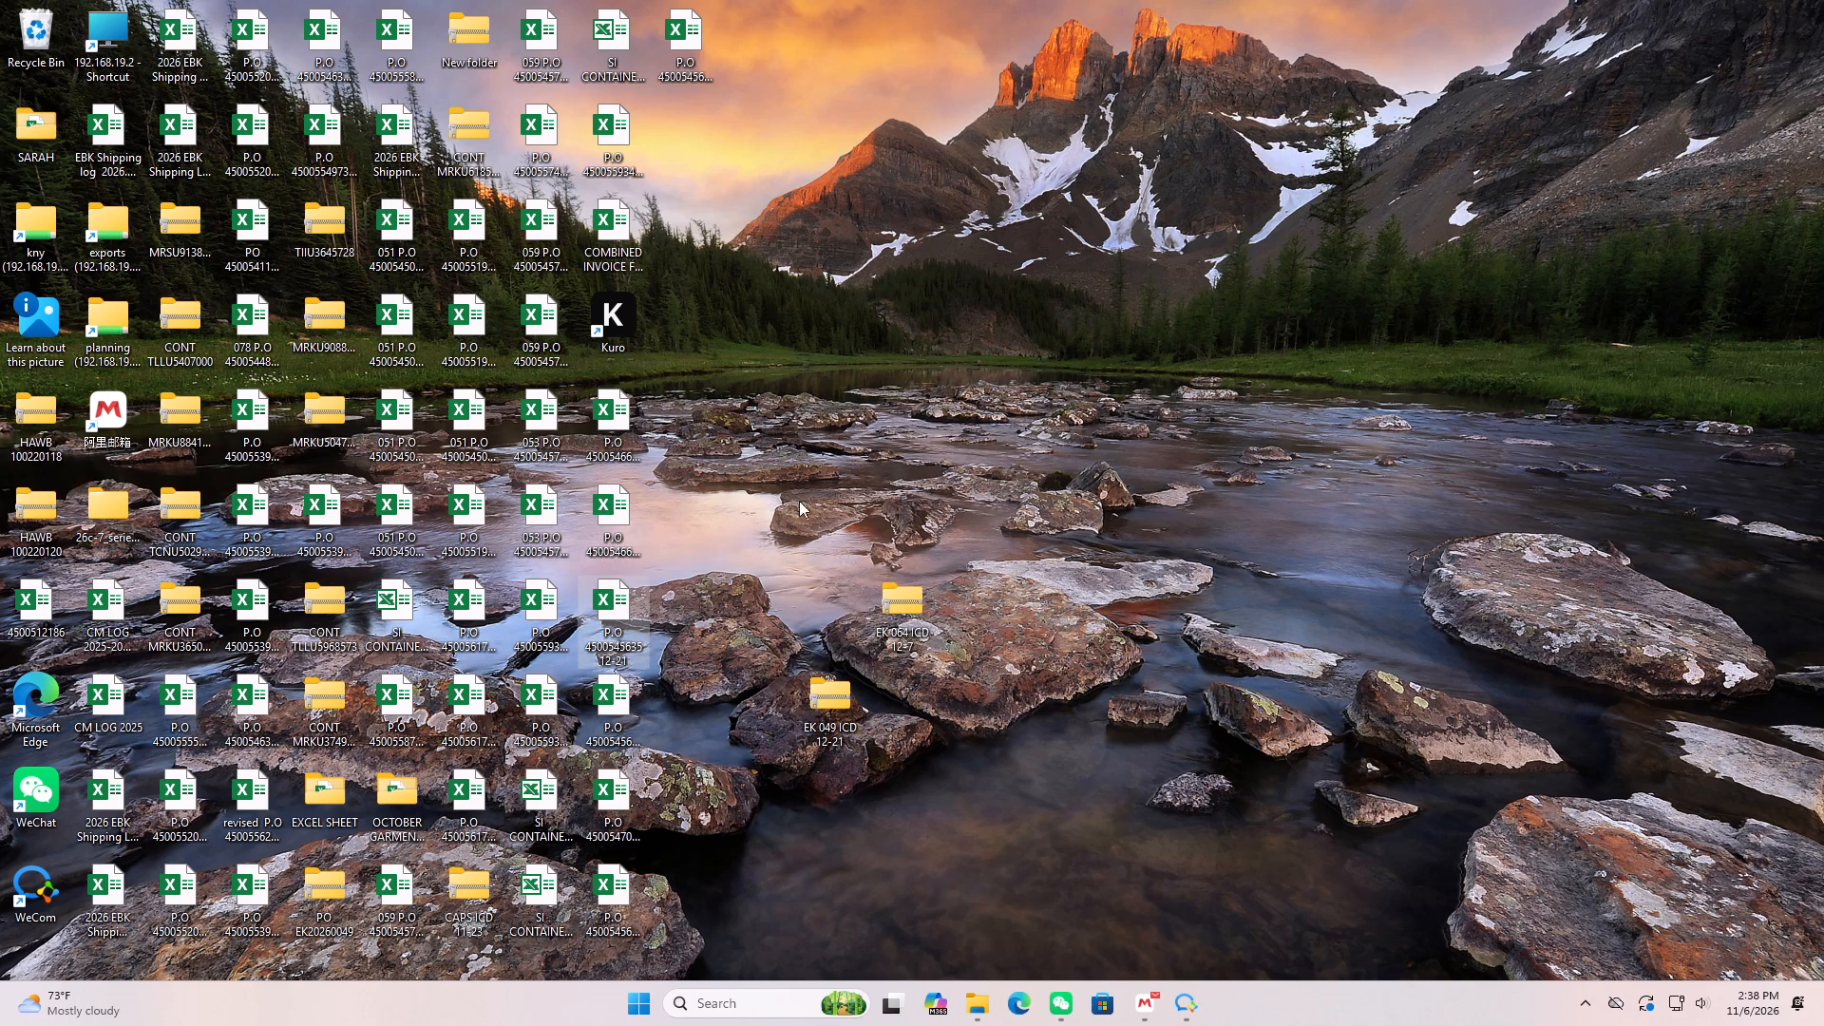
click(818, 471)
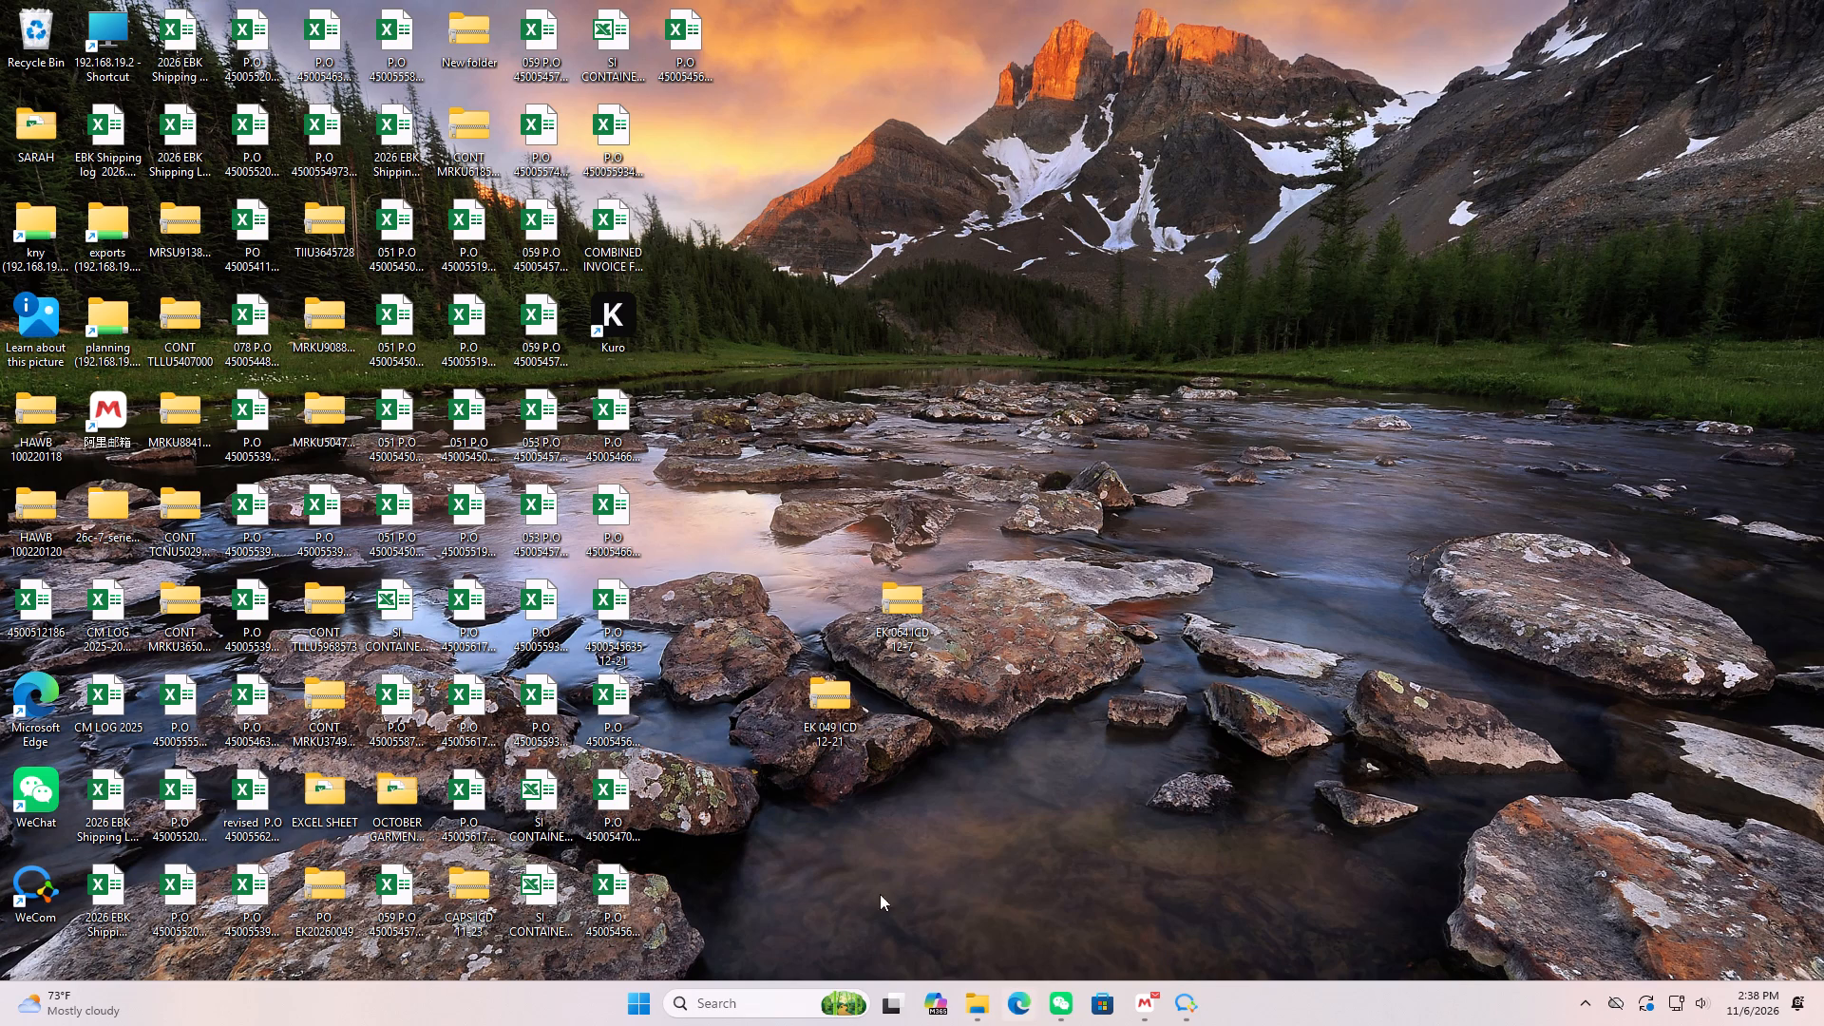
click(609, 826)
double_click(609, 826)
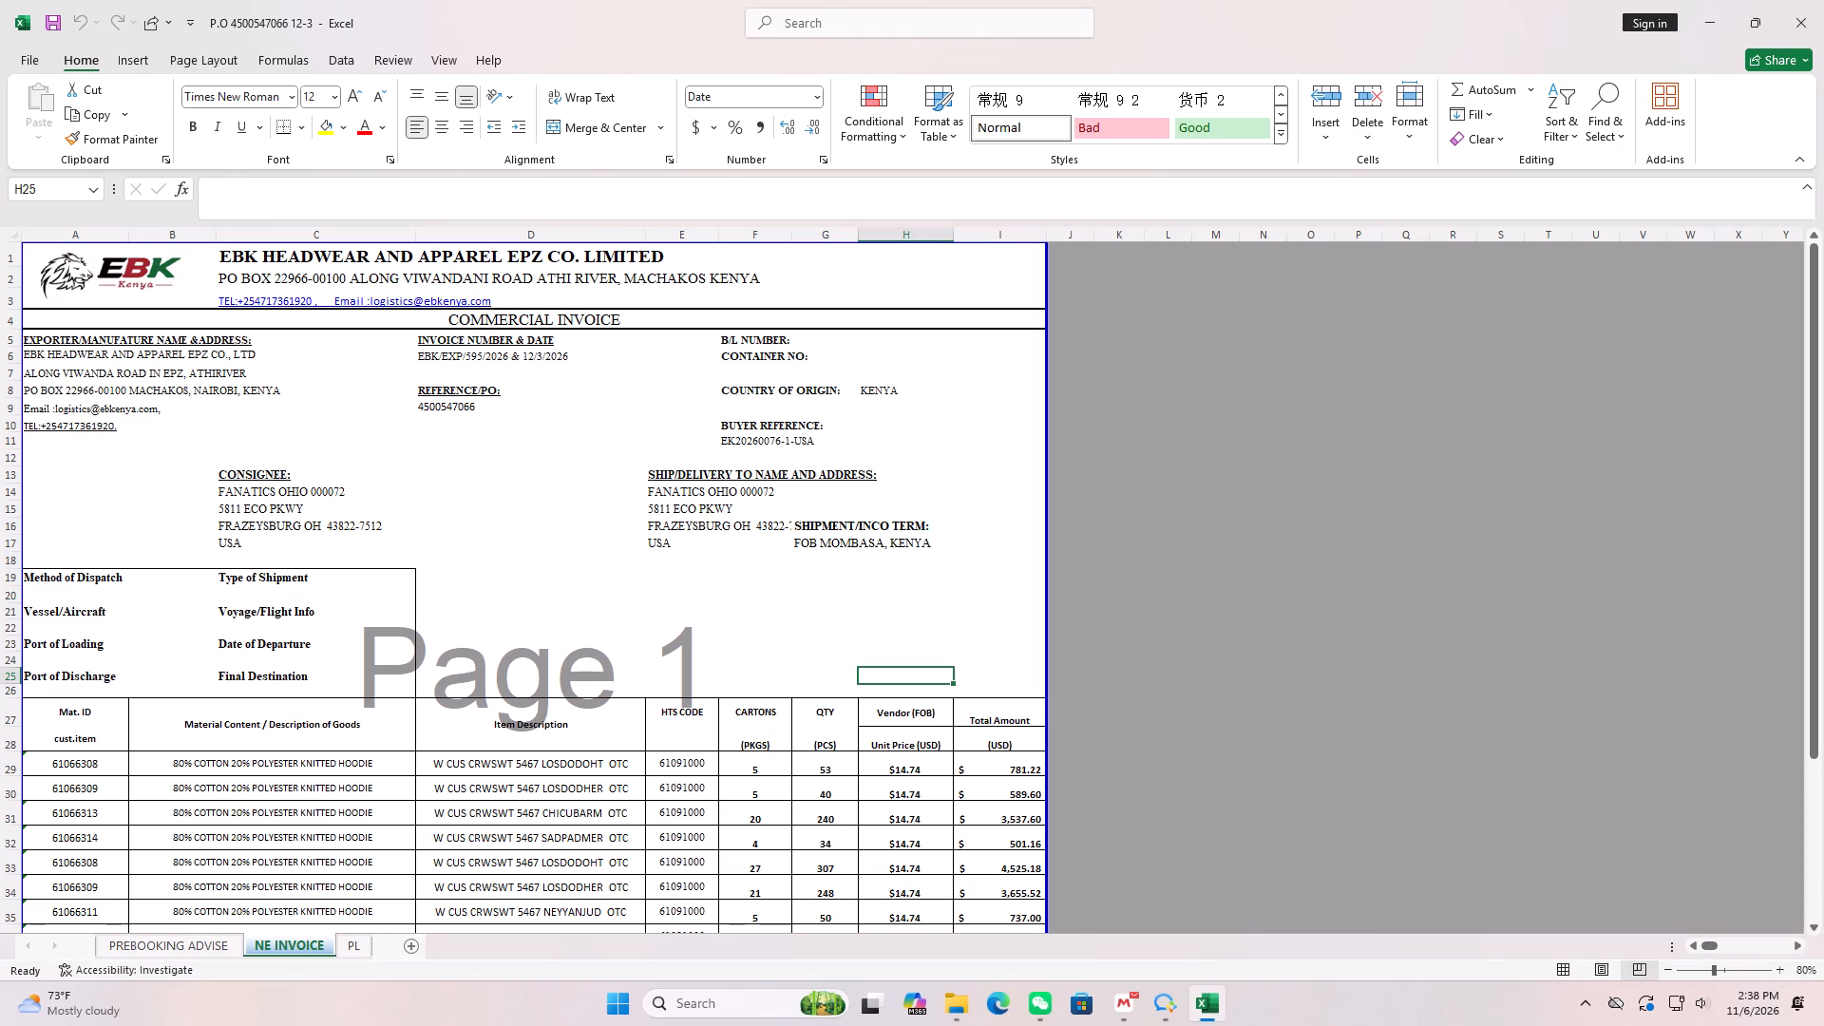
click(1805, 18)
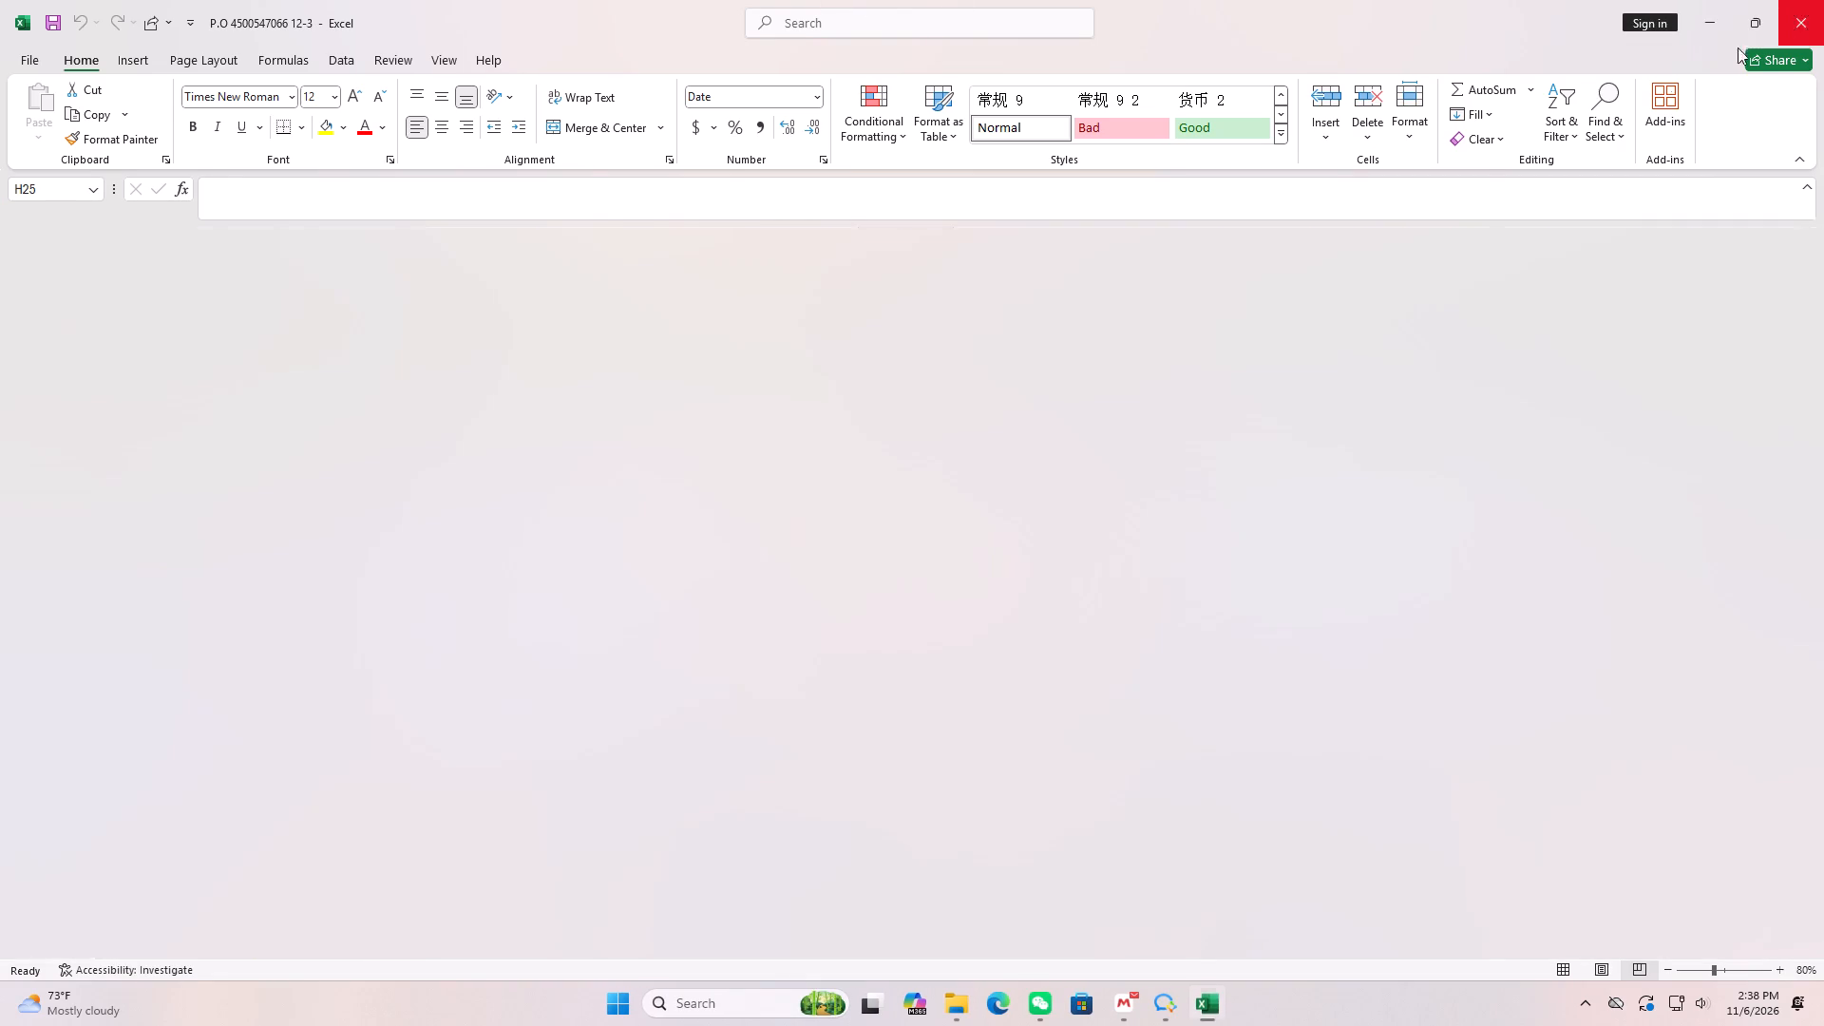
click(1076, 1009)
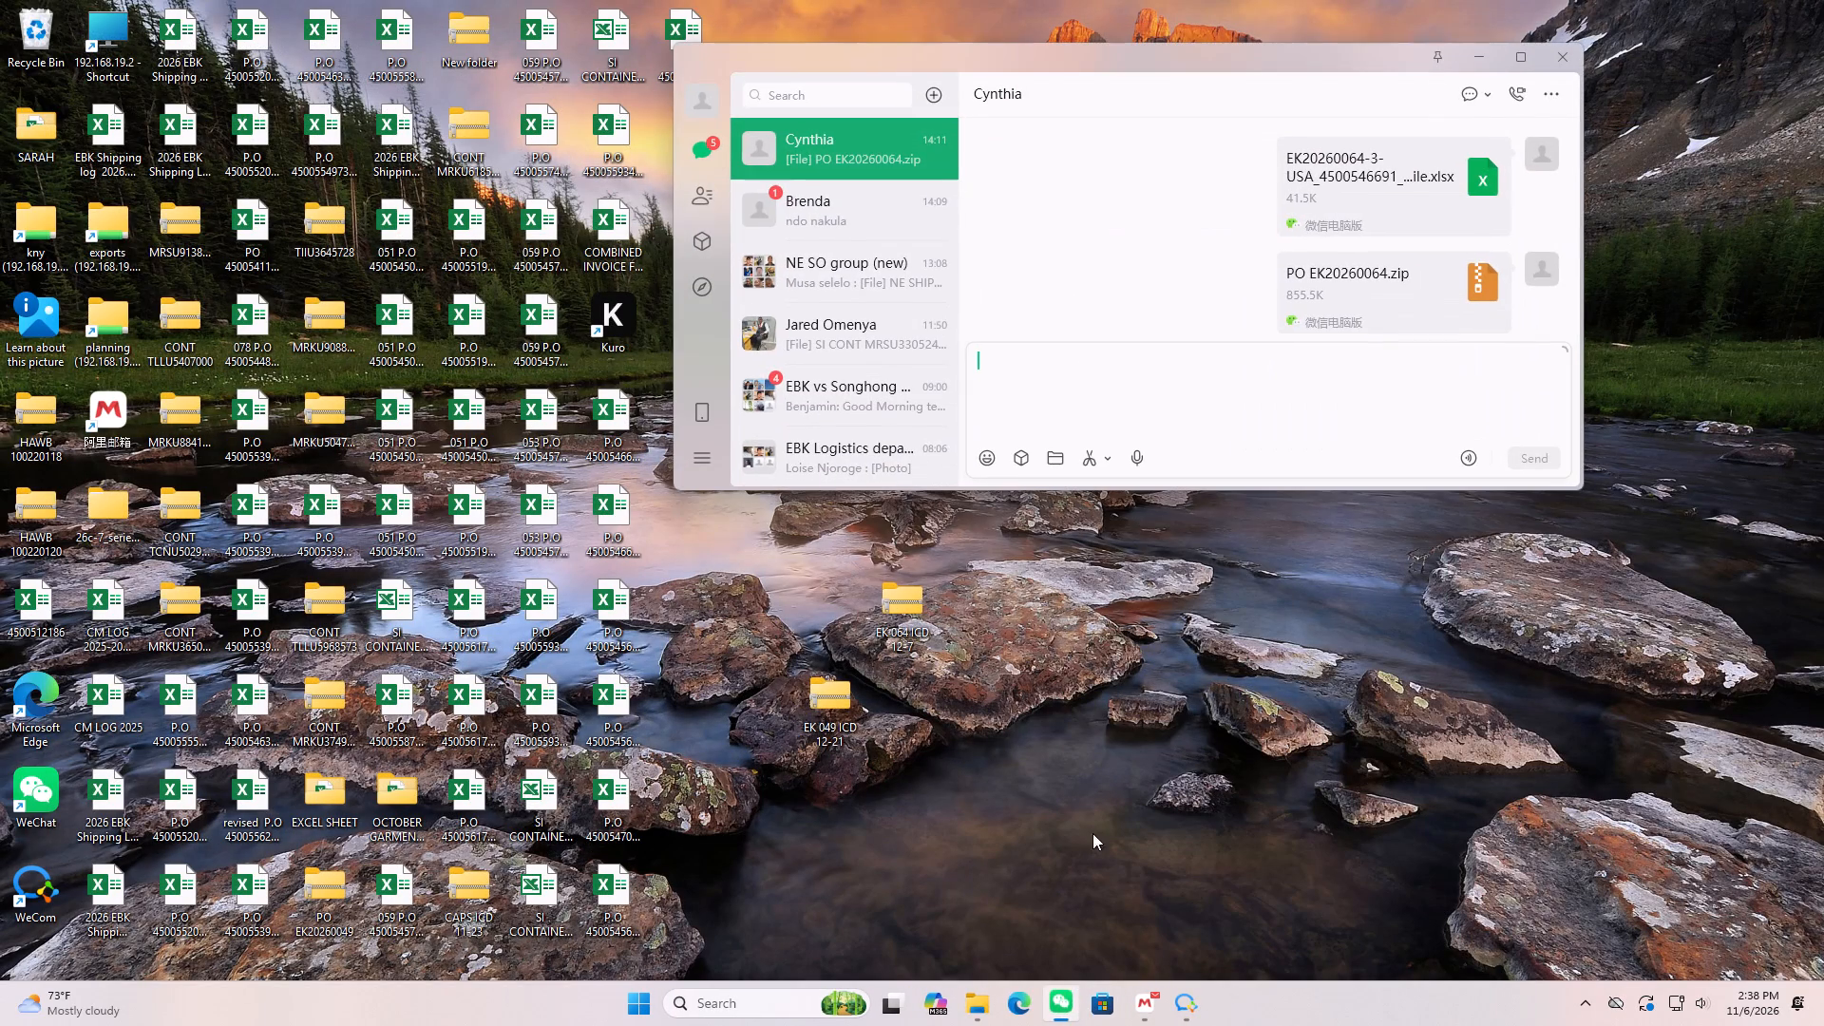
scroll(863, 280, down, 1)
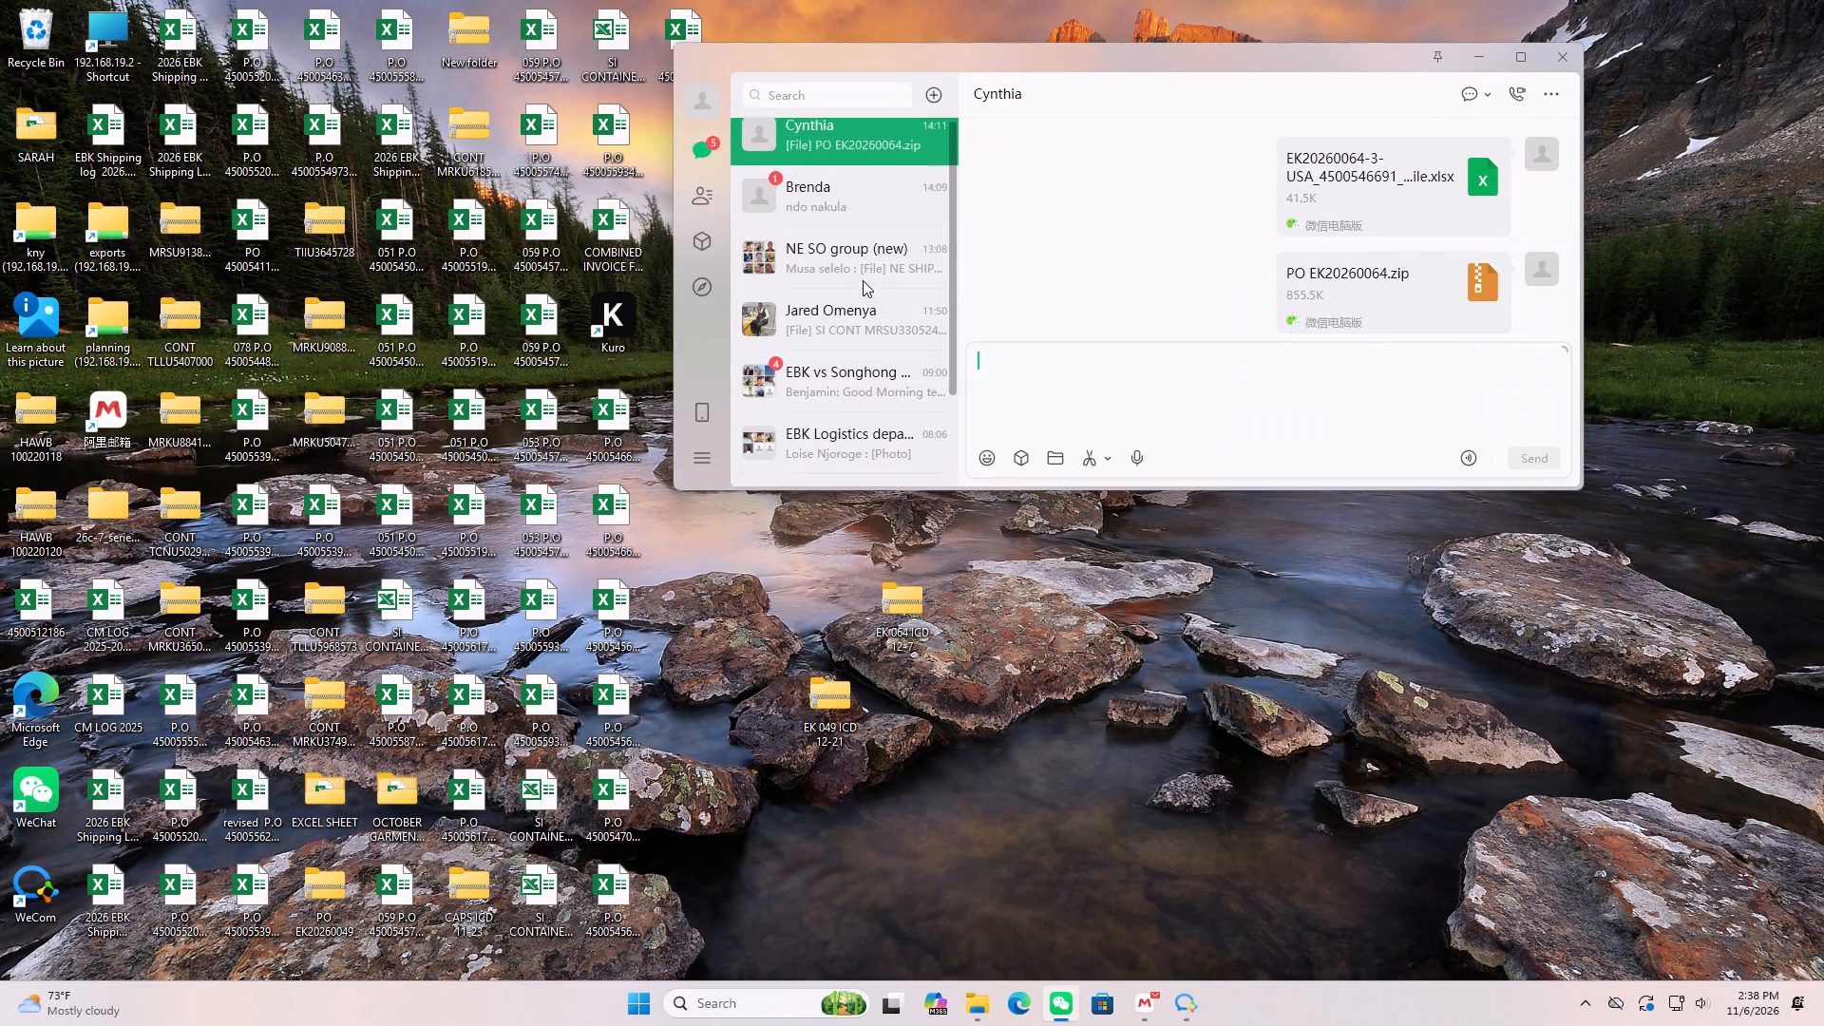
scroll(863, 280, down, 3)
click(863, 280)
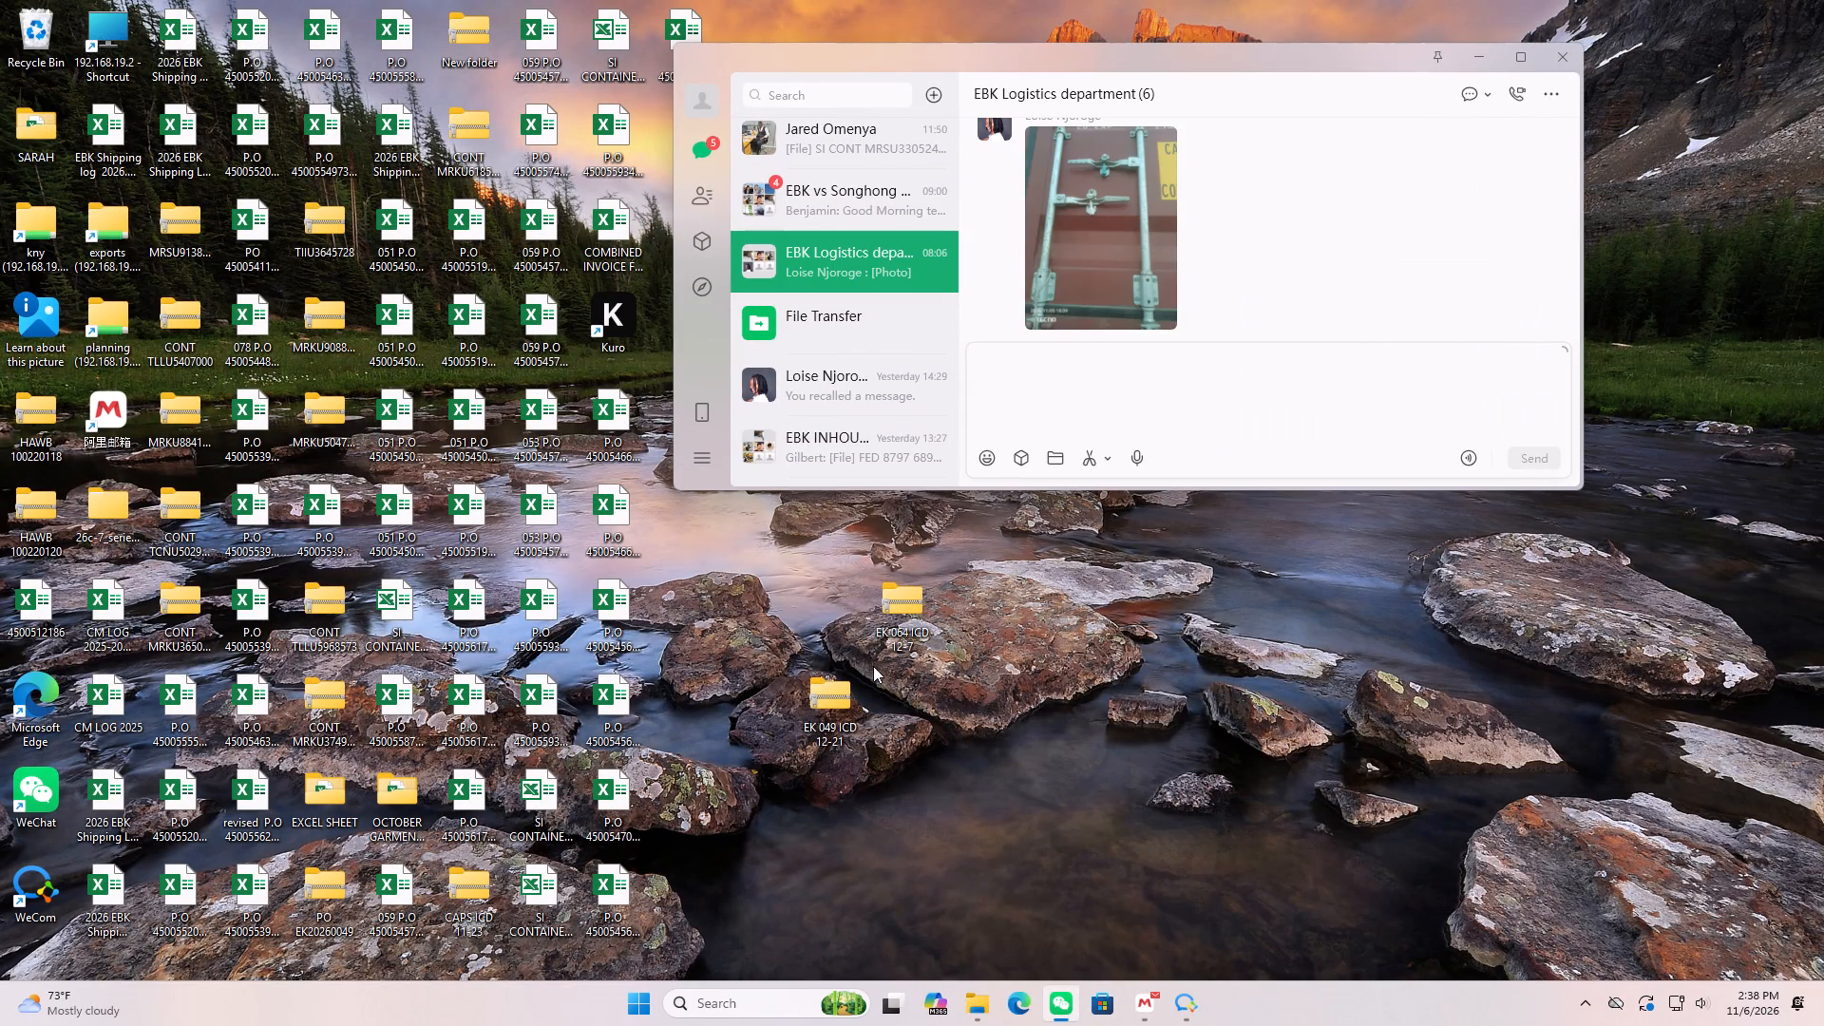
click(839, 702)
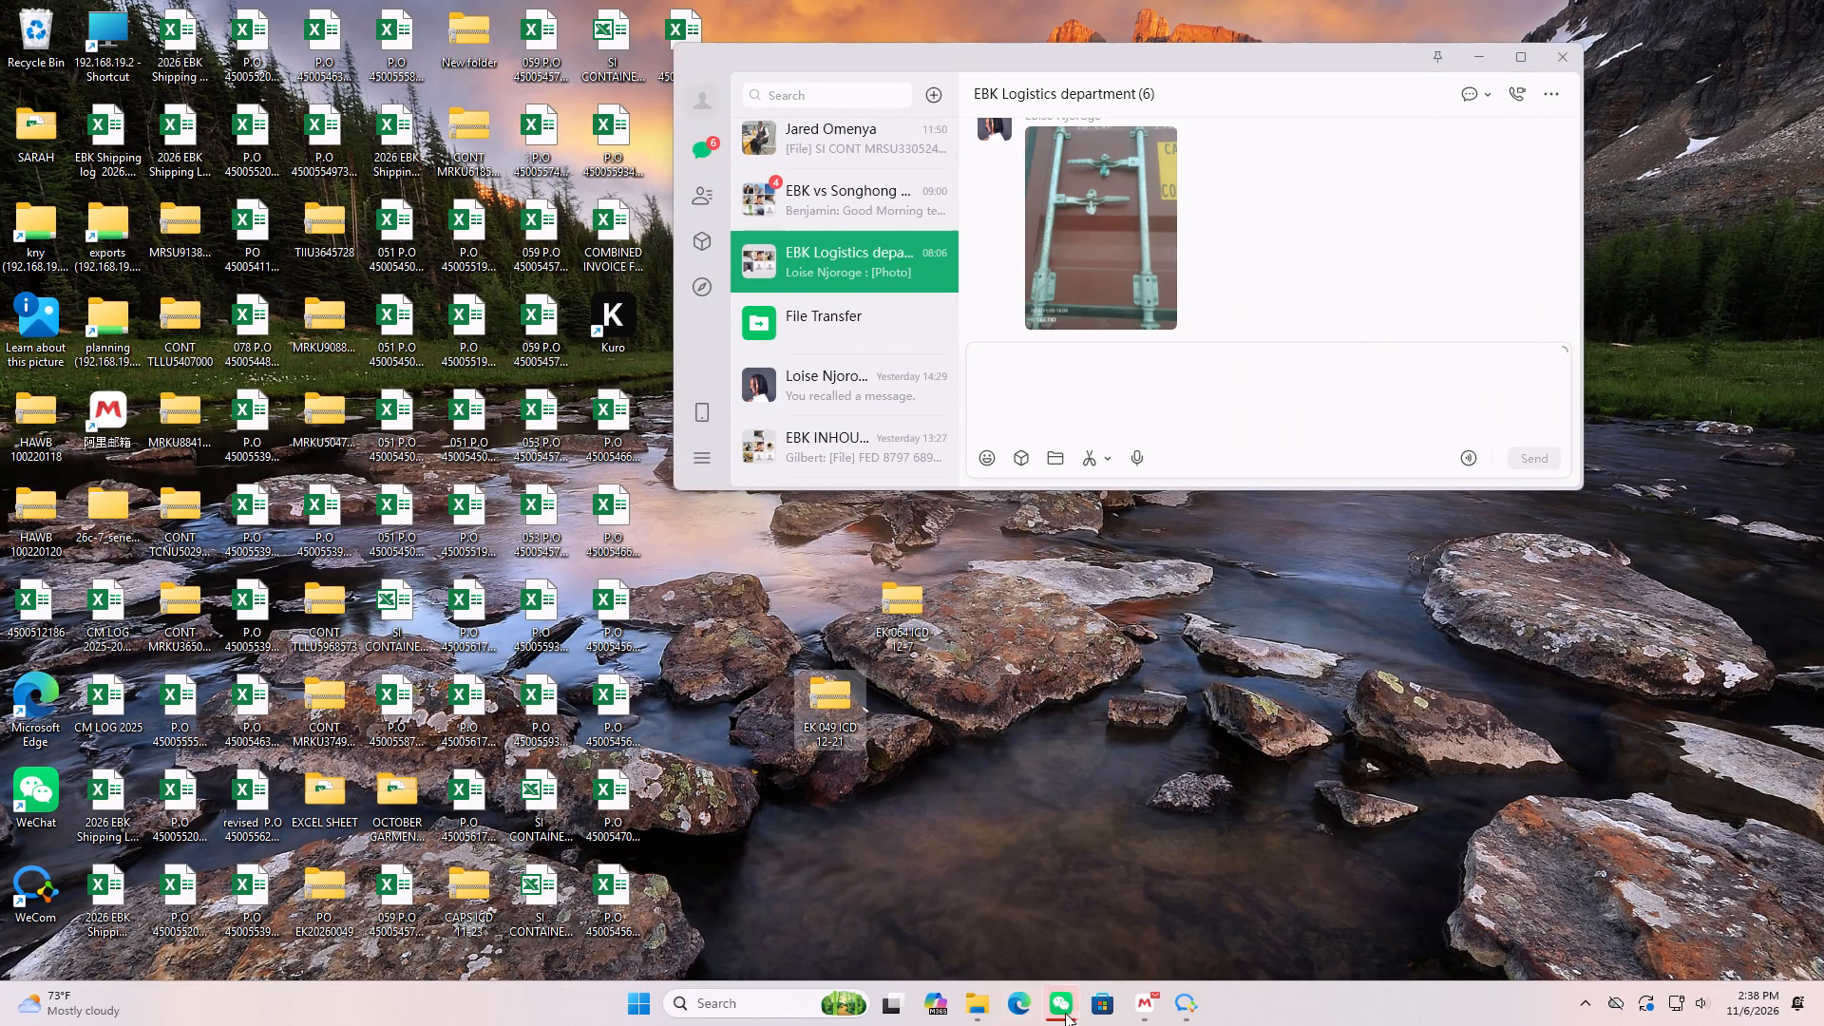
click(1065, 1008)
scroll(896, 271, up, 10)
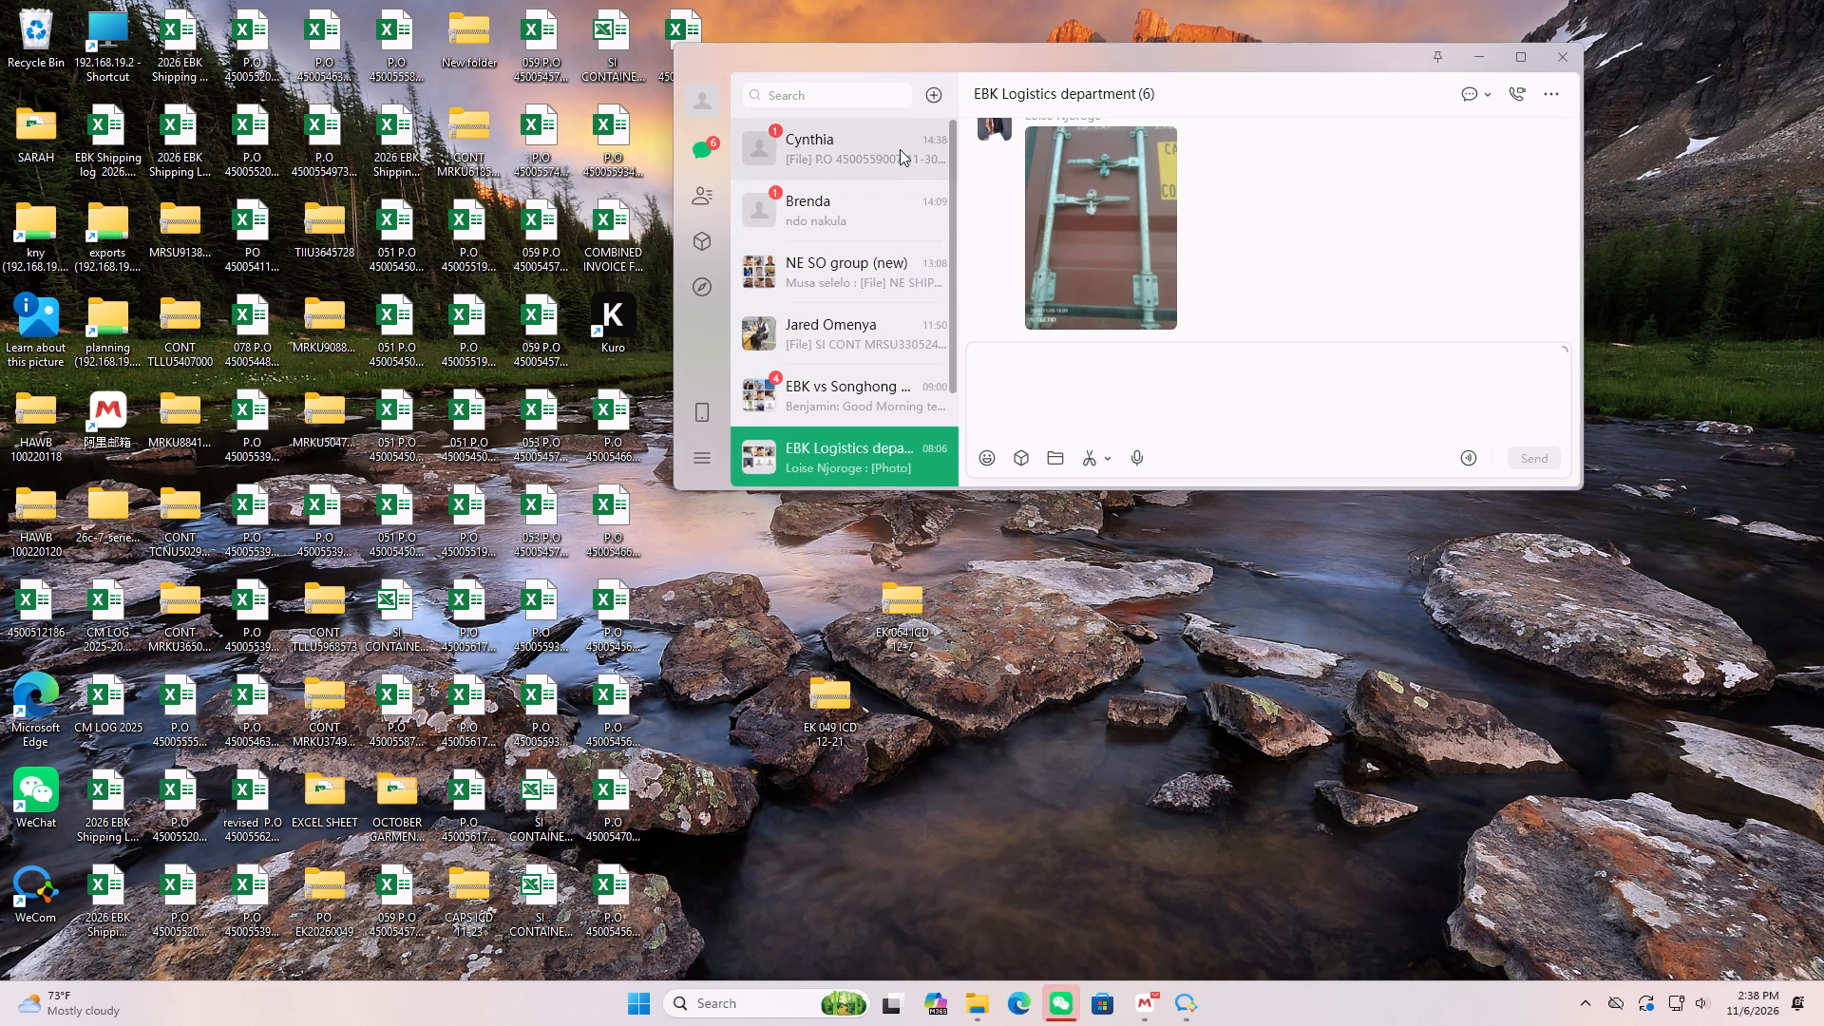
click(900, 149)
click(1099, 287)
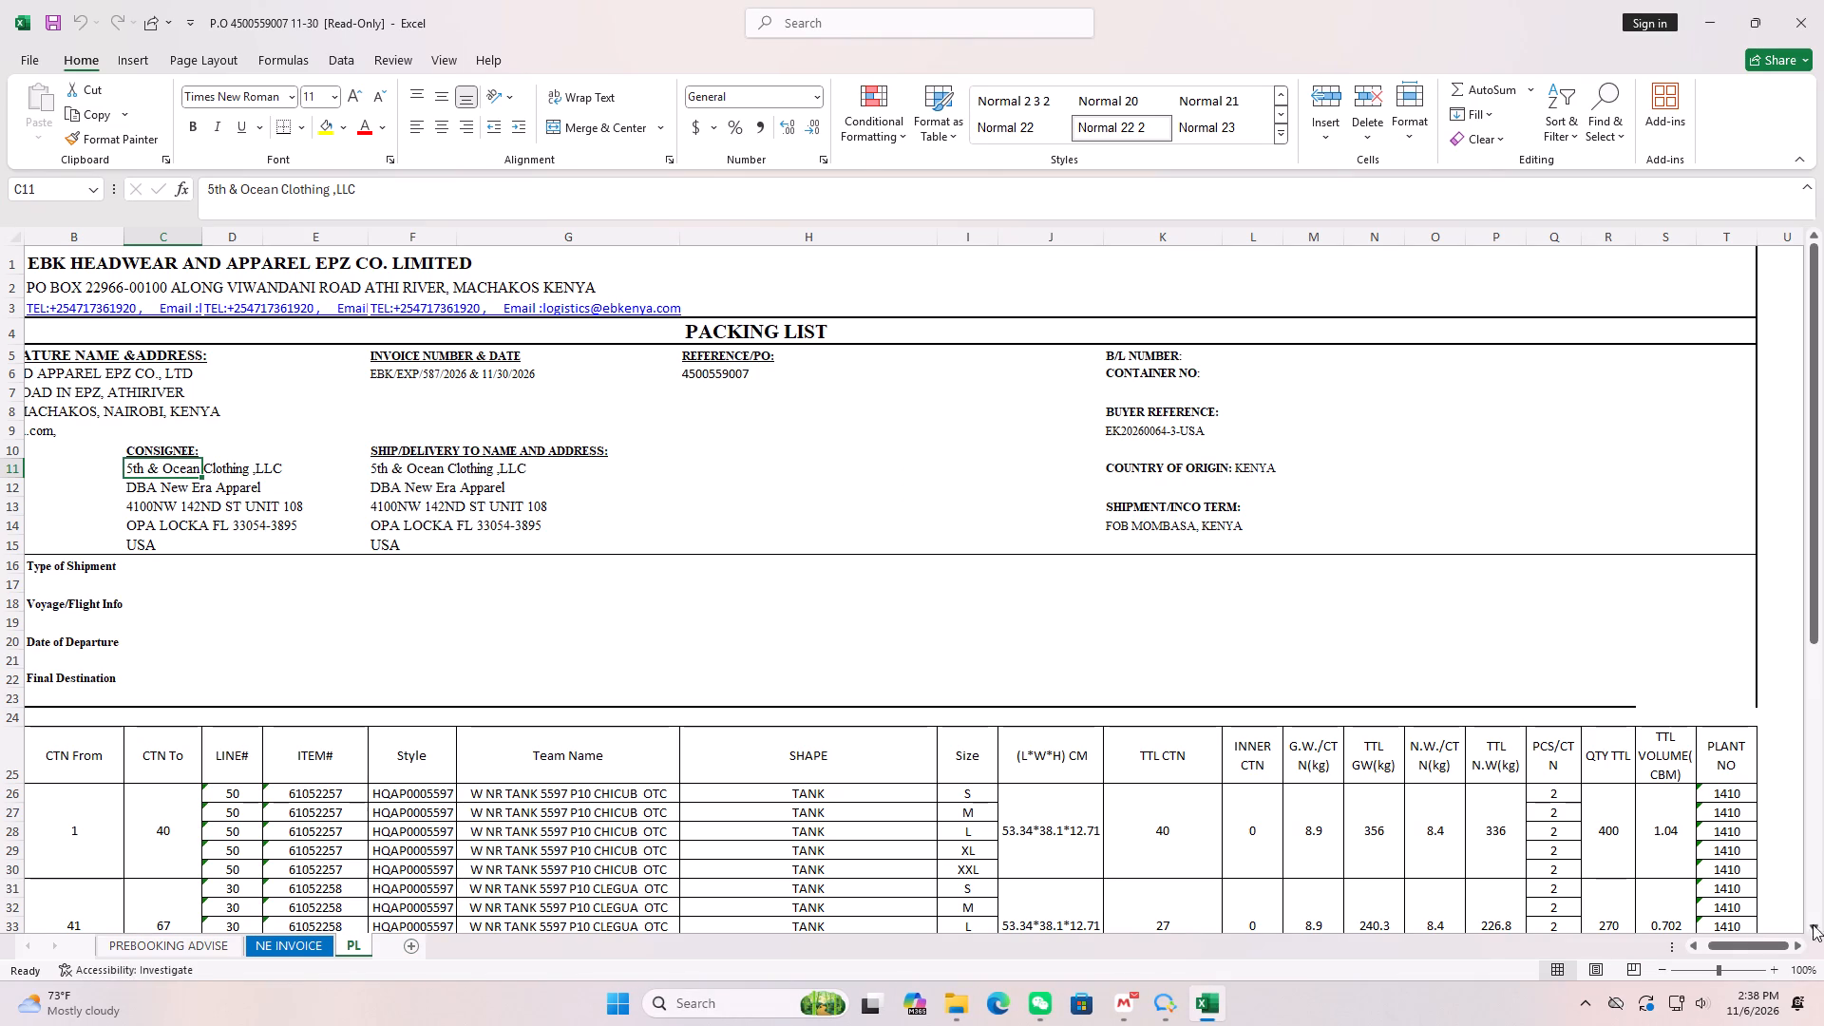
drag(1756, 940, 1510, 954)
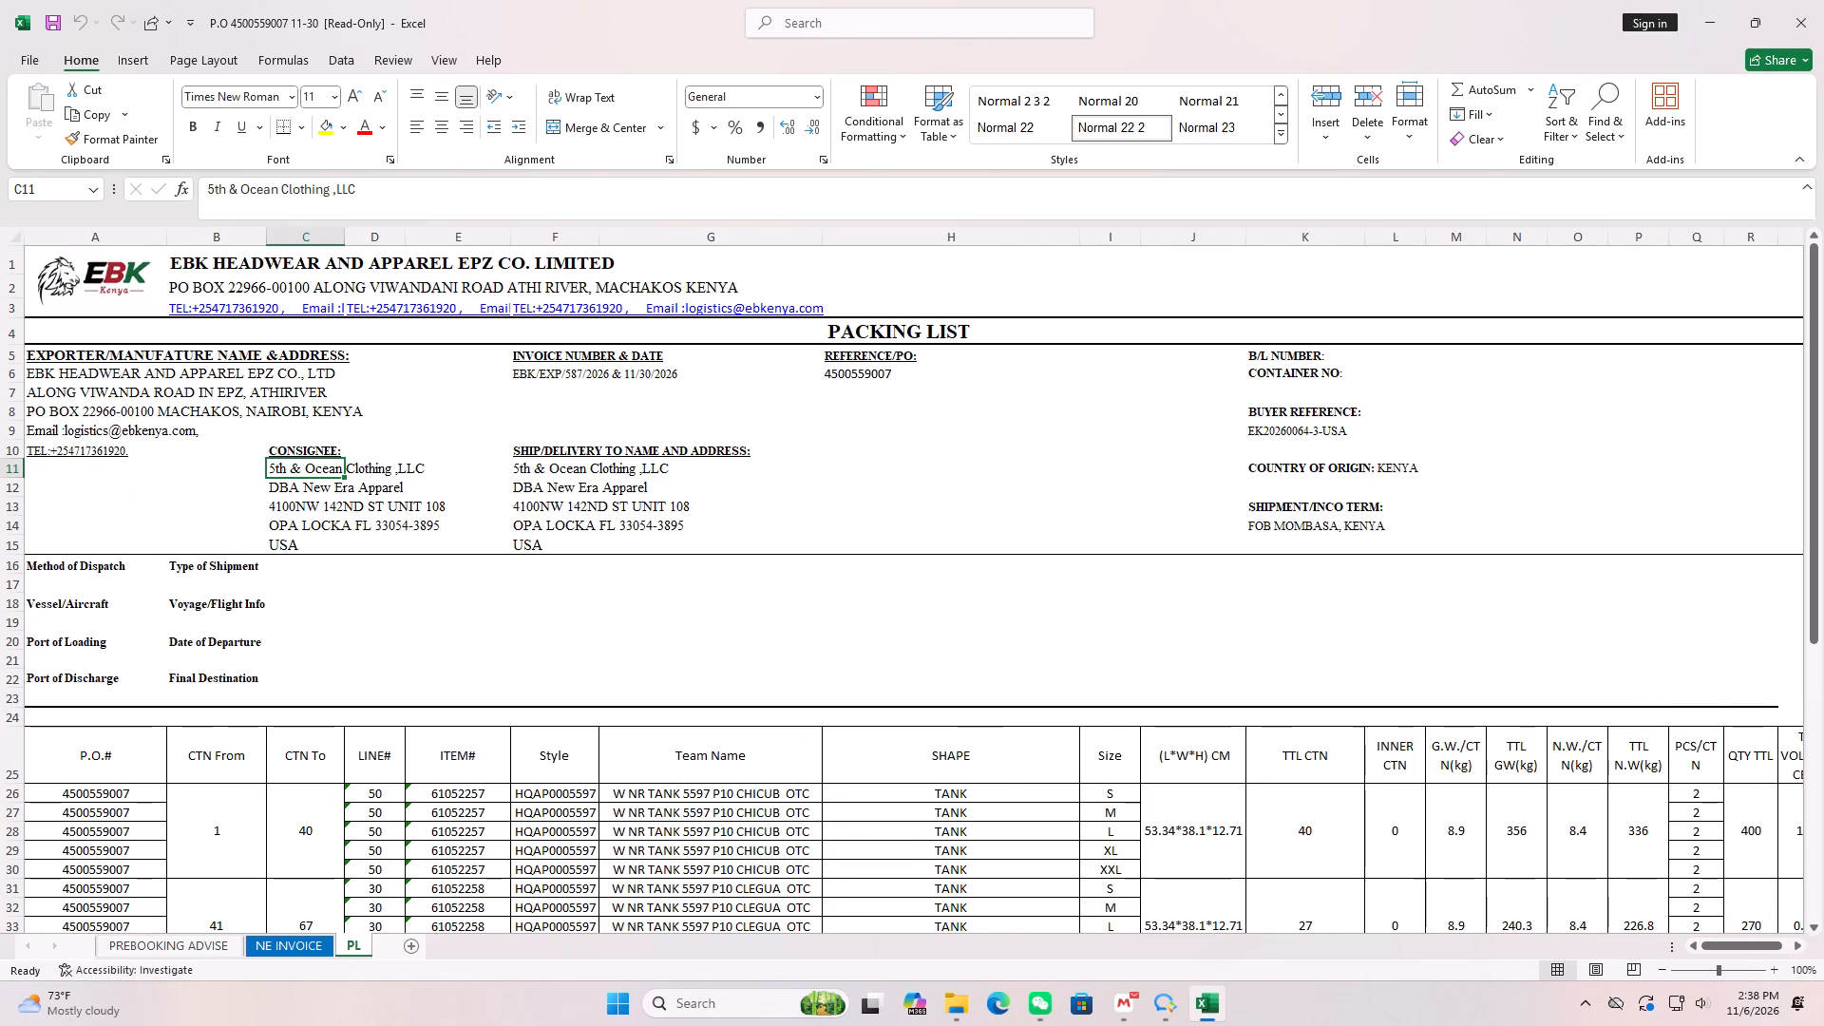
click(289, 949)
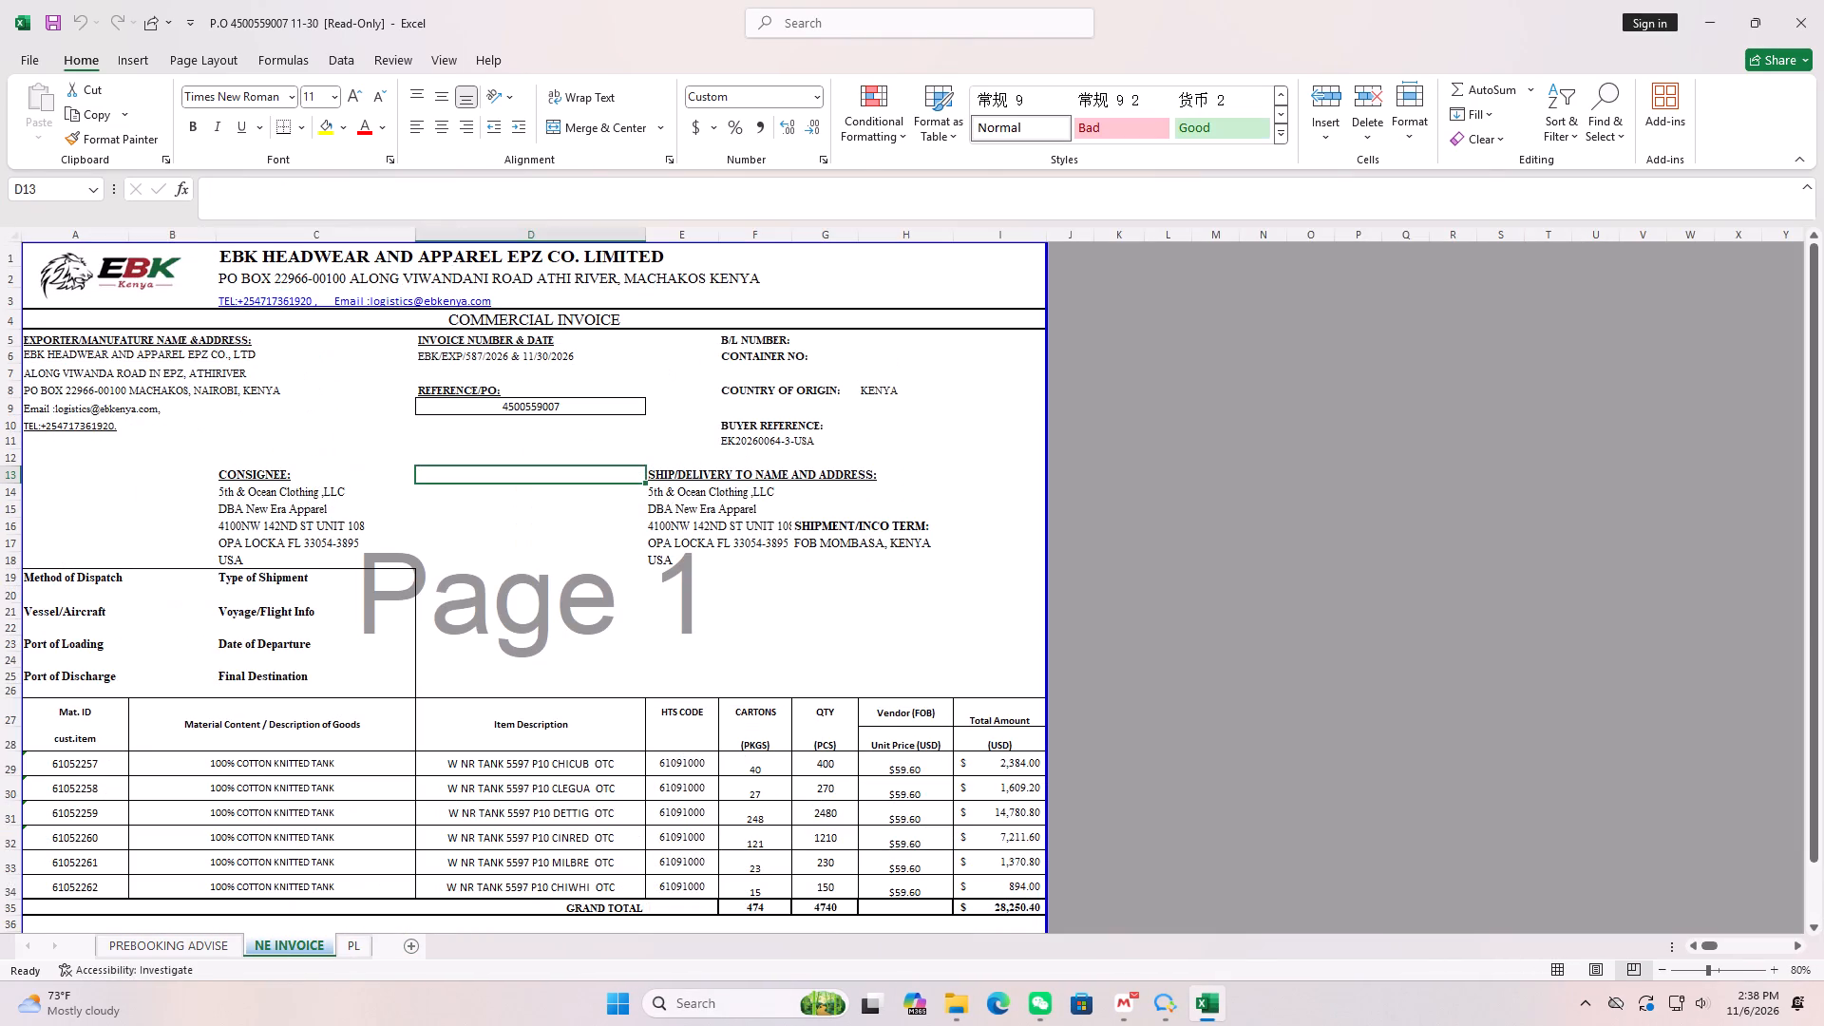
scroll(465, 831, down, 3)
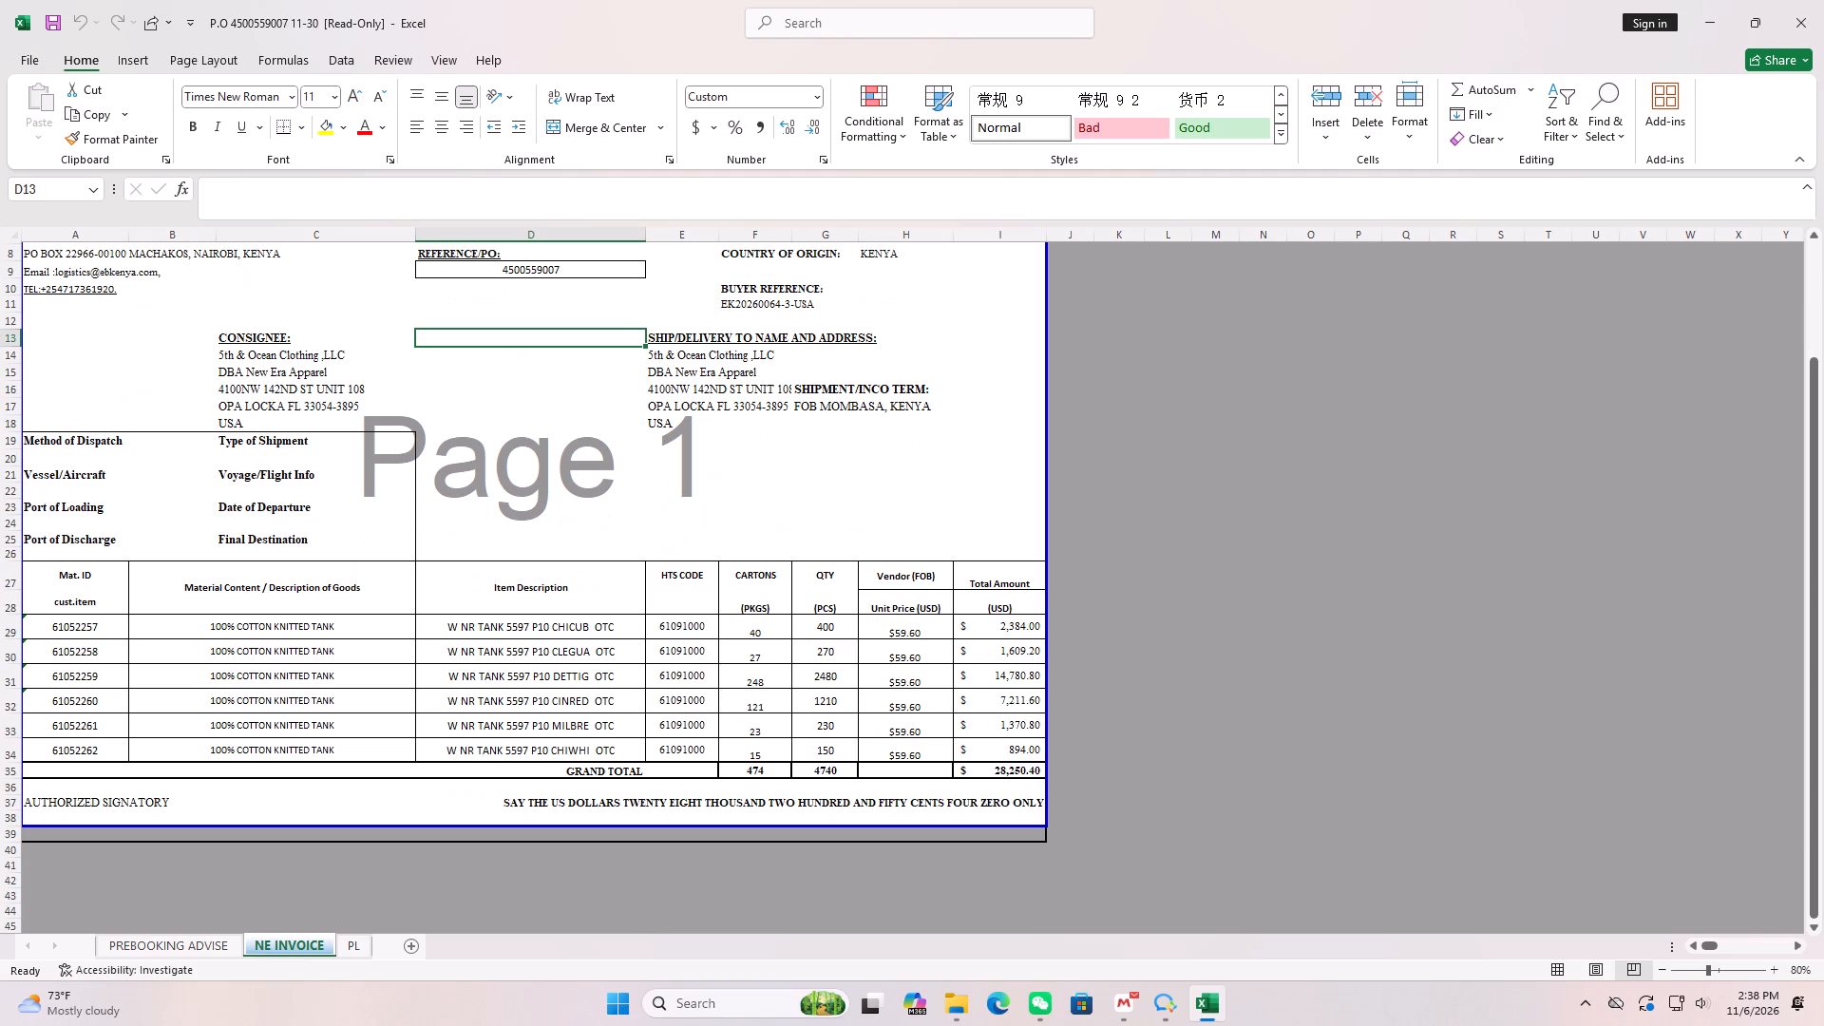
scroll(469, 825, up, 6)
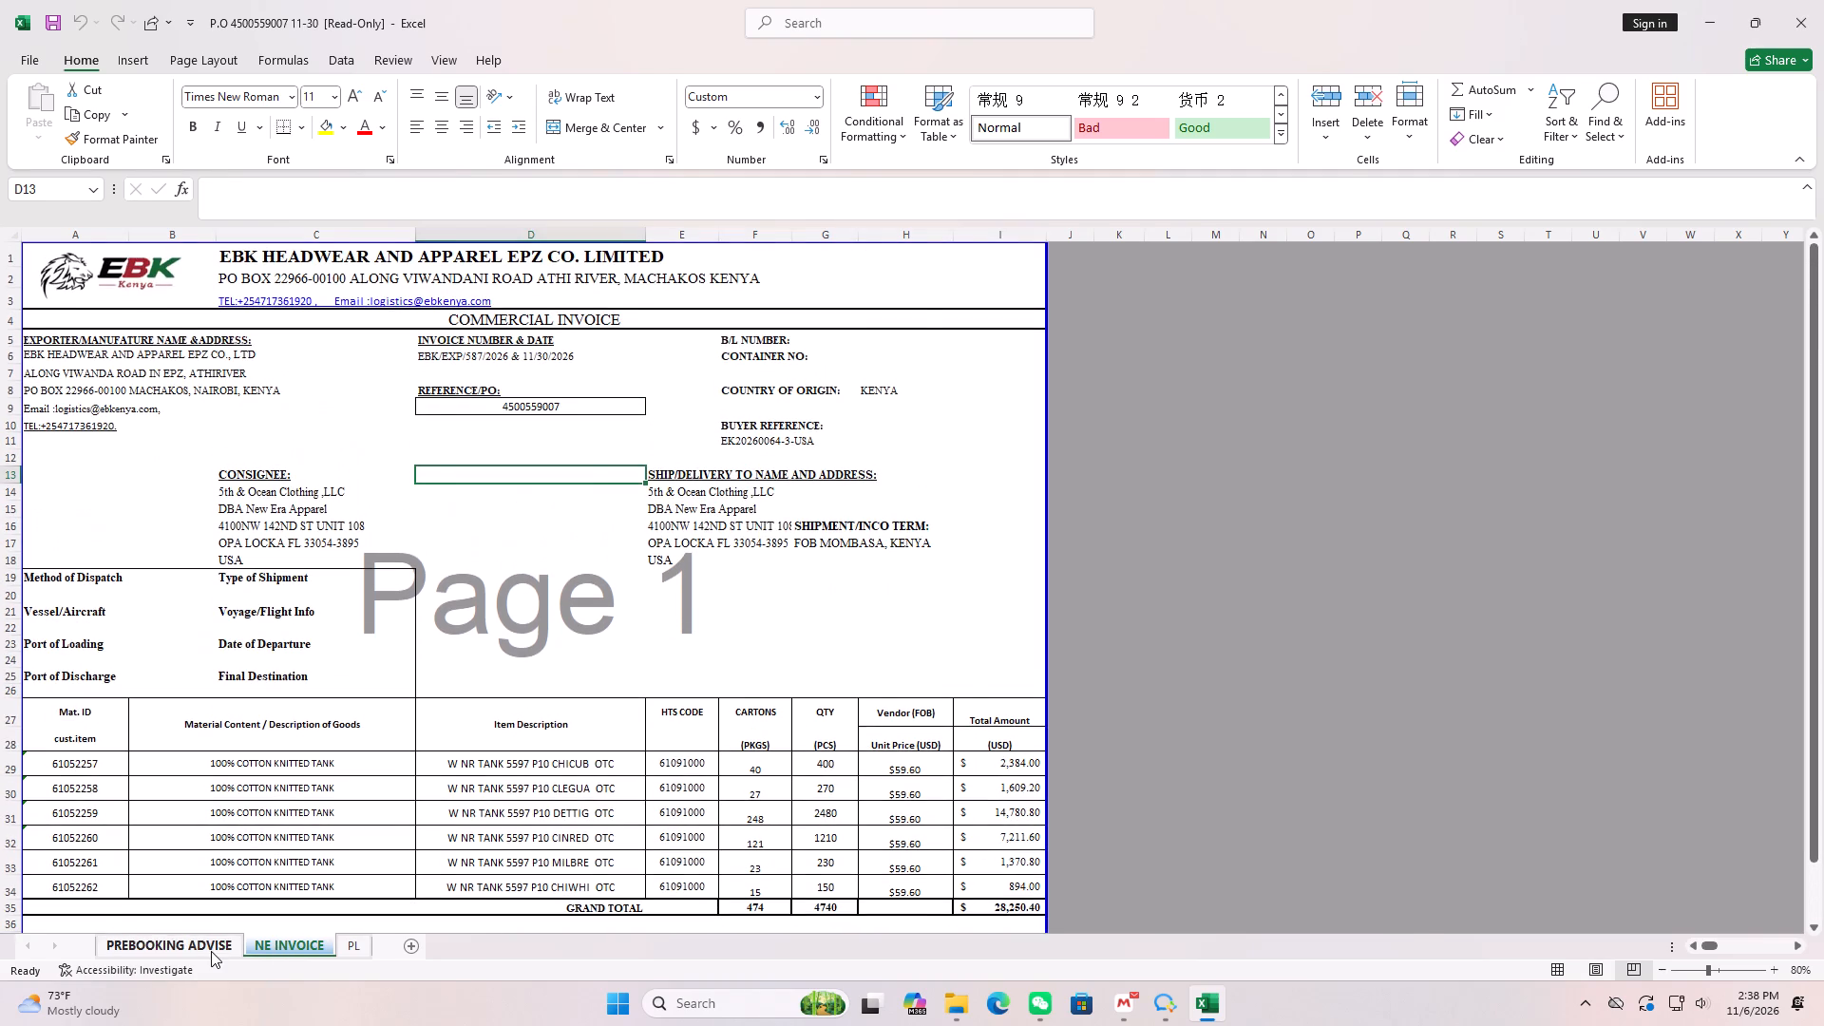
Set the IN CONS DT date on the PREBOOKING ADVISE sheet to 12/7/2026.
click(211, 951)
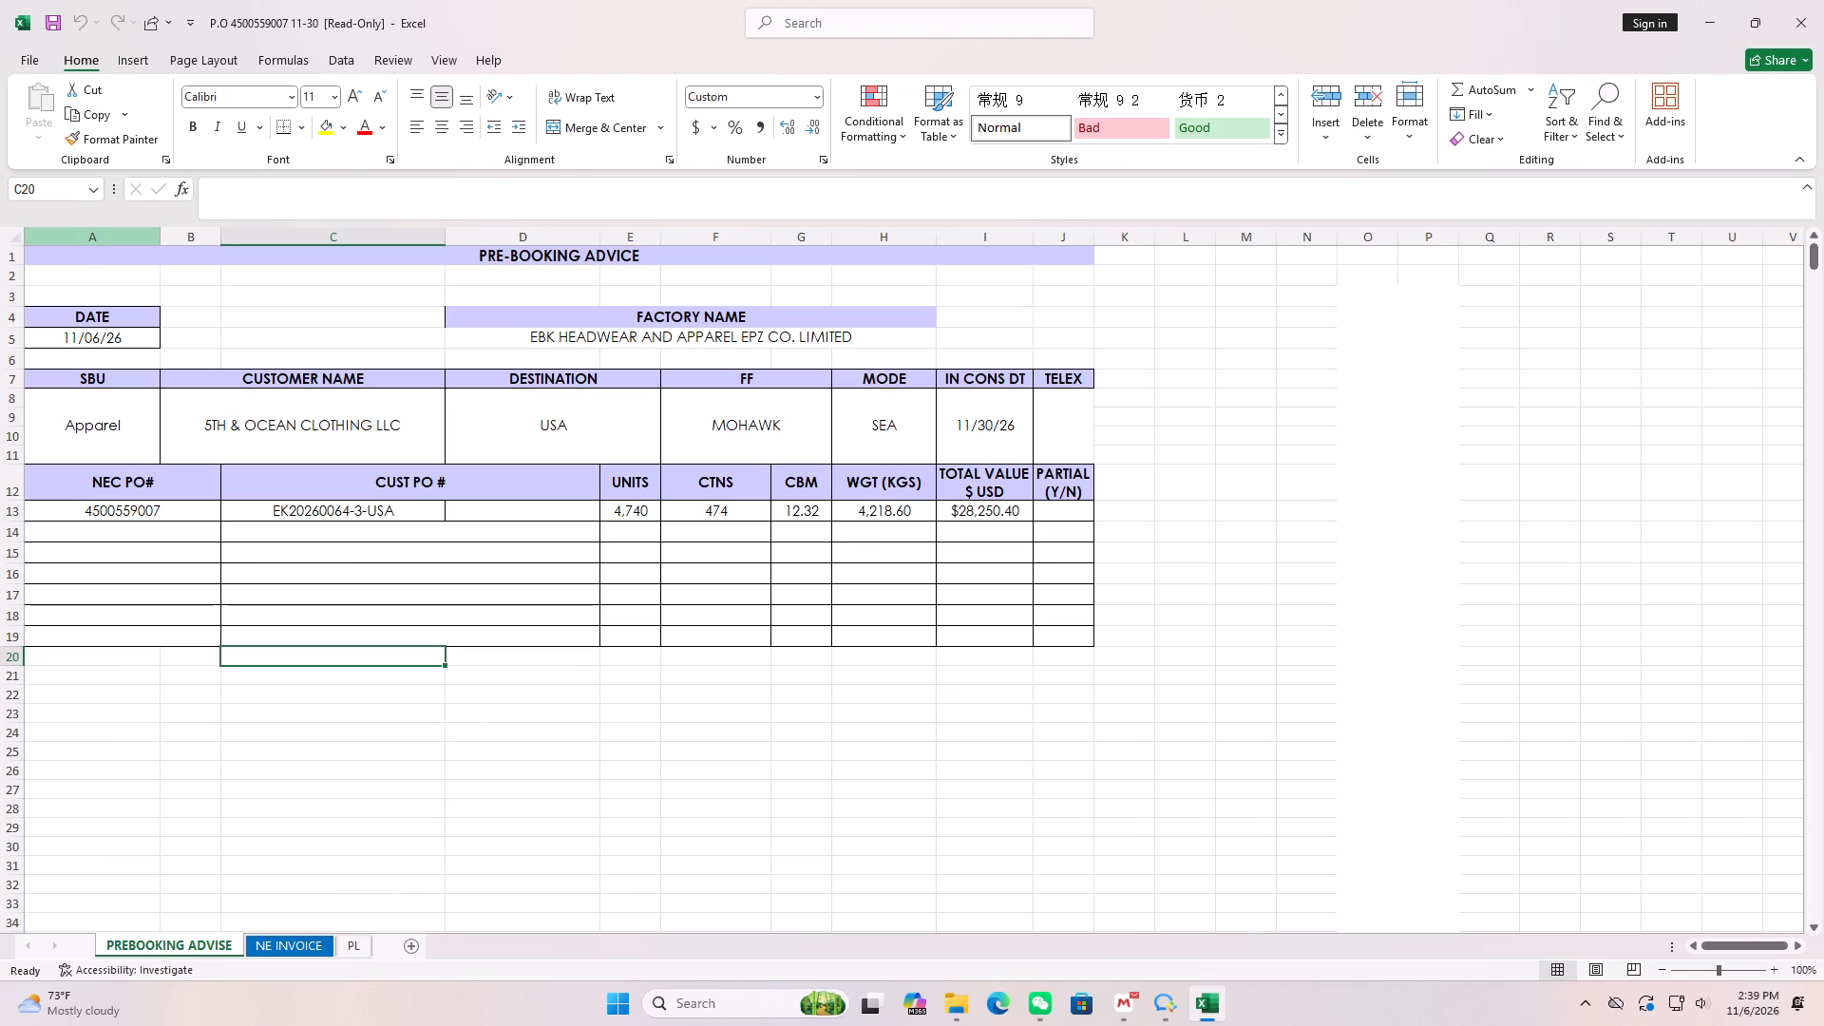
double_click(980, 422)
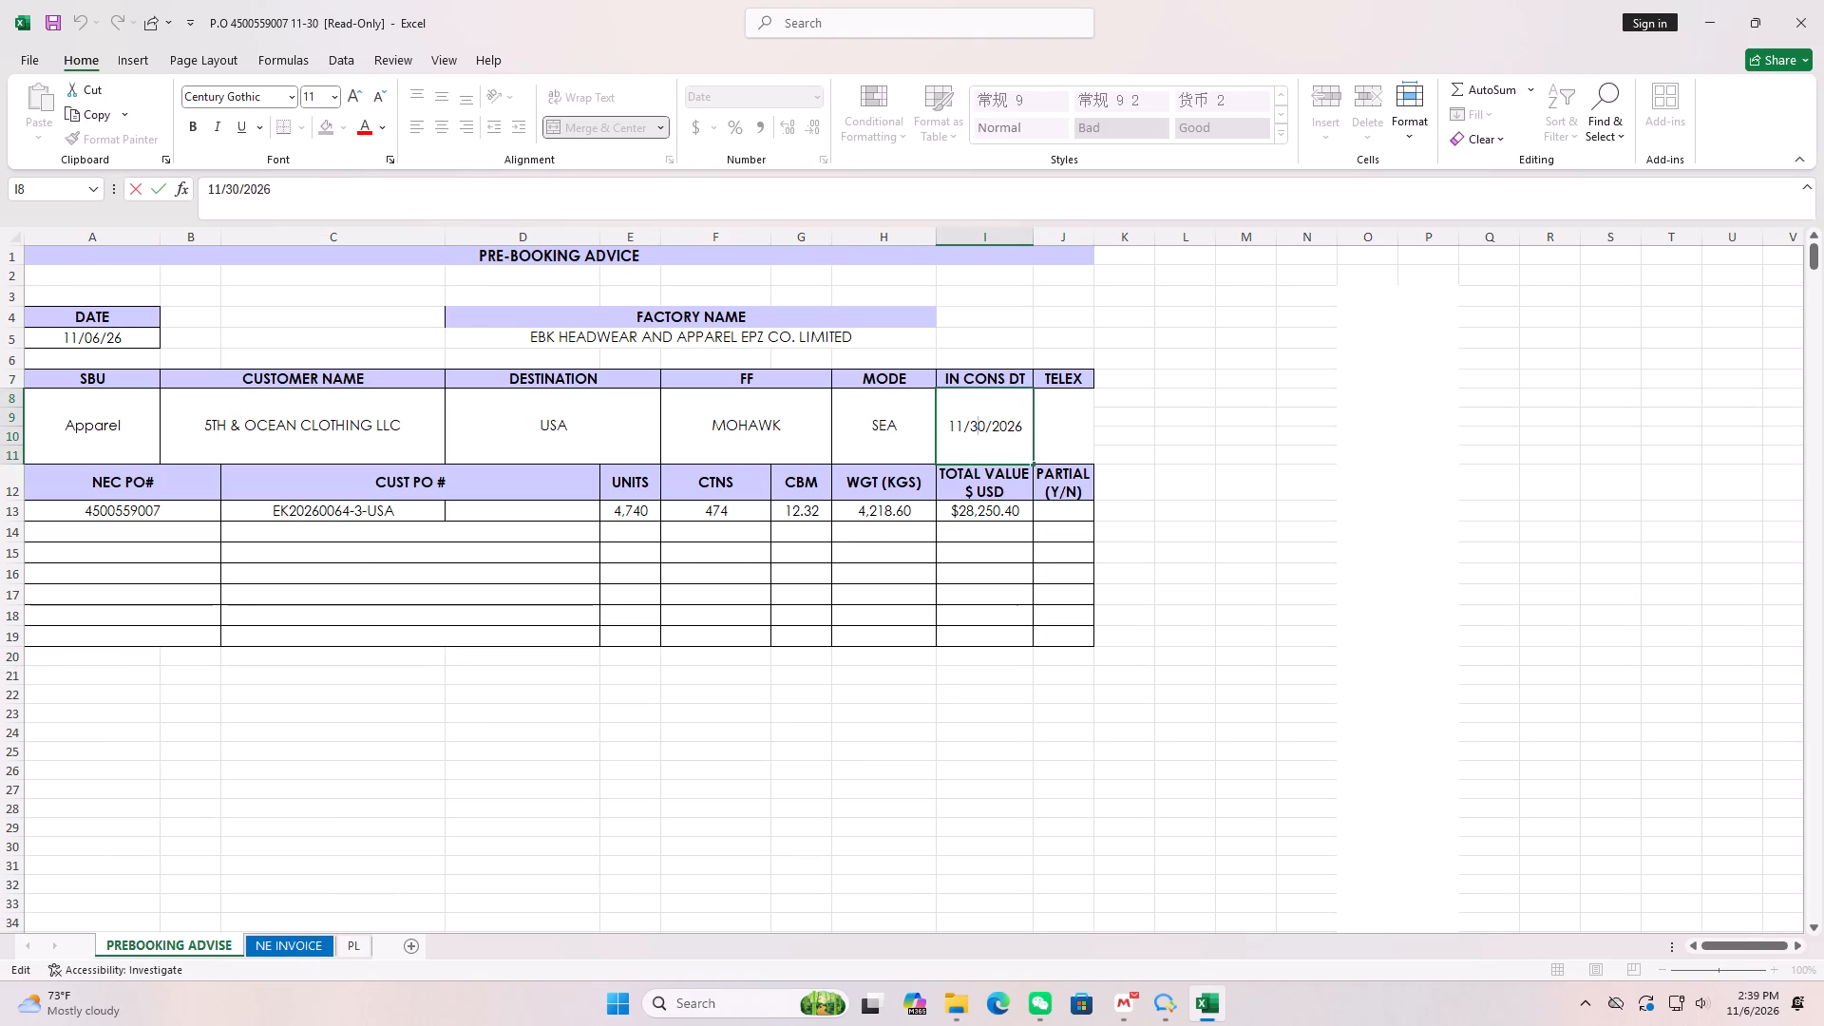
click(982, 421)
key(BackSpace)
key(BackSpace)
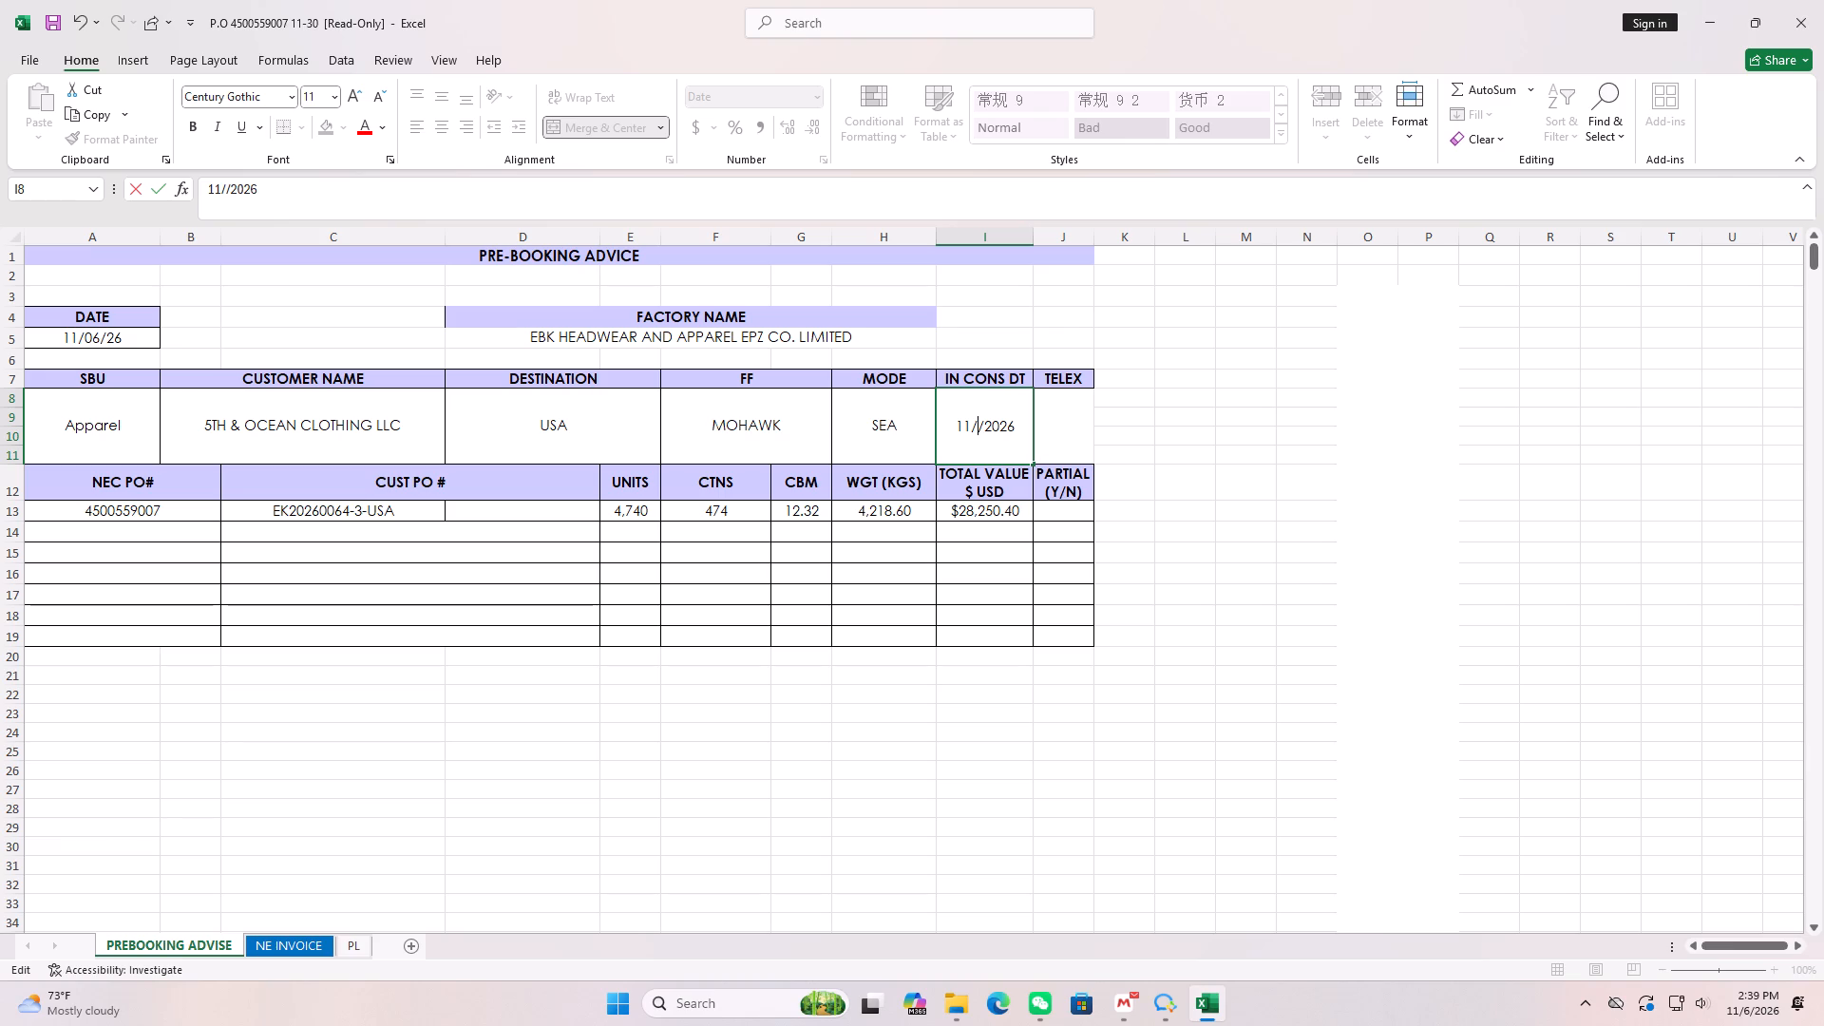
key(7)
key(Left)
key(Left)
key(Left)
key(Right)
key(BackSpace)
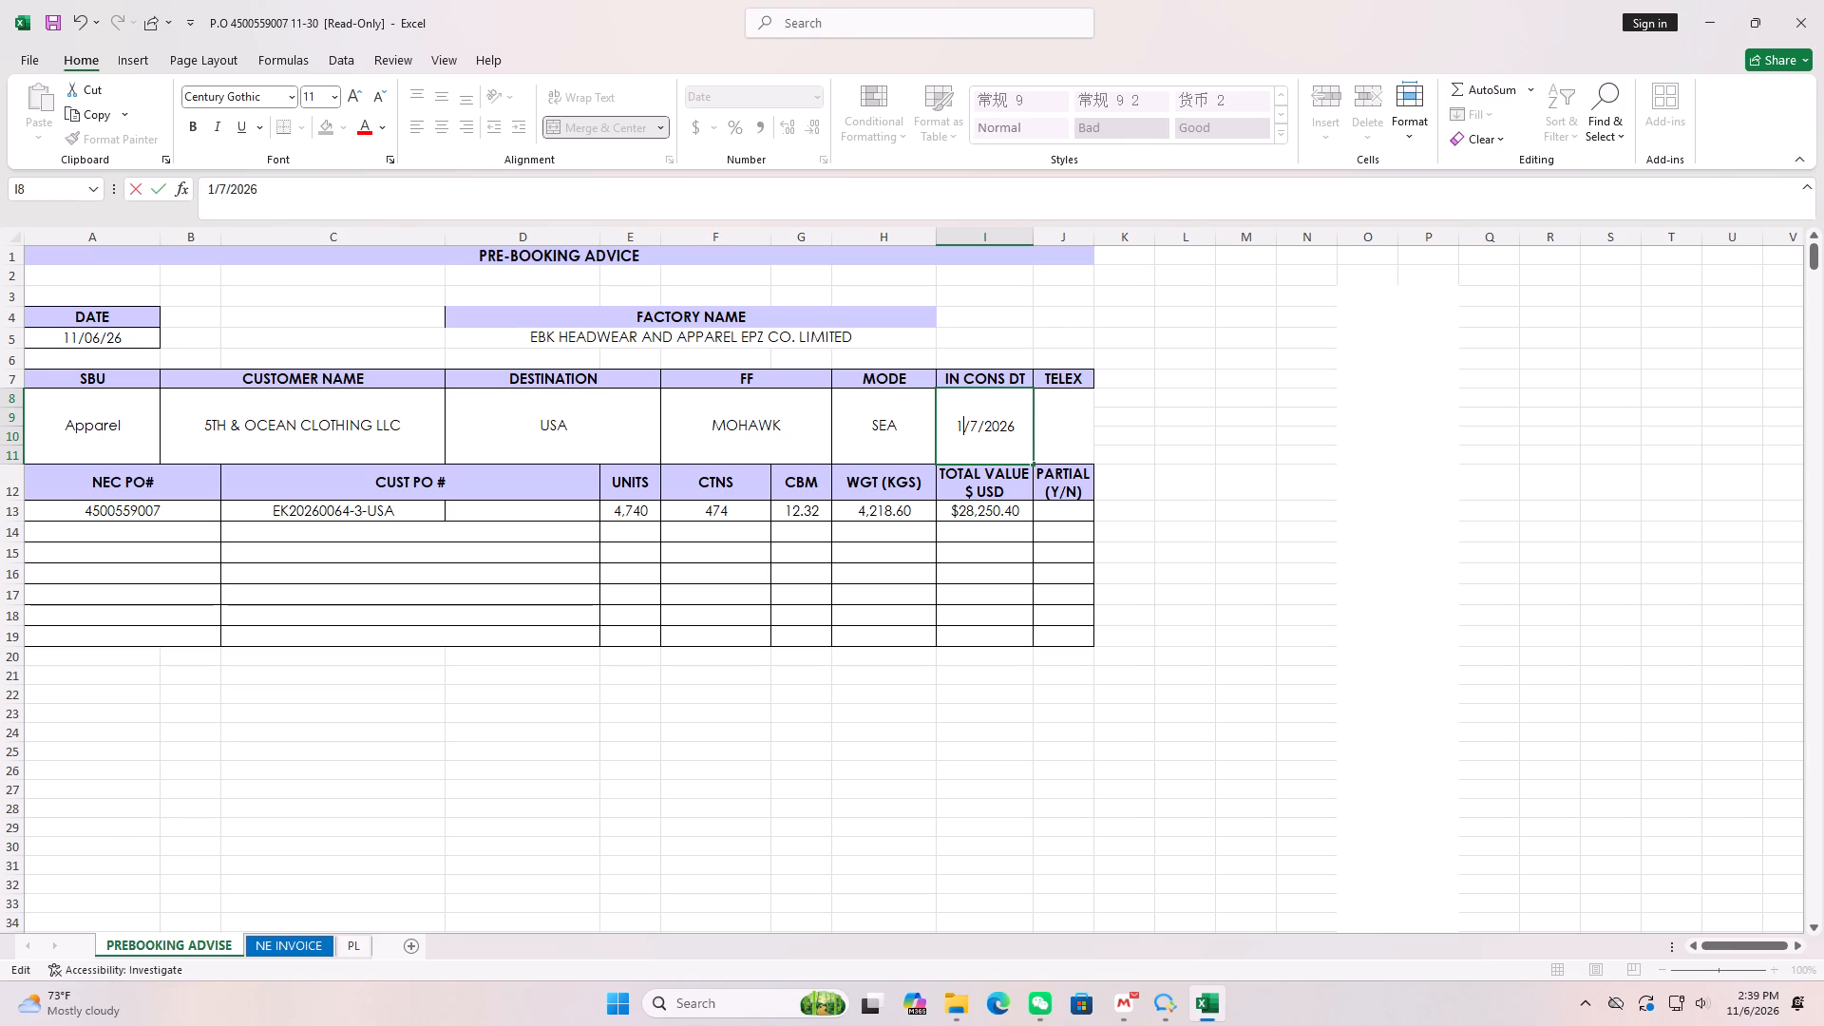
key(2)
key(Return)
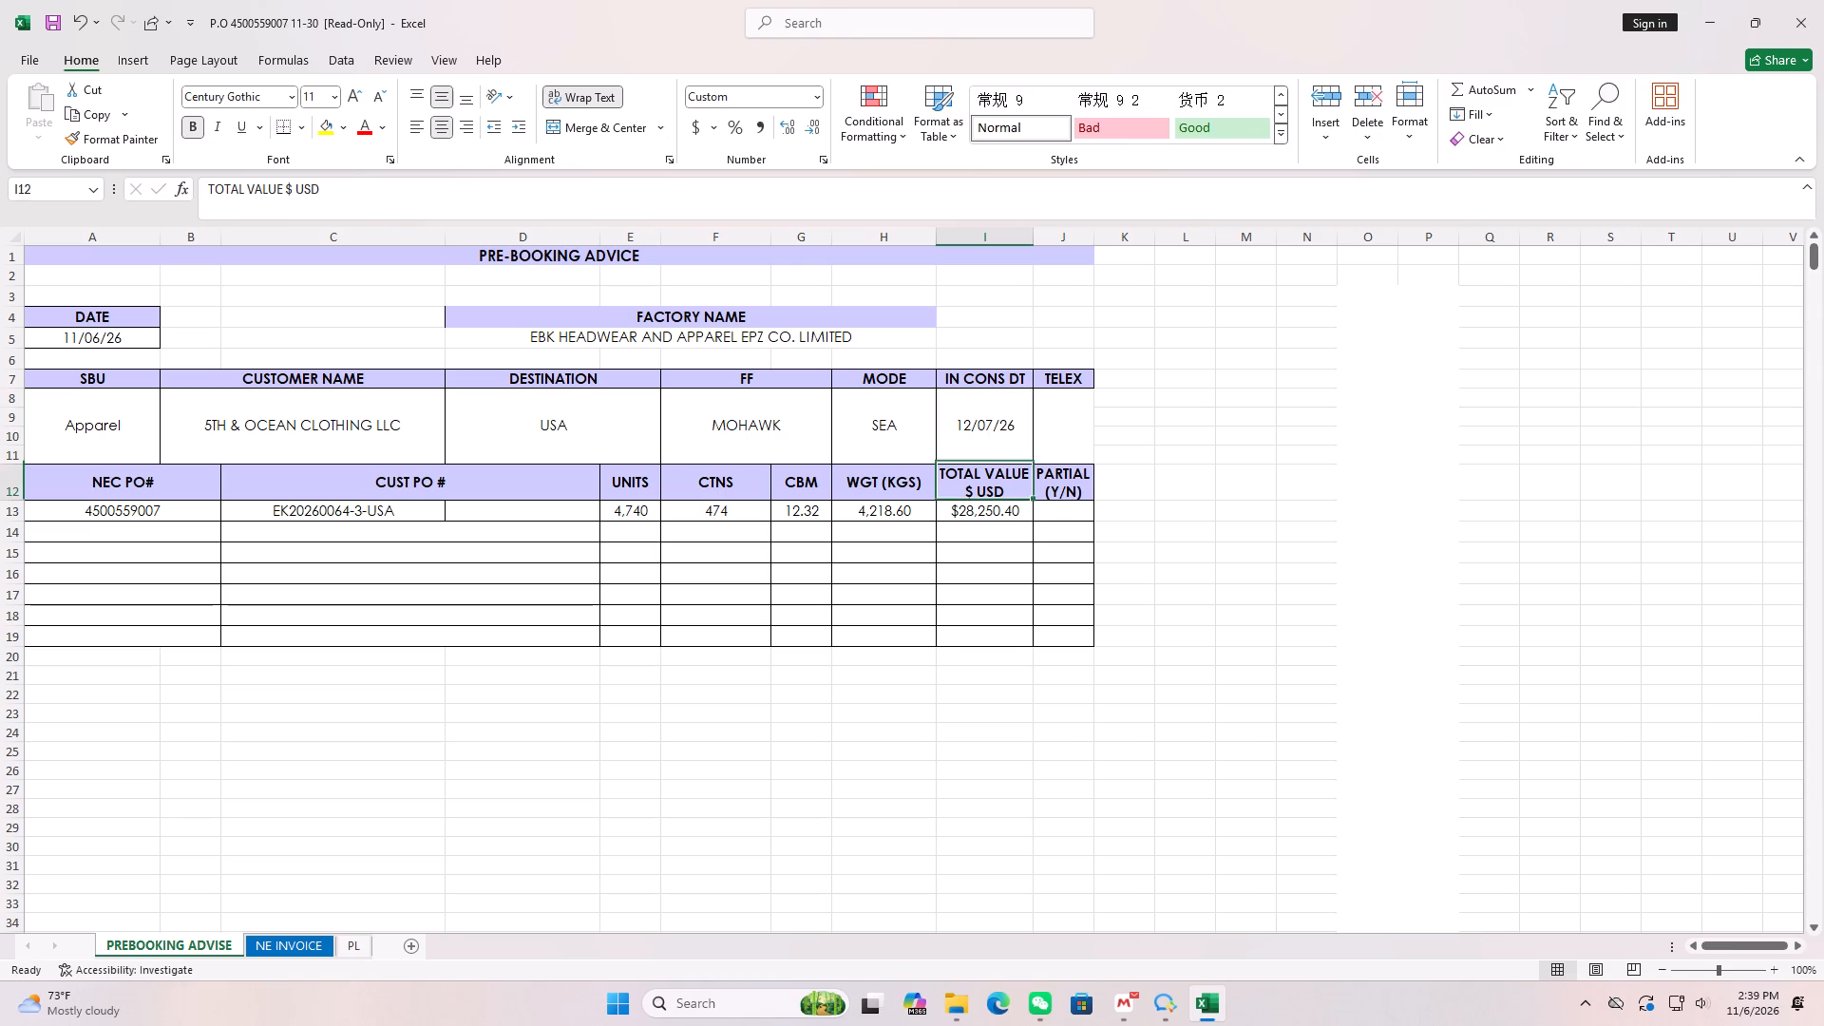
Change the invoice number and date on the NE INVOICE sheet to EBK/EXP/599/2026 & 12/07/2026.
click(312, 940)
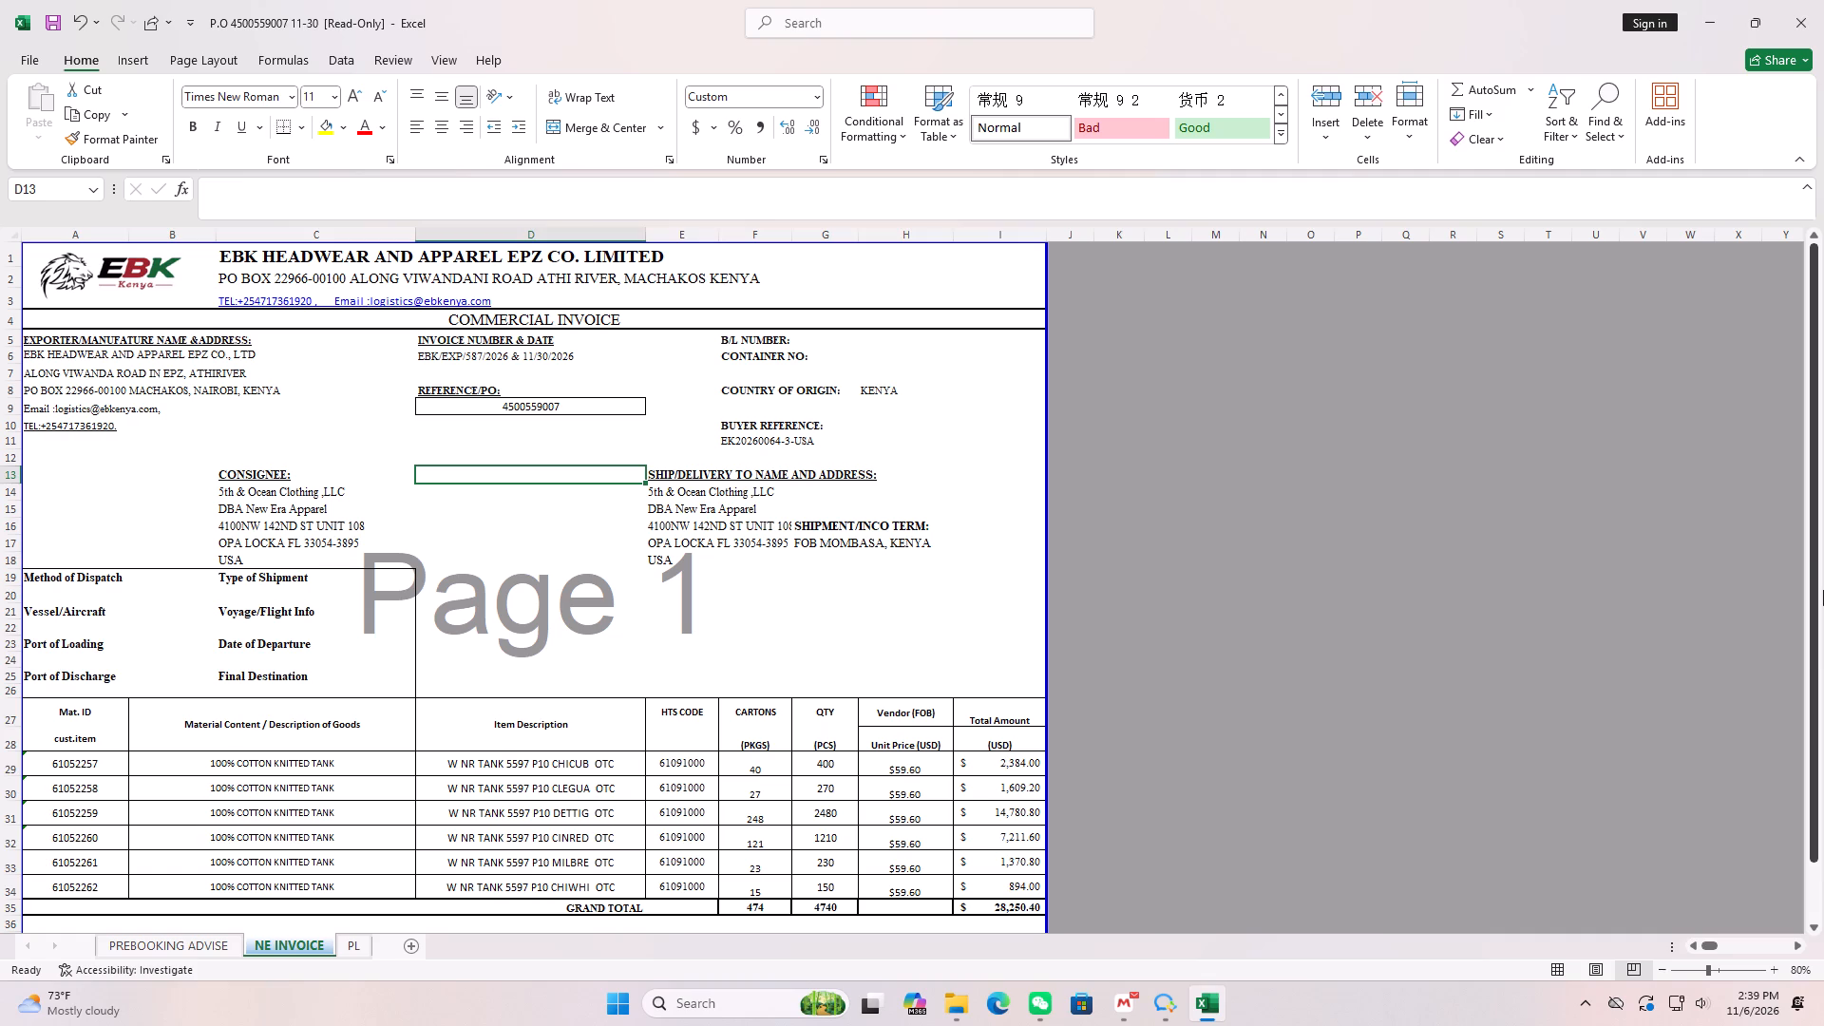
double_click(496, 360)
double_click(474, 353)
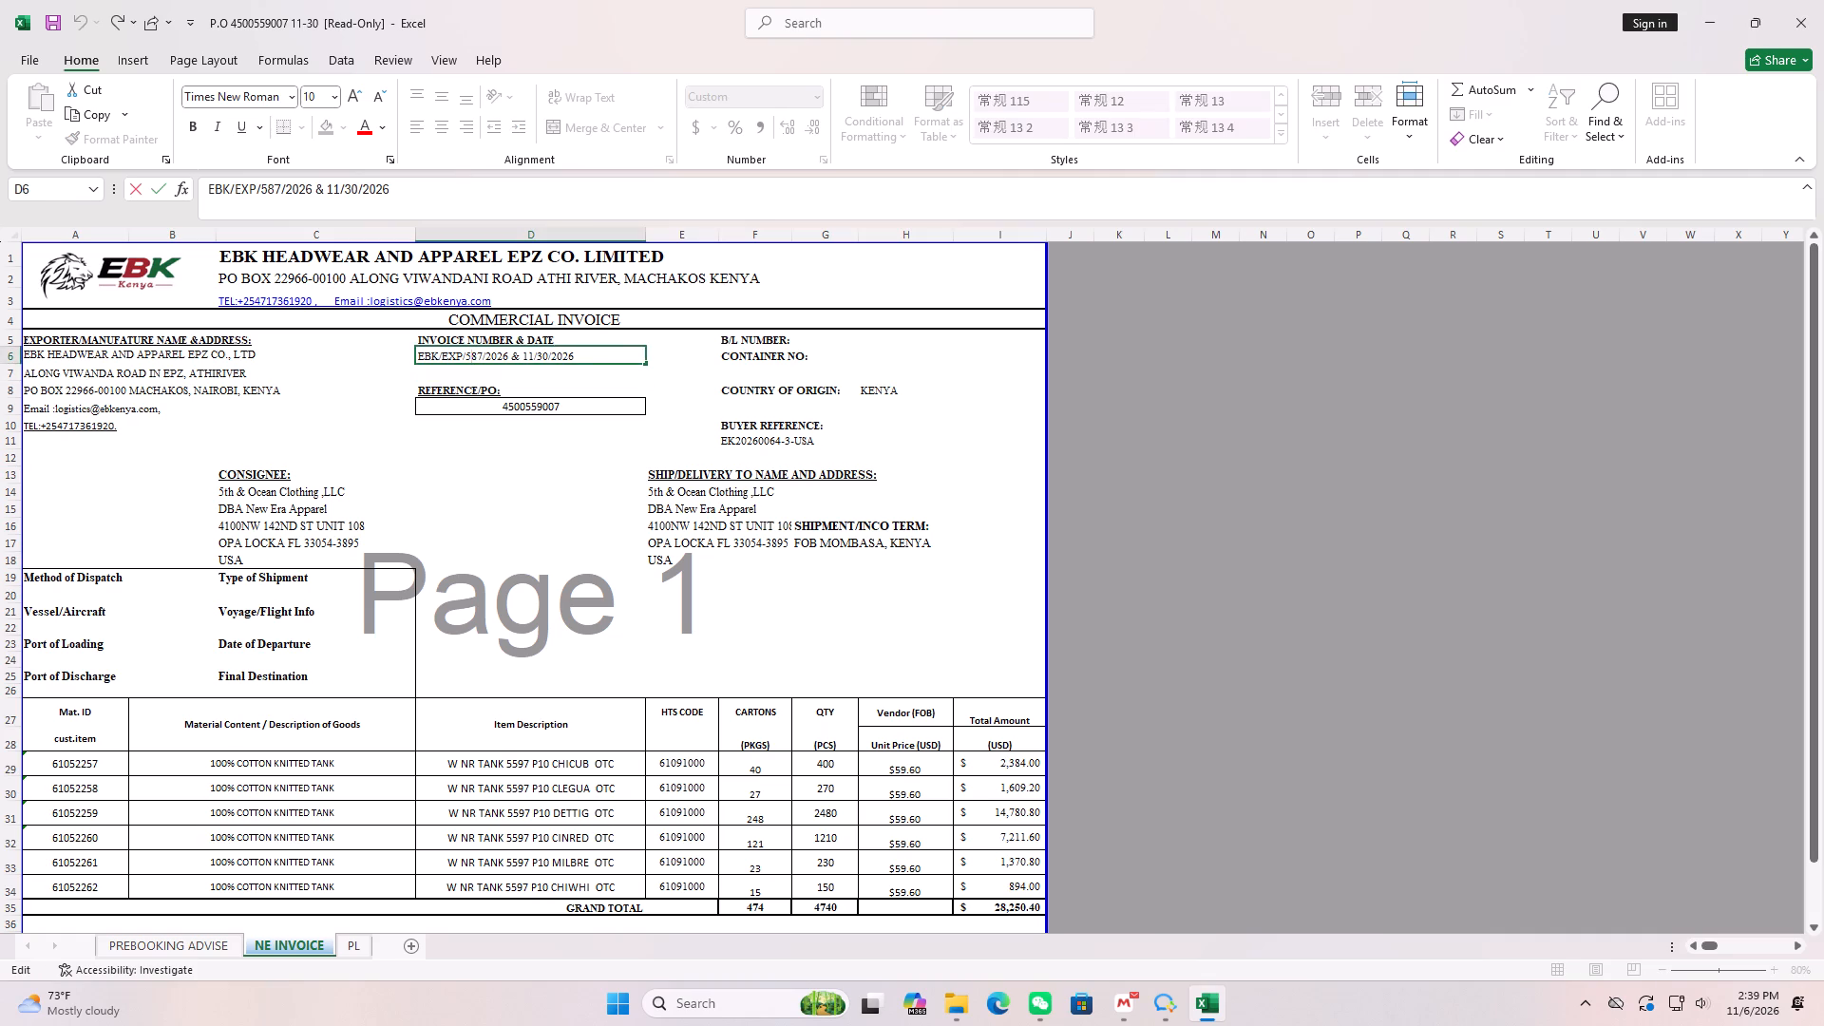
click(482, 351)
key(BackSpace)
key(BackSpace)
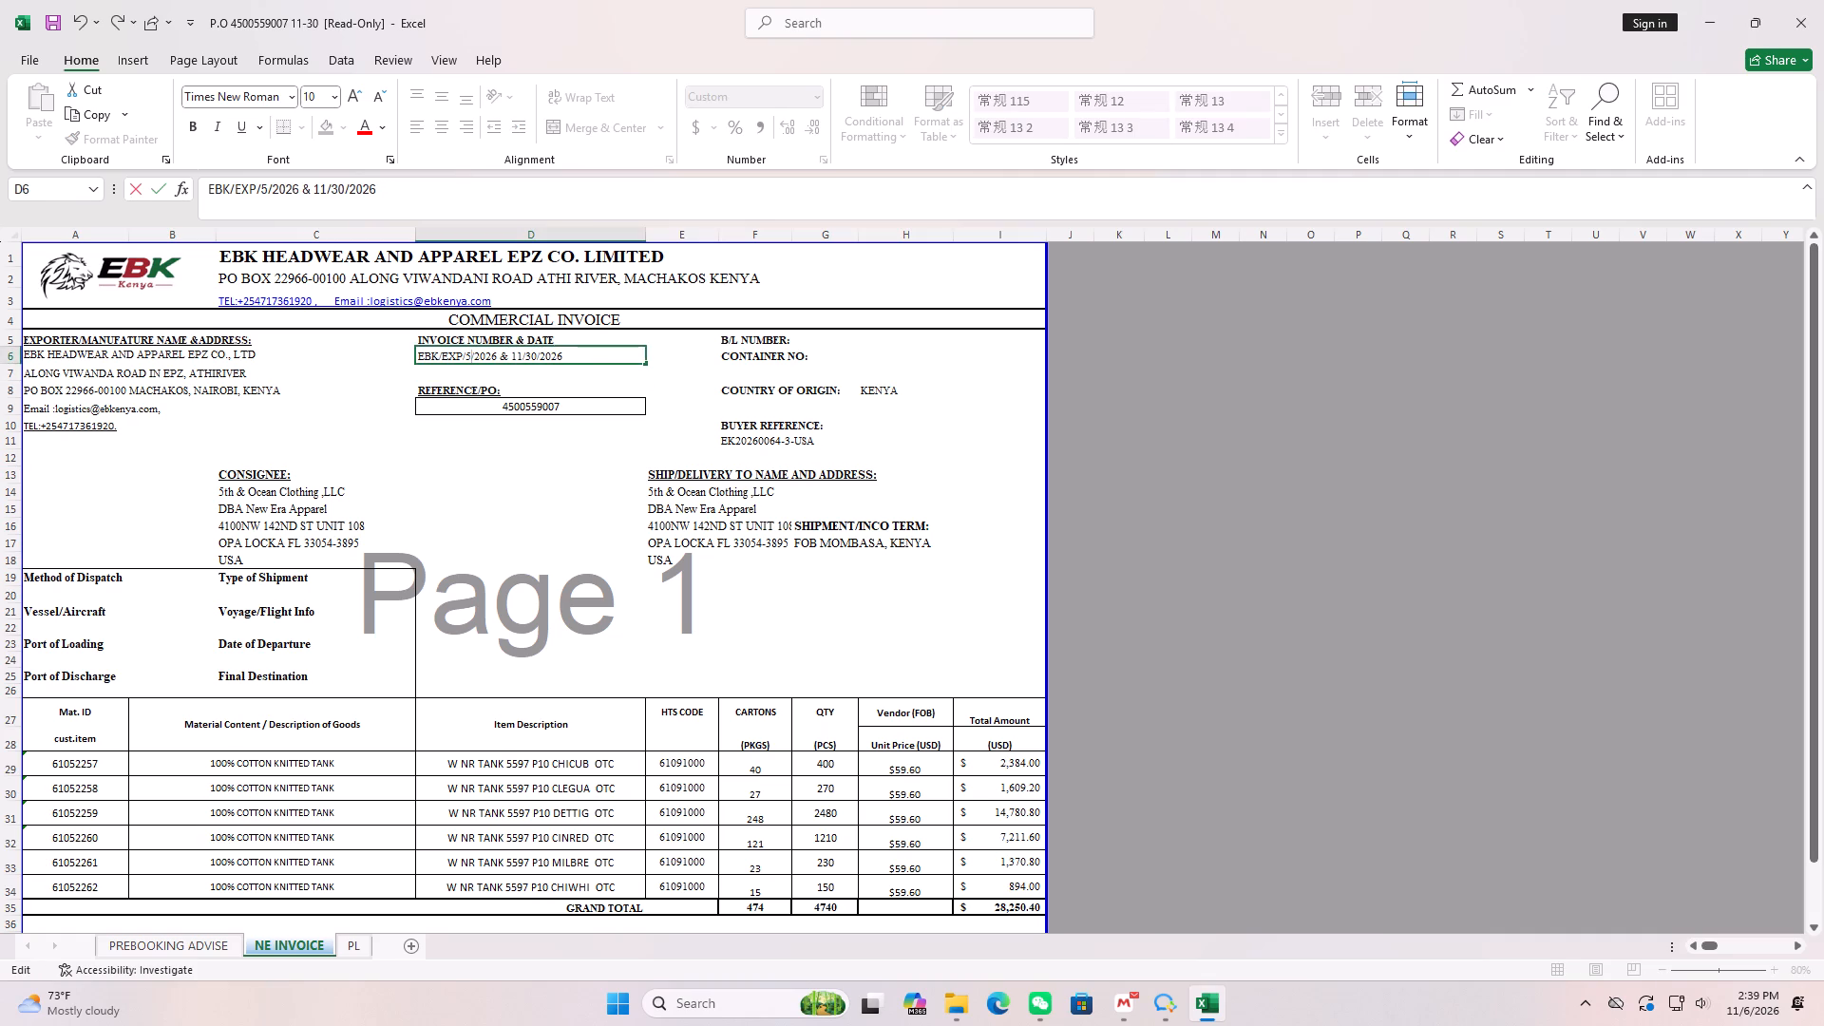
text(99)
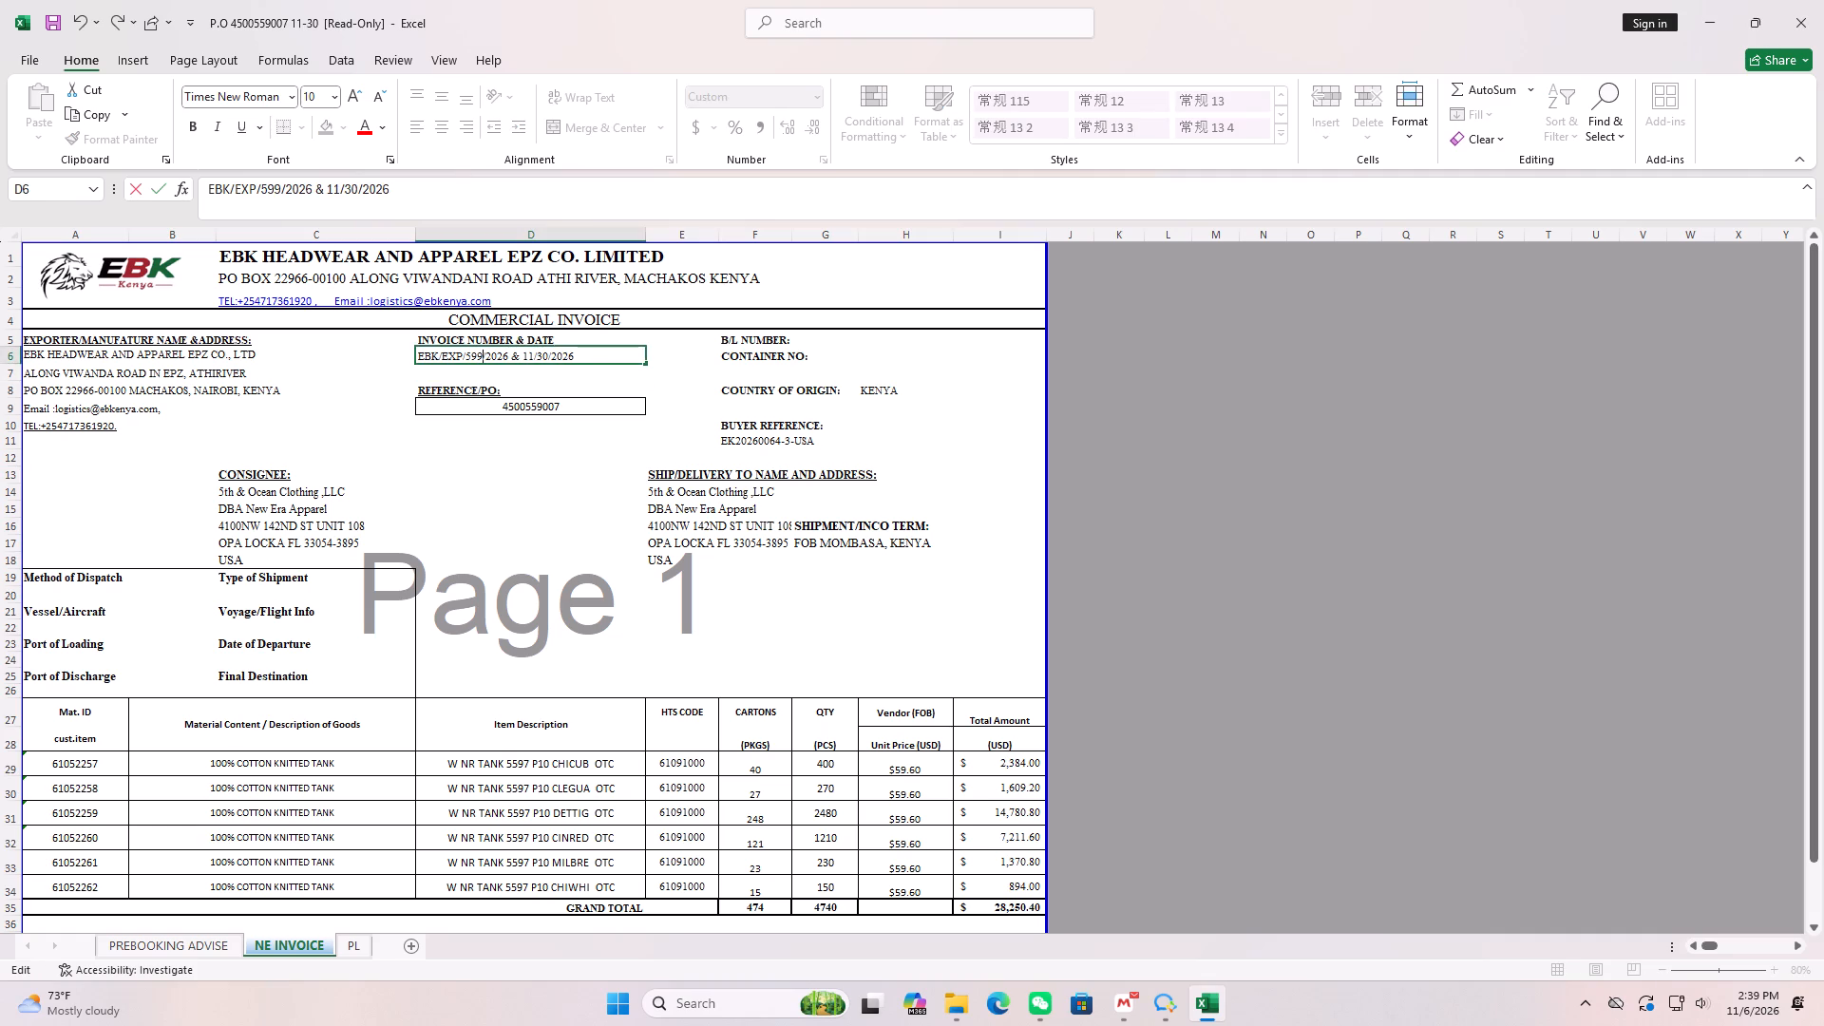
click(536, 348)
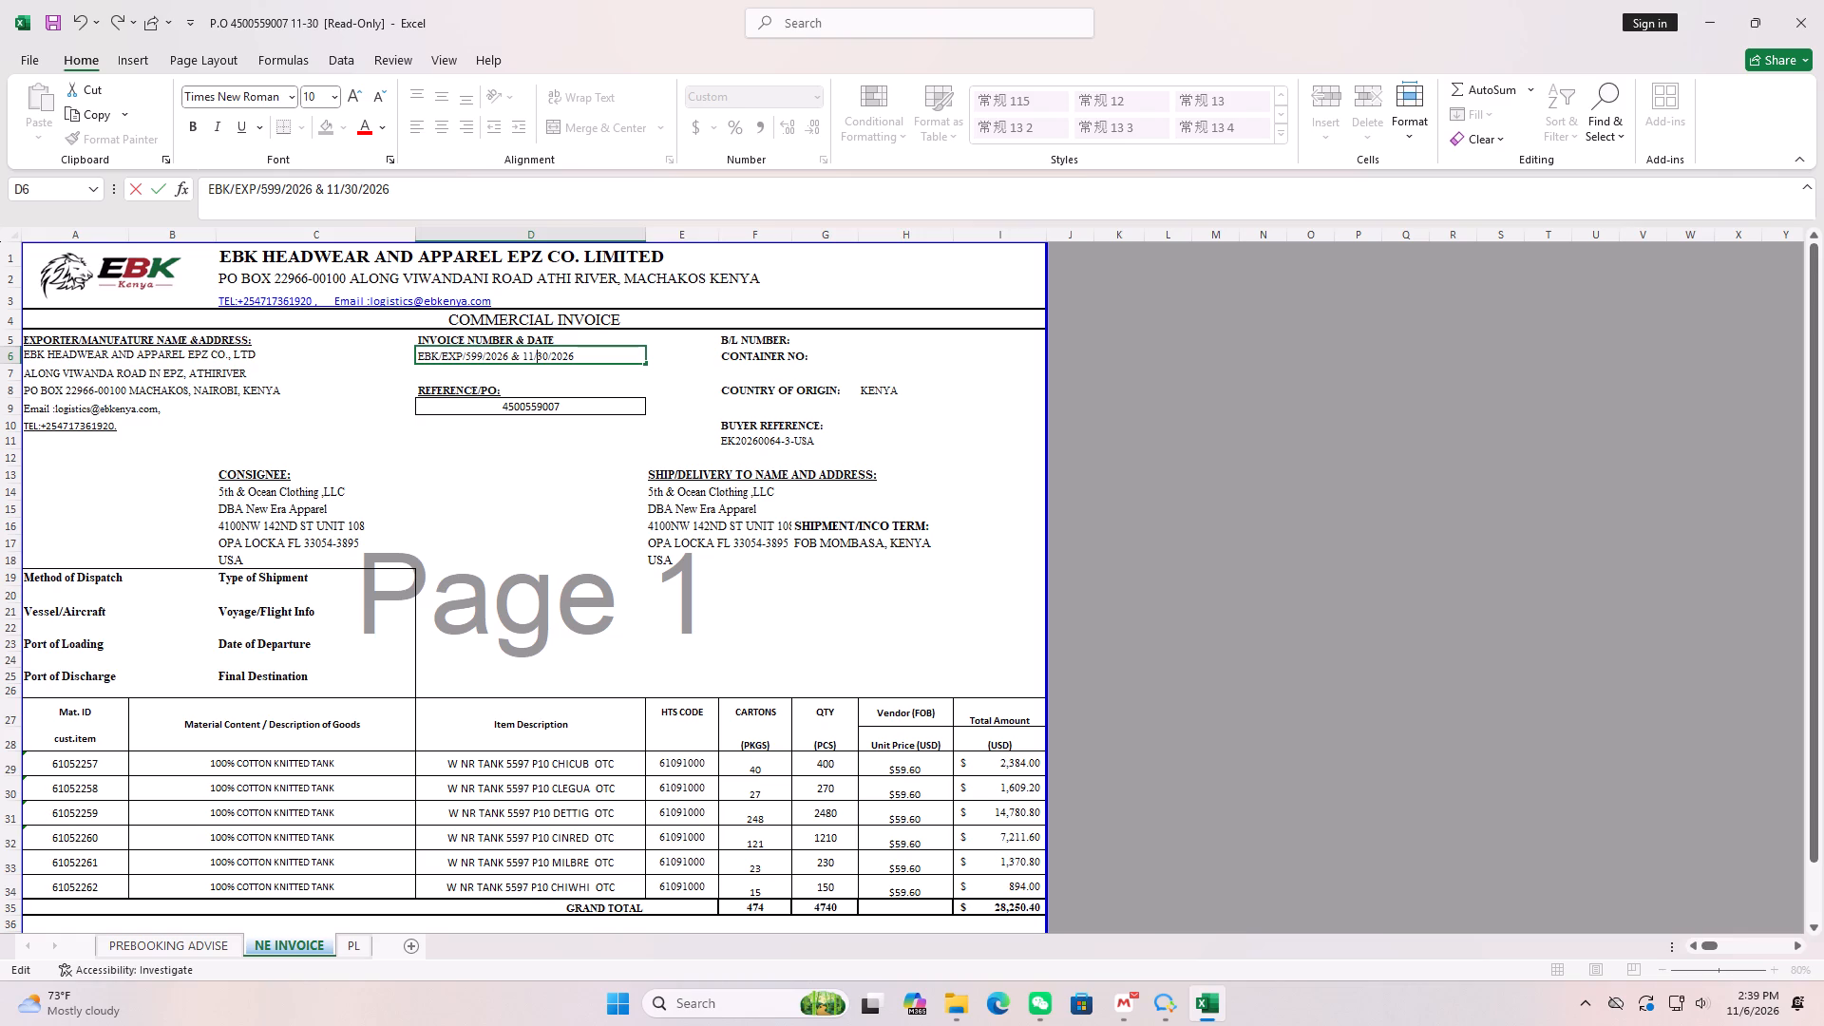
click(533, 358)
key(BackSpace)
key(2)
click(547, 355)
key(BackSpace)
key(BackSpace)
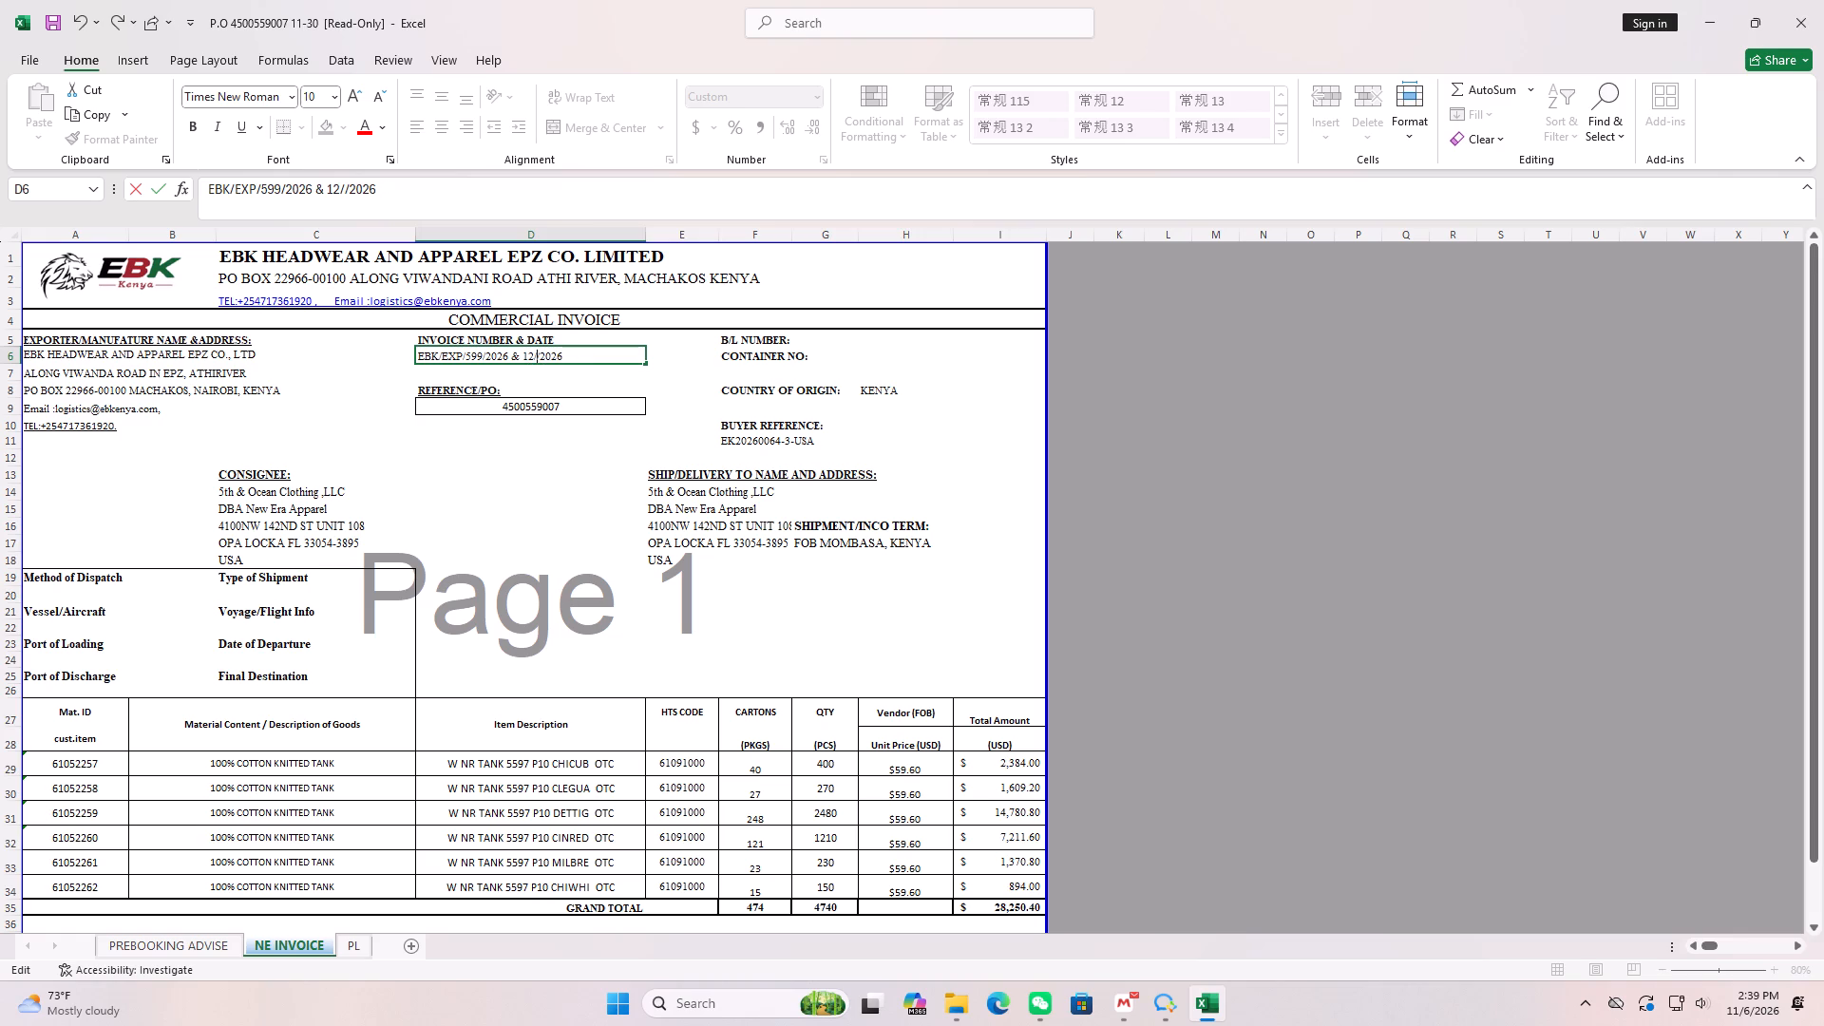
text(07)
click(526, 461)
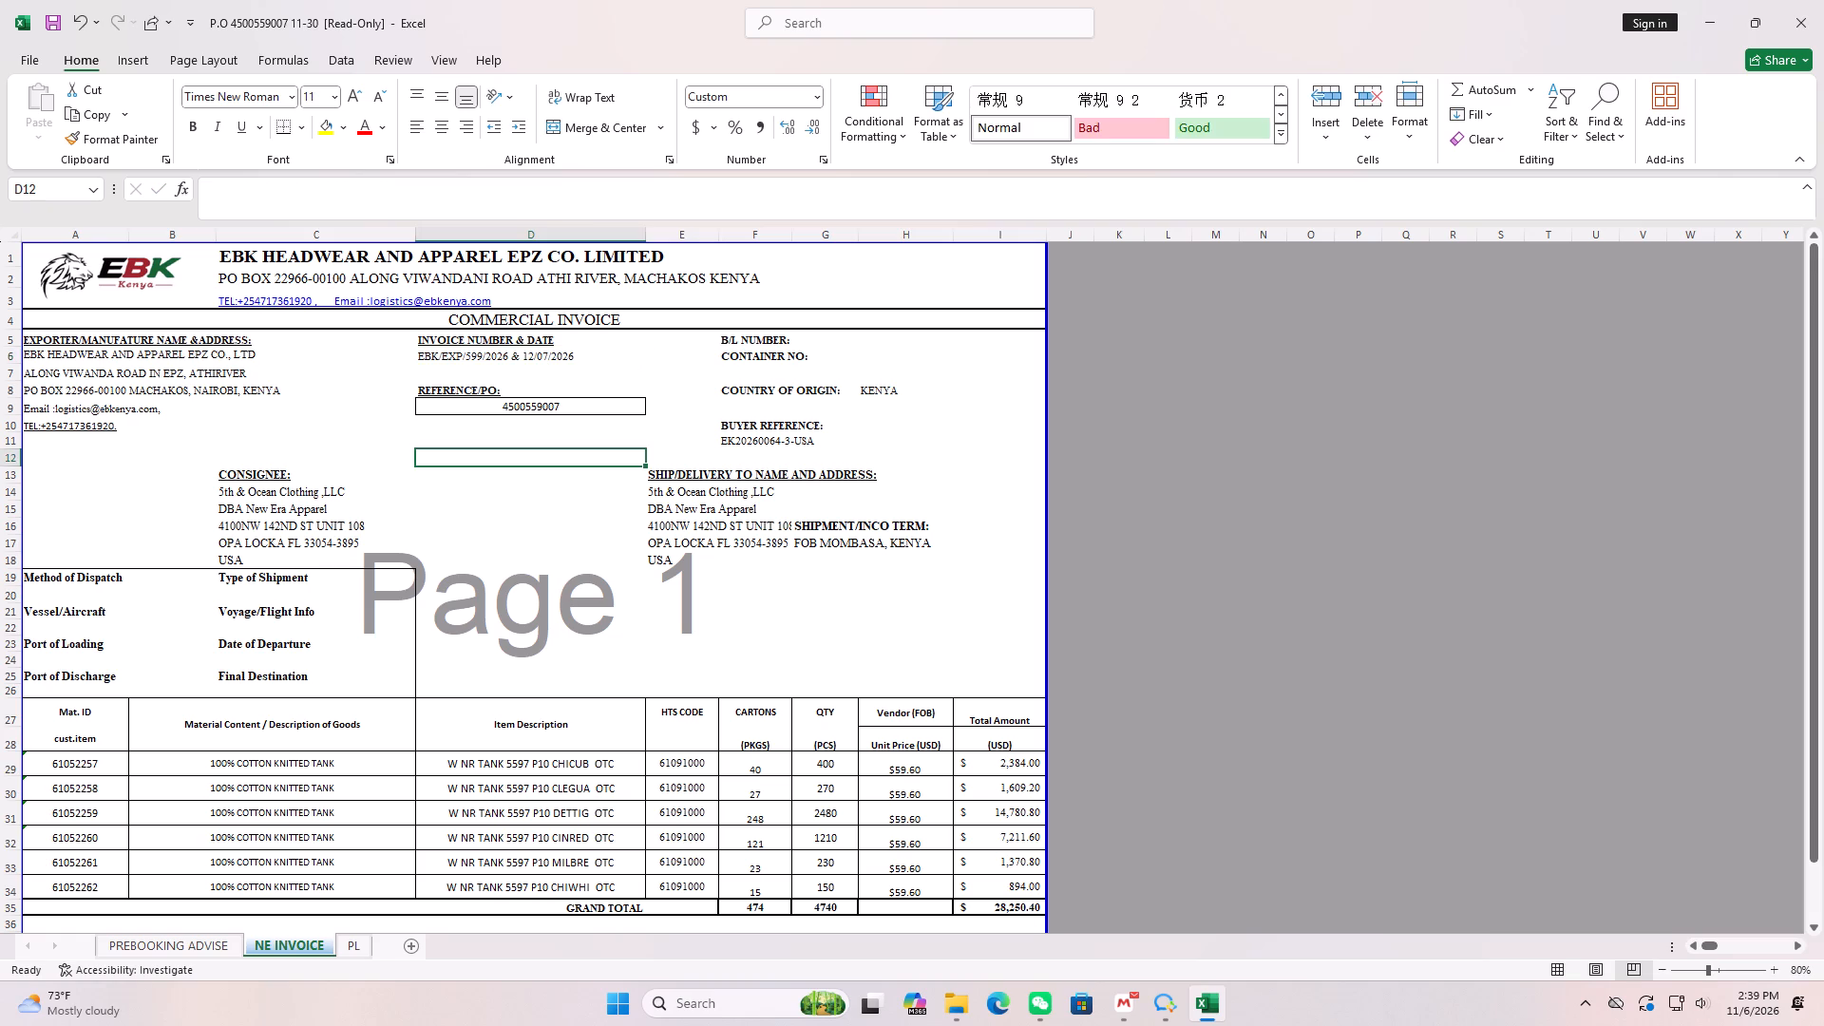
Copy the invoice number and date from the NE INVOICE sheet over to the PL sheet.
click(558, 359)
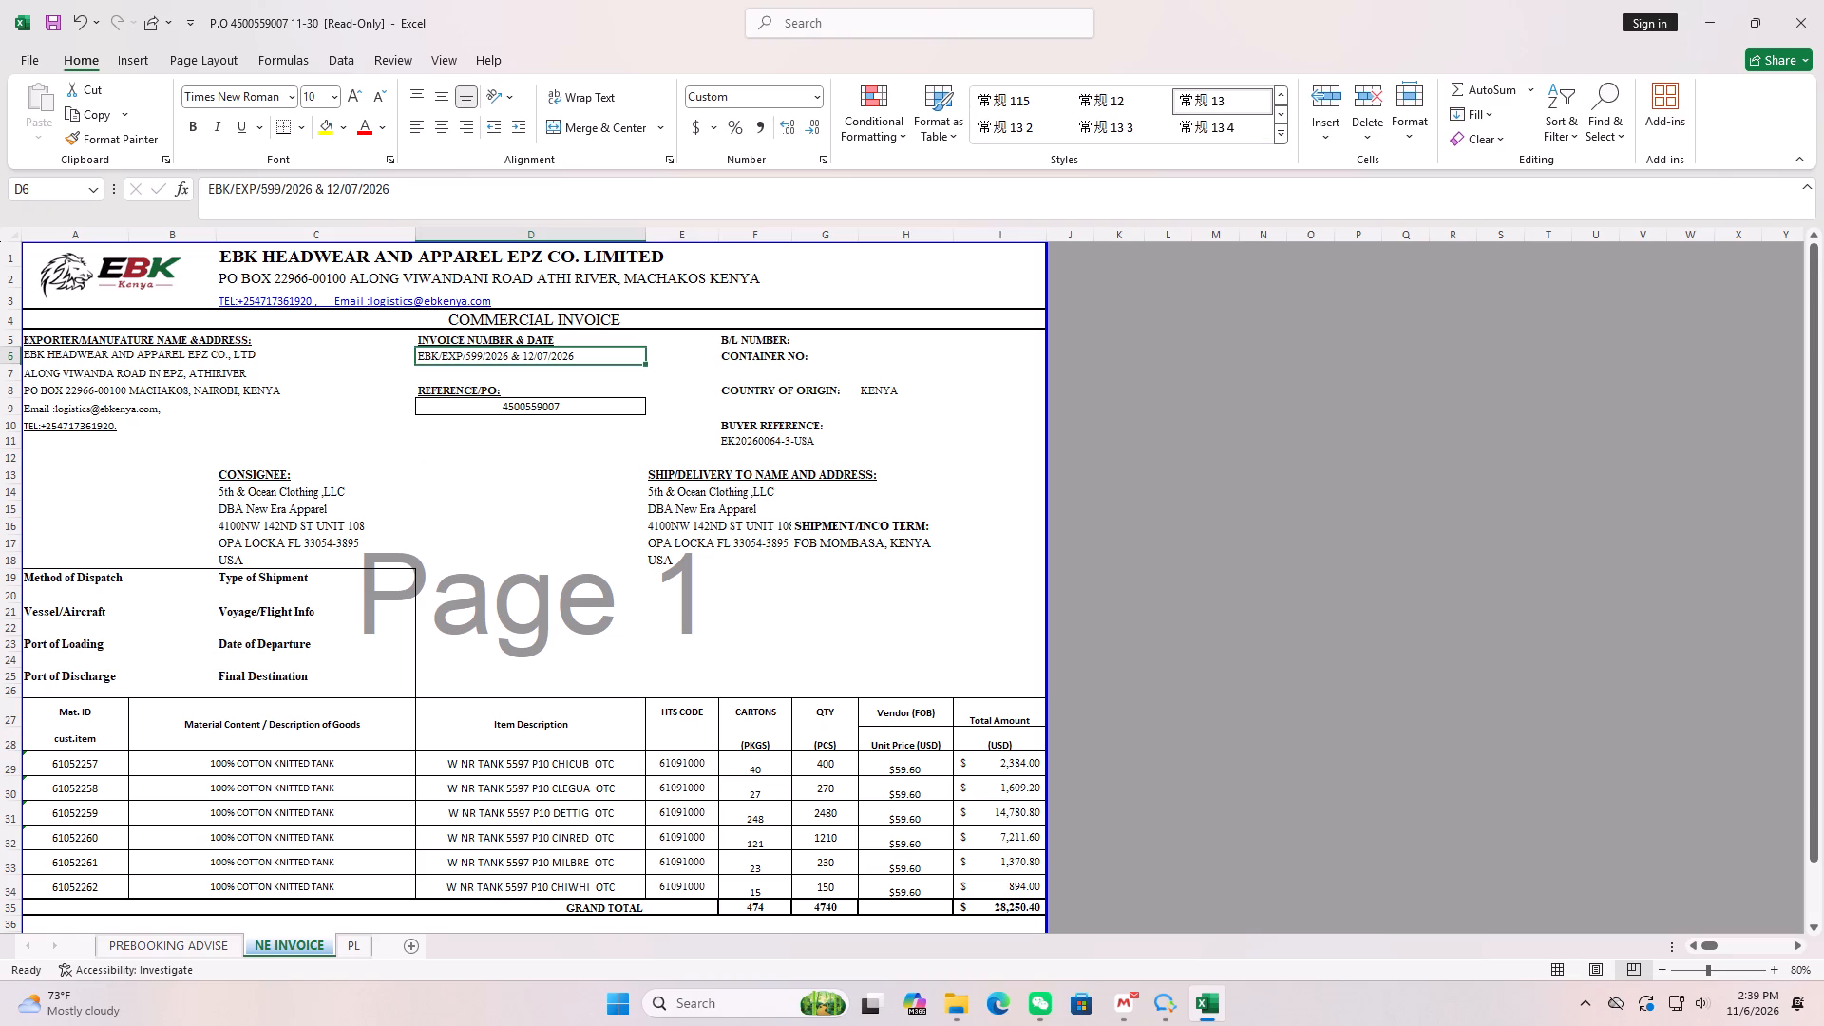
key(ctrl+c)
click(357, 953)
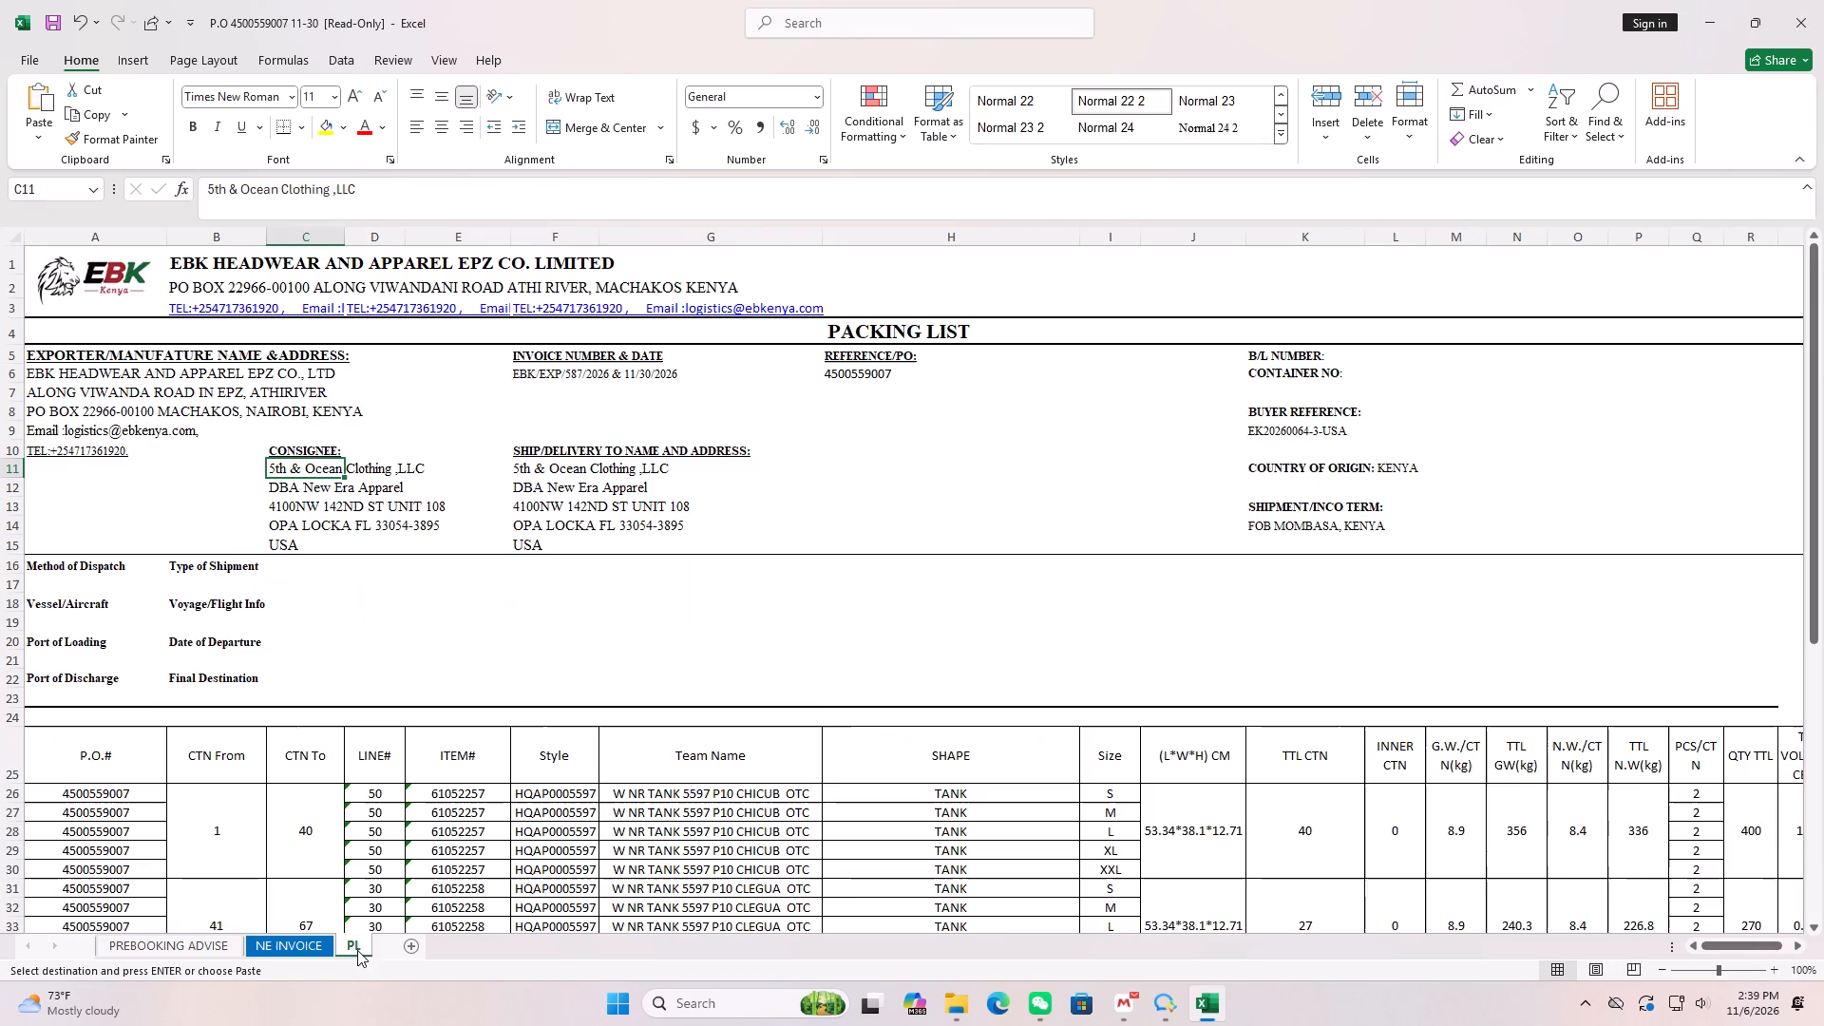